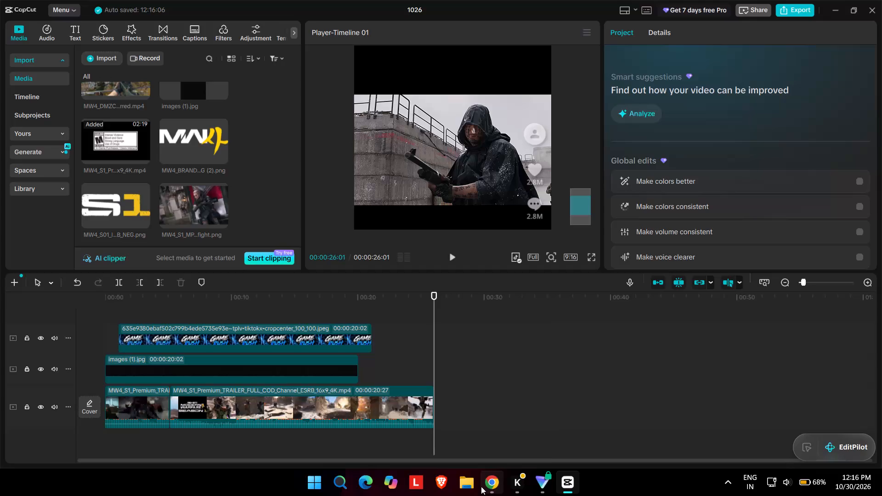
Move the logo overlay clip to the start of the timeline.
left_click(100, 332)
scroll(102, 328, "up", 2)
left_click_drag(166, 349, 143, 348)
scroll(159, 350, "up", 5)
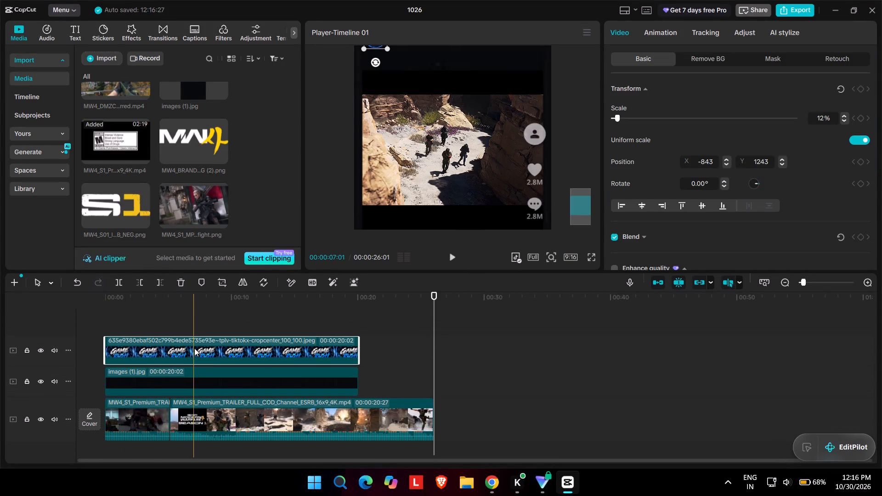
Undo the logo clip move and the preceding deletion of the text and trailer clips.
key("ctrl+z")
key("ctrl+z")
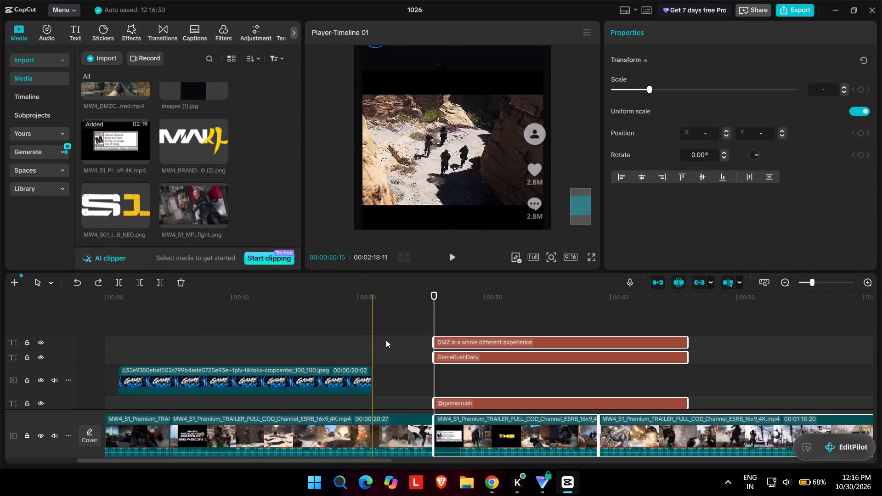
left_click(461, 346)
left_click_drag(514, 327, 519, 400)
left_click_drag(519, 400, 183, 401)
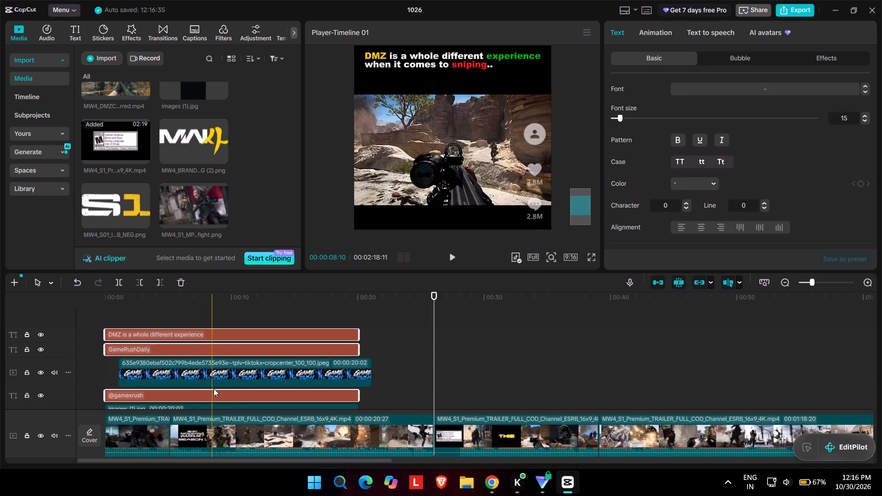
left_click(206, 397)
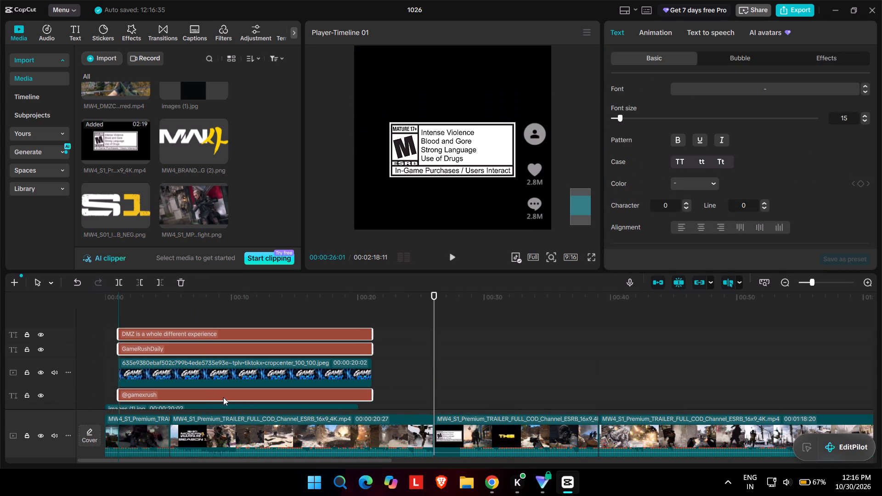
left_click(425, 339)
Move the logo overlay clip to the start of the timeline, aligned with the text clips.
scroll(409, 339, "up", 1)
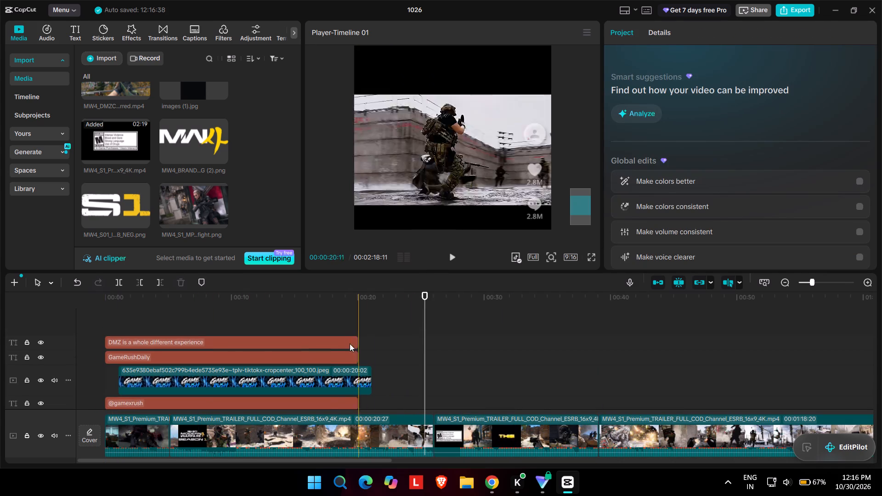
scroll(350, 344, "up", 1)
left_click(288, 326)
left_click_drag(286, 326, 268, 328)
left_click_drag(382, 338, 376, 338)
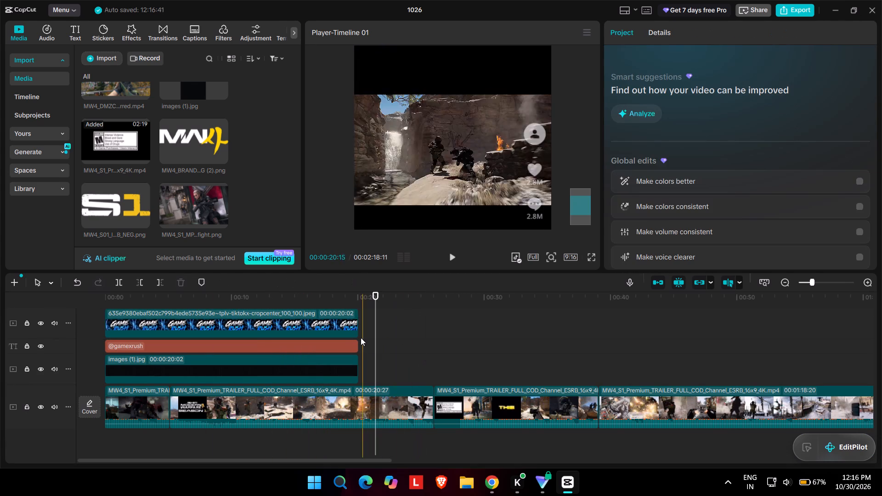
Delete all trailer clips on the main track after 00:00:26:01.
left_click_drag(498, 365, 876, 418)
scroll(873, 418, "left", 11)
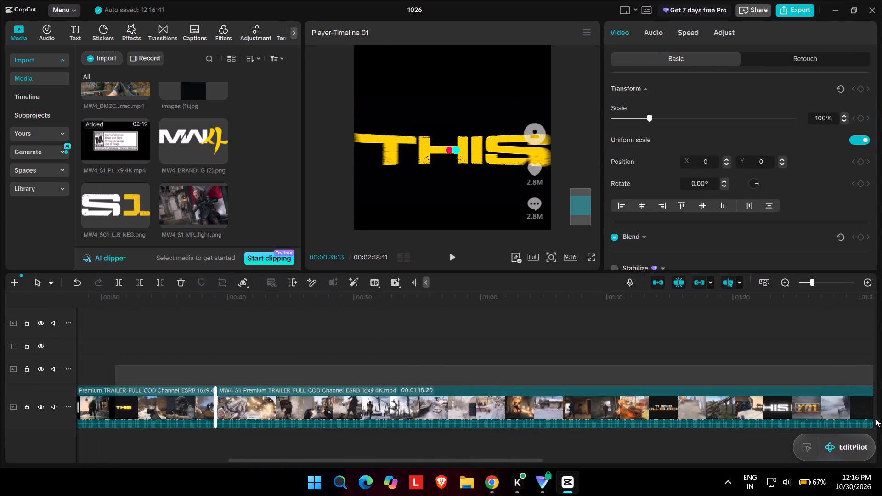
scroll(876, 418, "left", 19)
left_click_drag(876, 418, 876, 418)
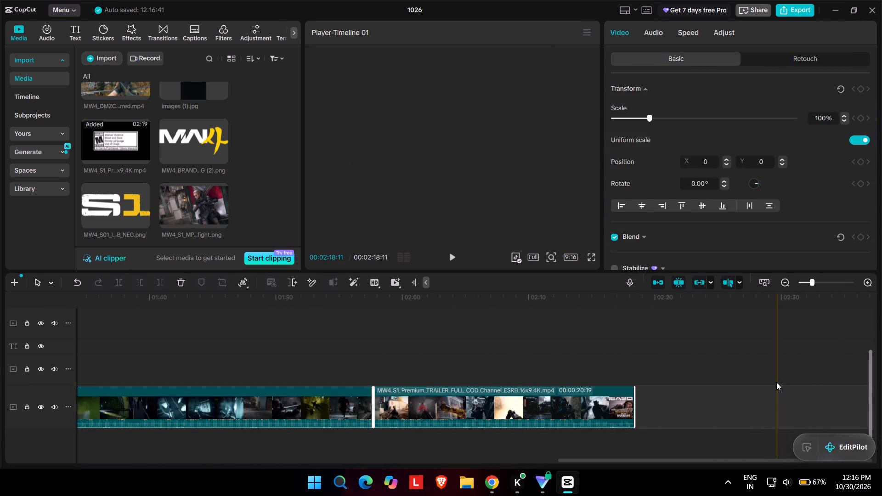
key("Delete")
Preview the video full screen from the start through the Season 1 title, and return to the editor.
scroll(535, 376, "up", 1)
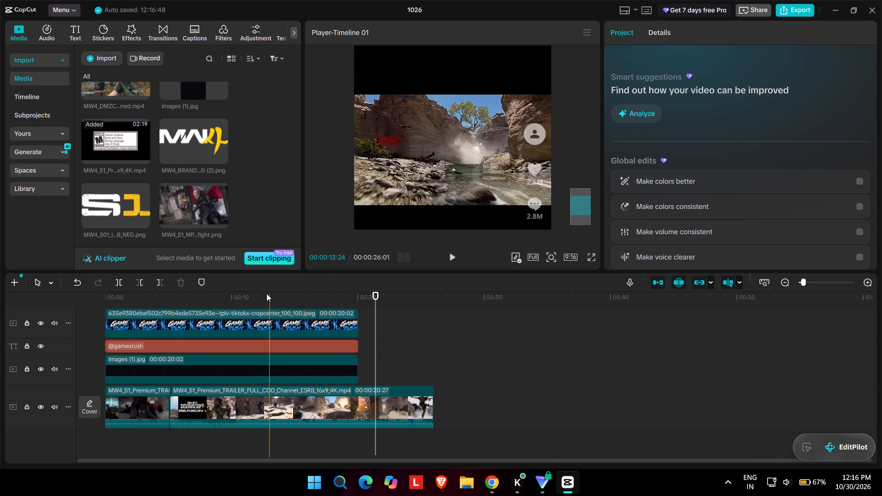
left_click(108, 305)
left_click(588, 260)
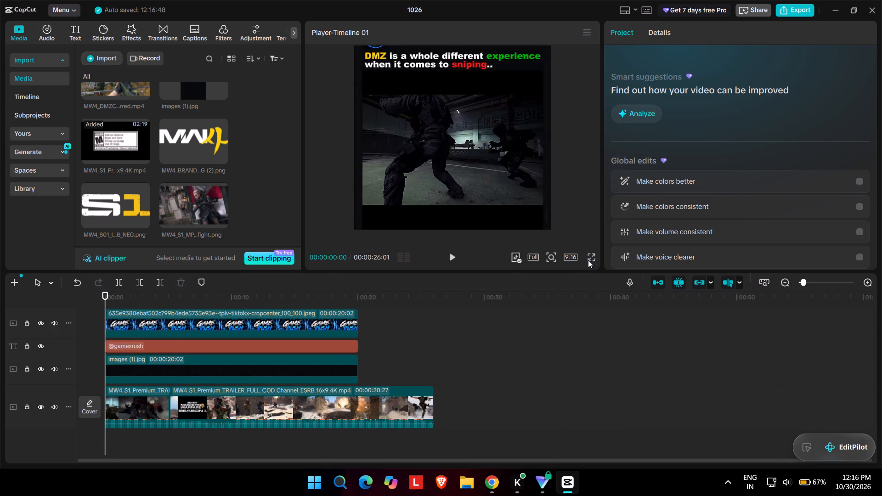
key("space")
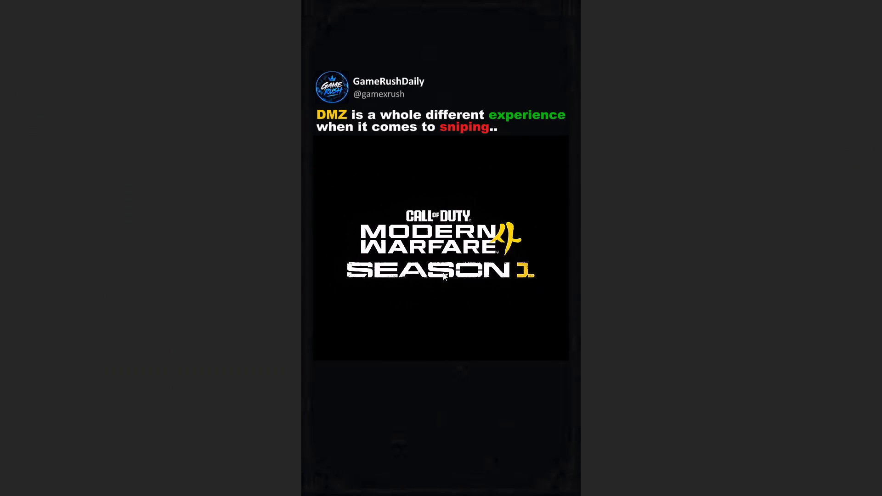
key("space")
left_click(479, 276)
left_click(596, 442)
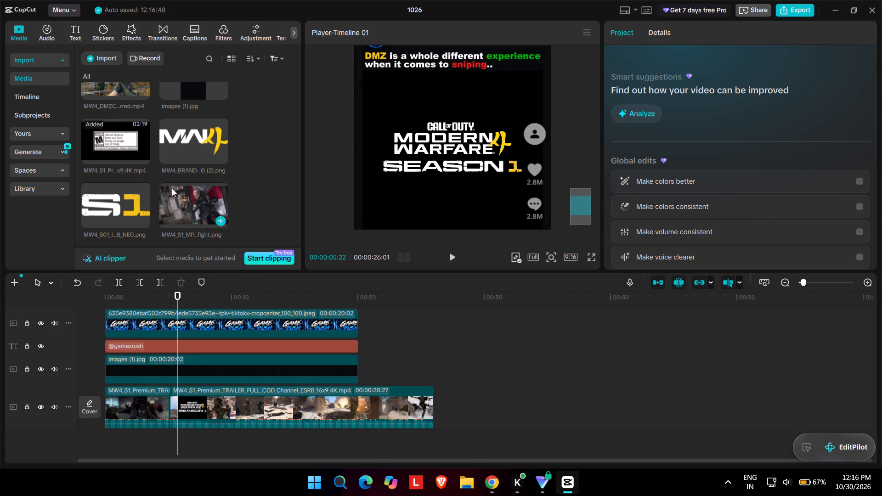
Browse the trending In animations for the second trailer clip.
left_click(176, 408)
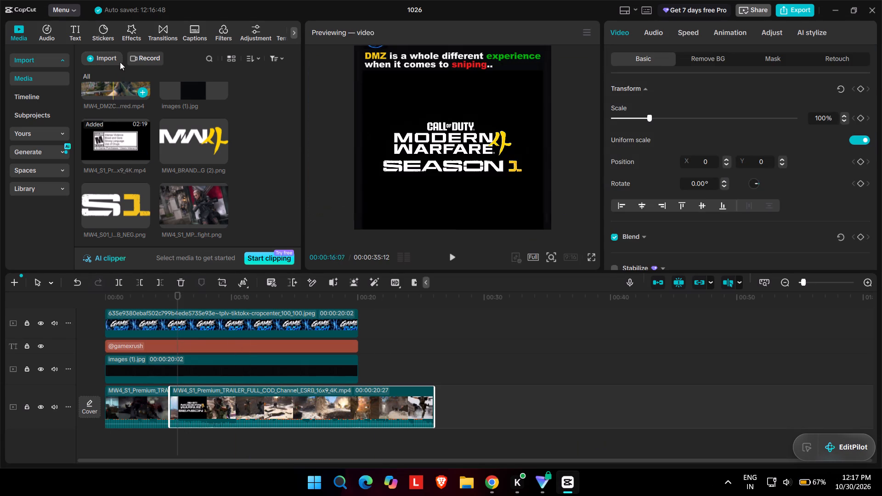
left_click(718, 33)
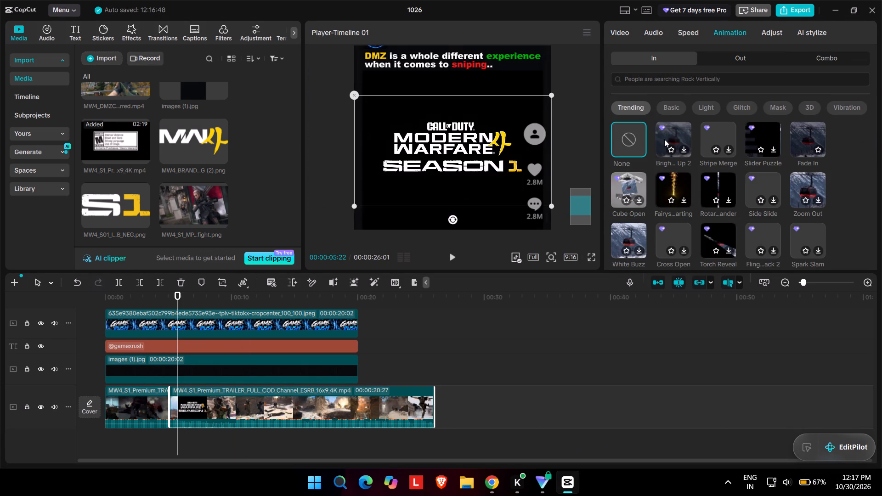
scroll(792, 183, "down", 1)
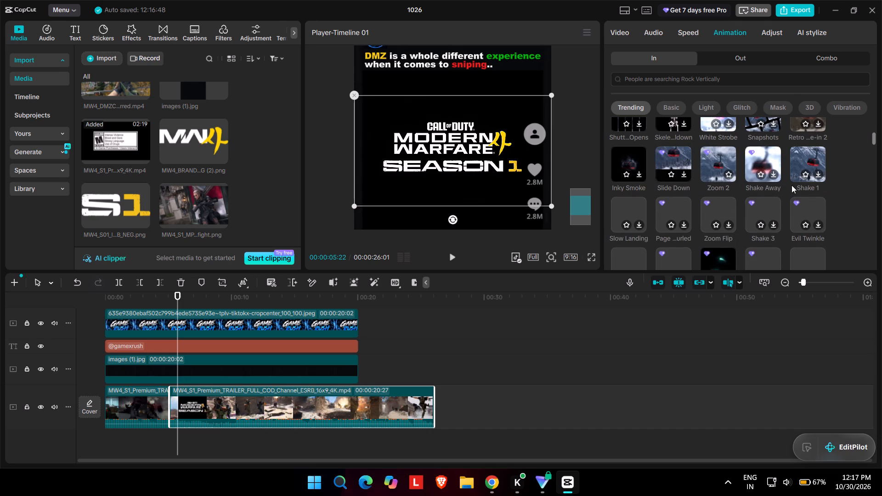
scroll(792, 185, "down", 1)
scroll(657, 171, "down", 2)
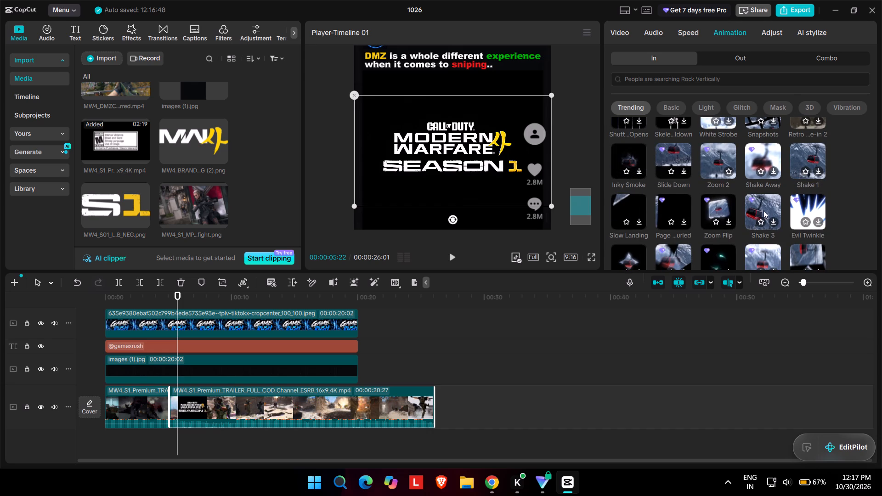
Split the second trailer clip at 00:00:05:29.
left_click(177, 295)
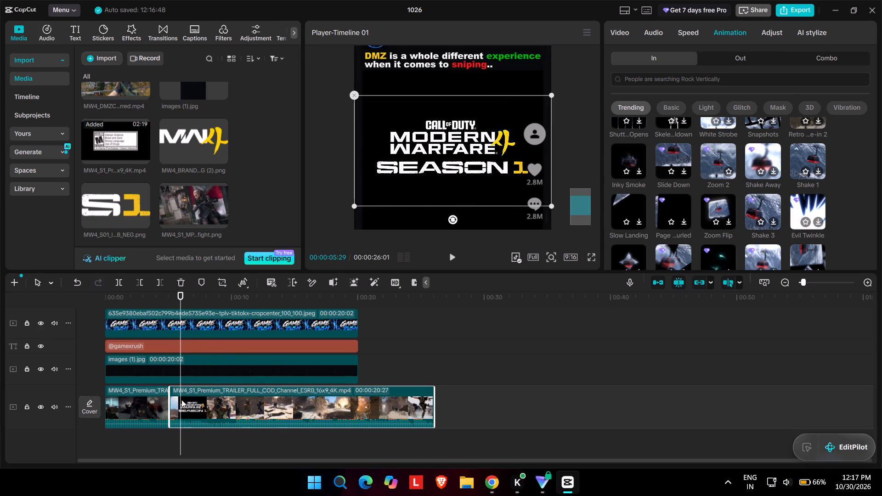
key("ctrl+b")
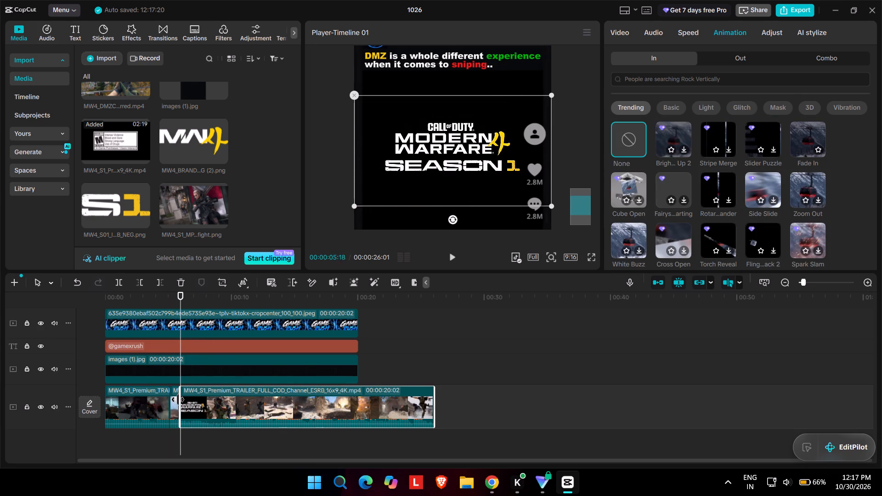
Trim the end of the first trailer clip to 00:00:05:01.
left_click(175, 401)
left_click(164, 401)
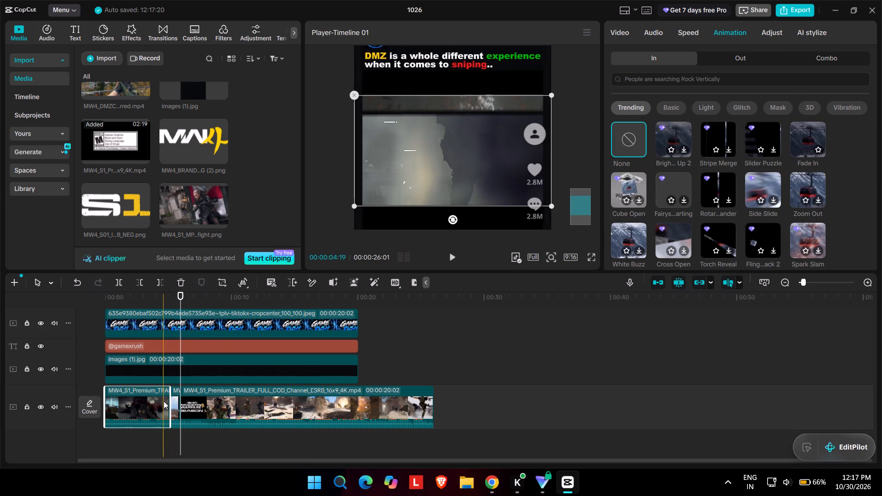
left_click(163, 292)
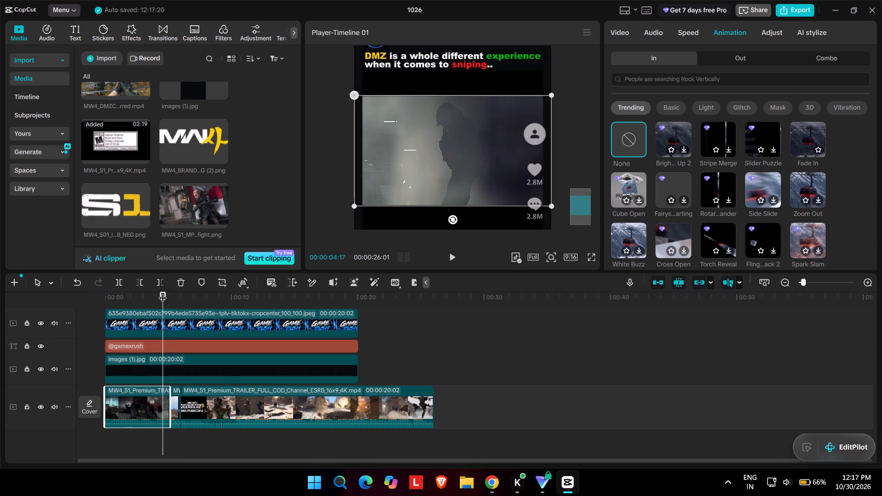
key("Right")
key("Right")
key("Right")
key("Right")
key("Right")
key("Right")
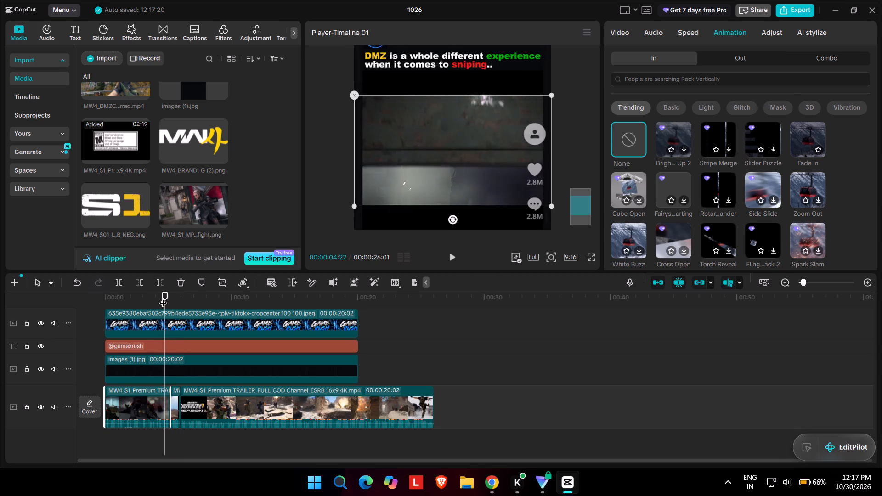
key("Right")
key("Right")
key("Right")
key("Right")
key("Right")
key("Right")
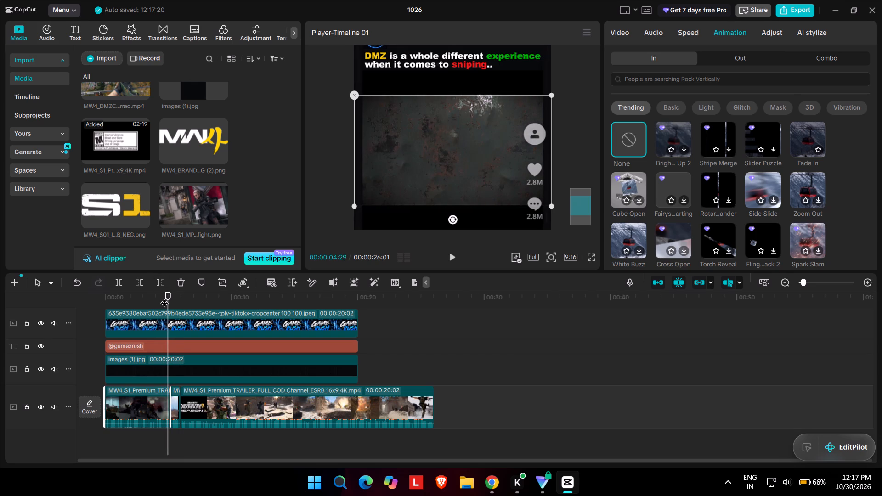
key("Right")
key("Right")
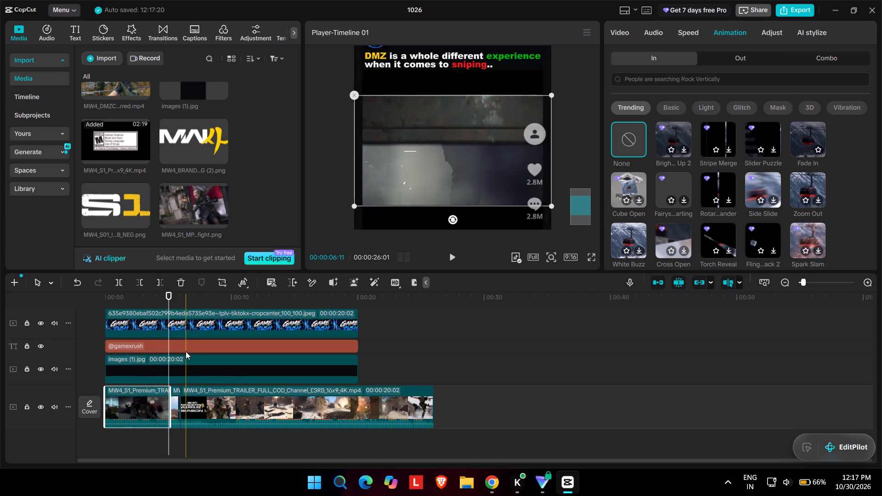
scroll(166, 381, "up", 6, "ctrl")
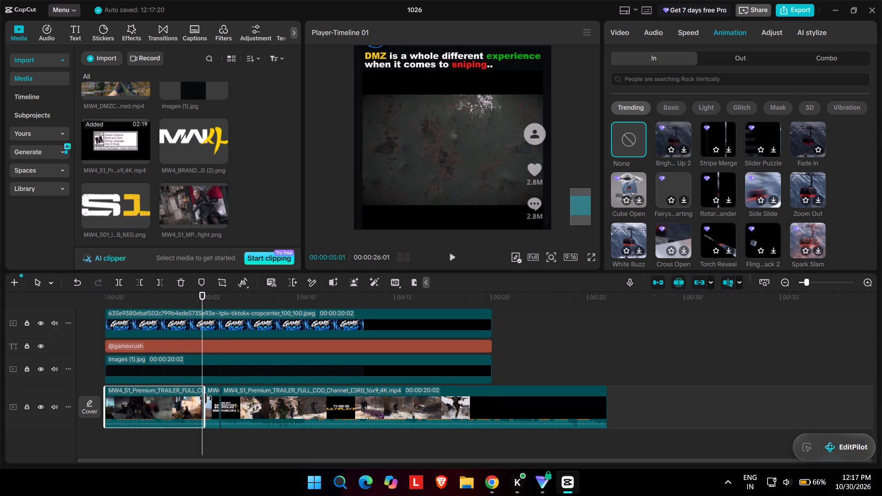
left_click(206, 398)
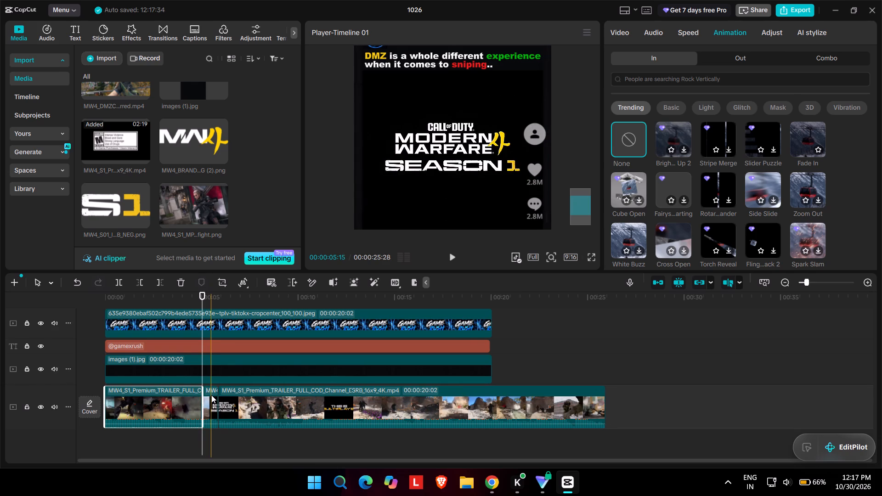
Apply a chroma key to the short Season 1 title clip, picking its black background and setting the intensity to 75.
left_click(211, 395)
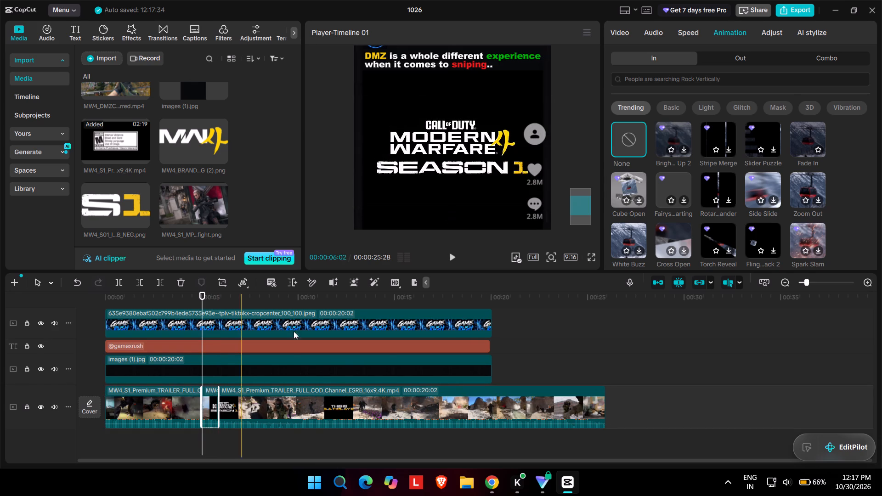
scroll(748, 190, "down", 1)
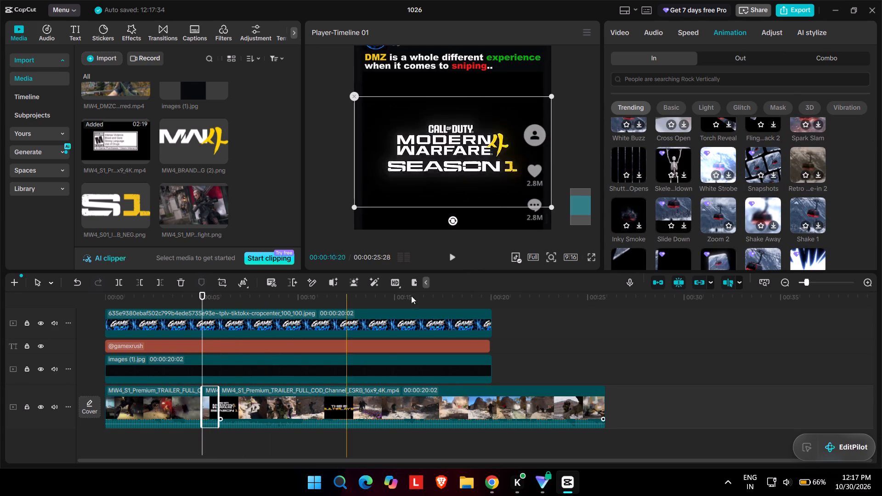
left_click(620, 33)
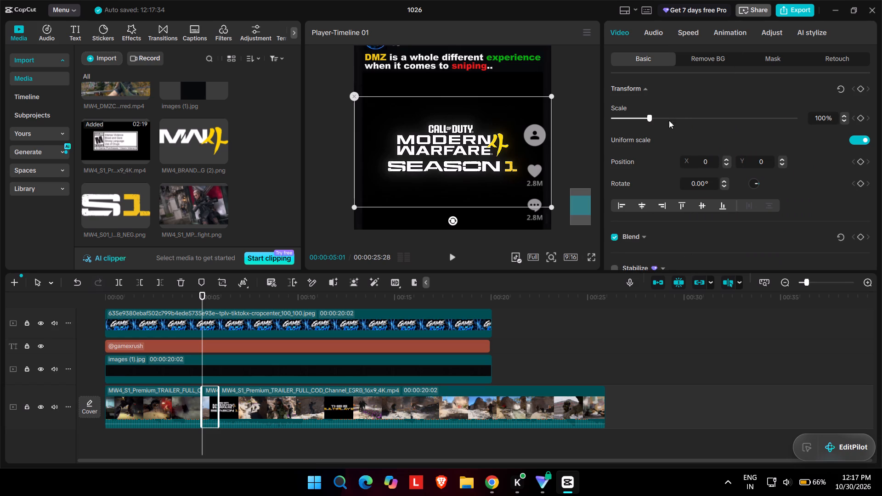
left_click(710, 55)
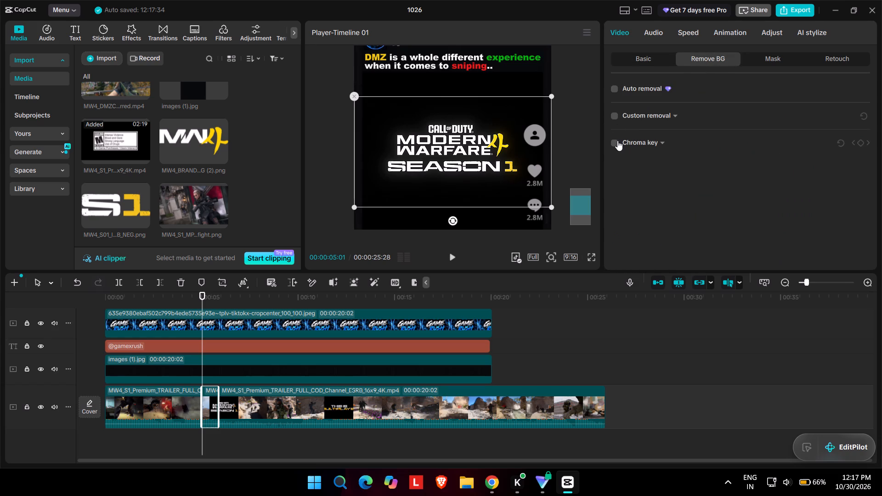
left_click(617, 141)
left_click(394, 112)
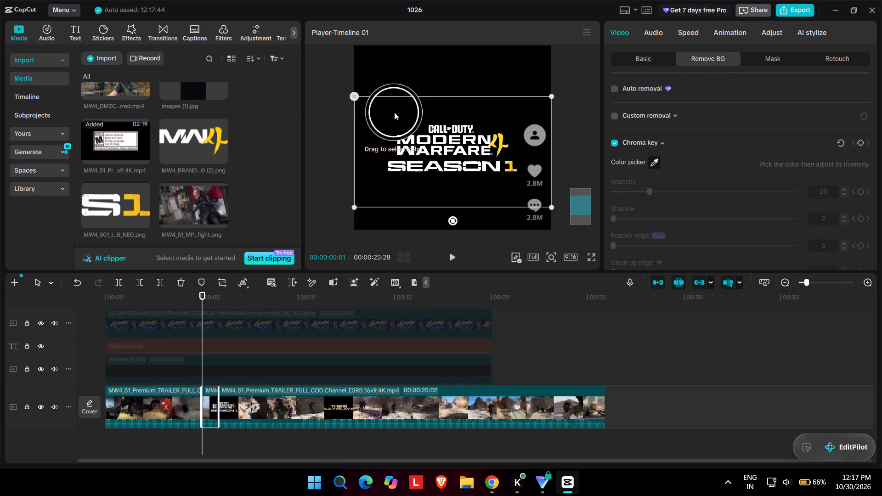
left_click_drag(662, 185, 723, 189)
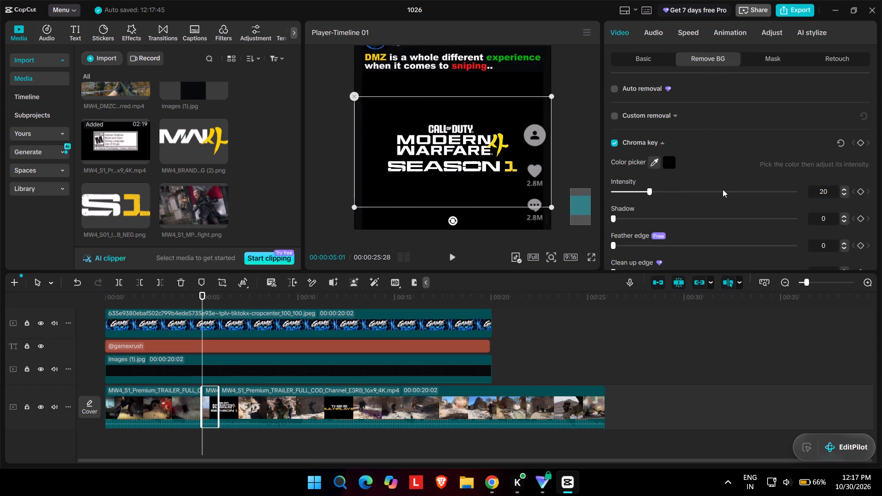
left_click_drag(723, 189, 737, 191)
left_click_drag(734, 193, 750, 195)
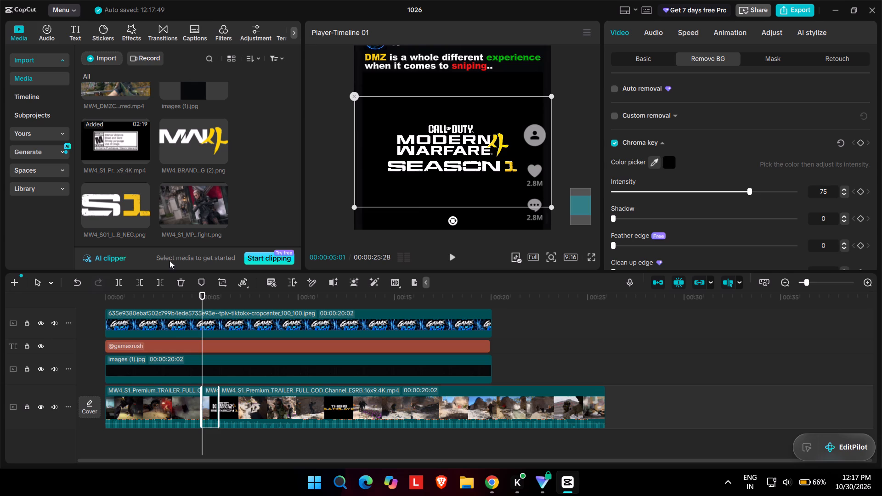
Move the short title clip to an overlay track so it straddles the cut between the two trailer clips.
left_click_drag(208, 401, 195, 369)
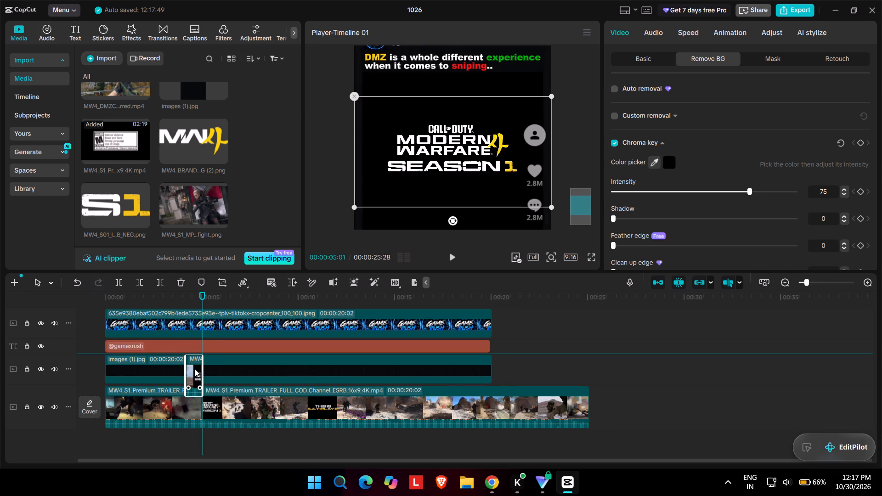
left_click_drag(195, 369, 201, 367)
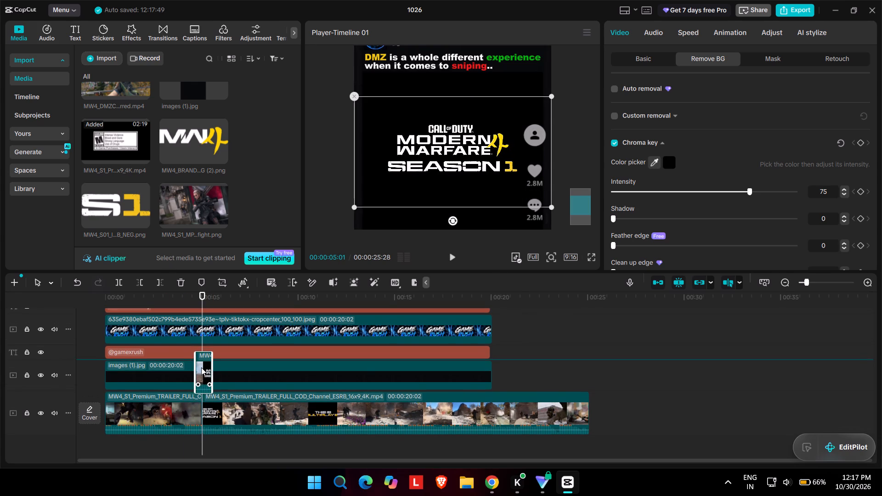
left_click_drag(201, 367, 200, 370)
left_click_drag(214, 400, 219, 353)
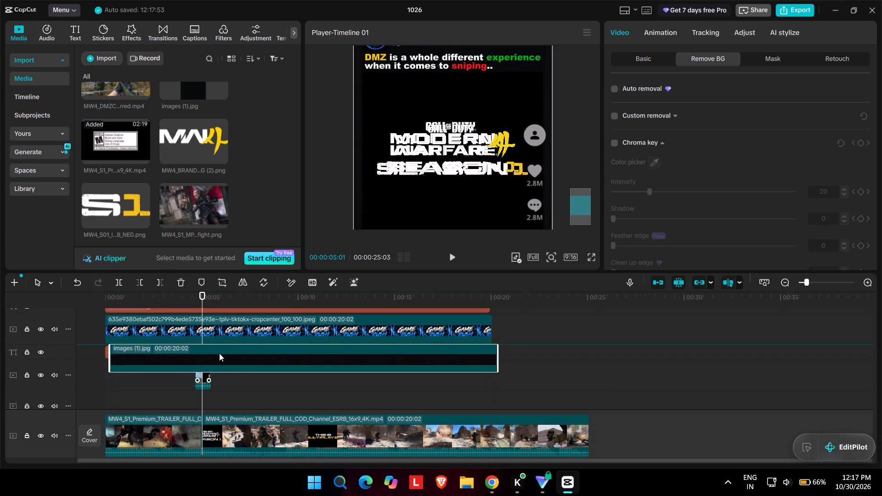
left_click_drag(219, 353, 217, 353)
left_click_drag(213, 384, 220, 341)
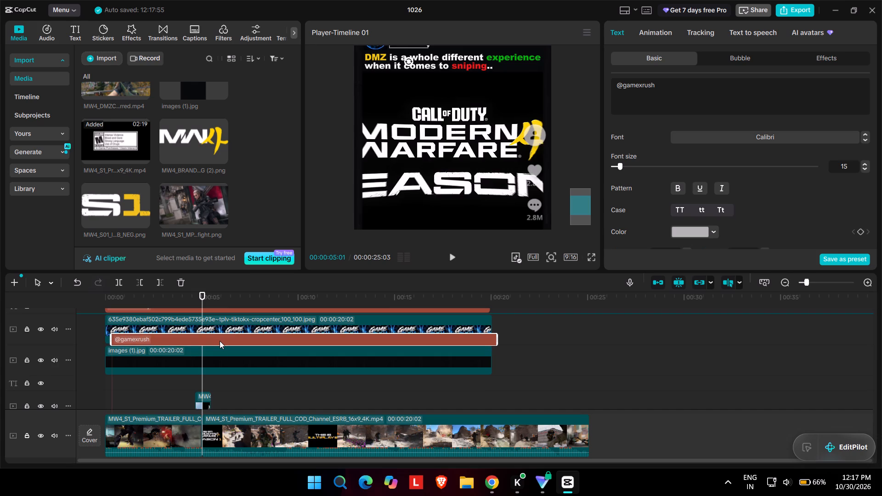
left_click_drag(205, 320, 197, 318)
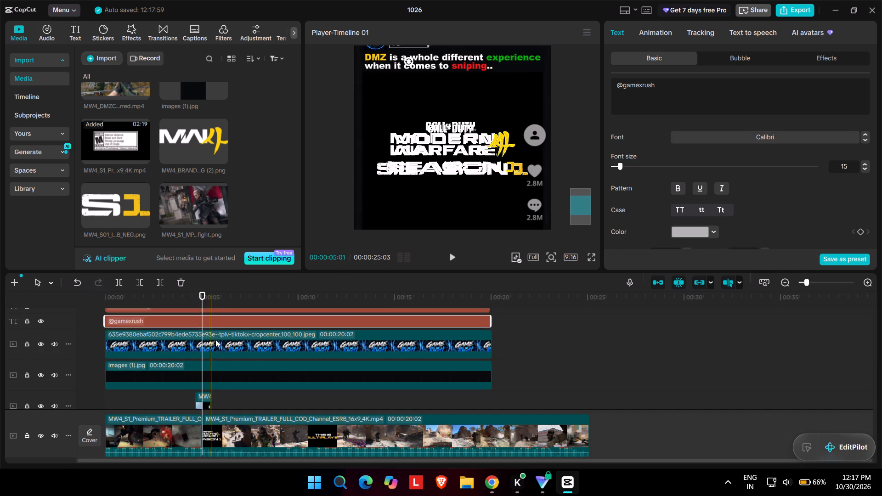
Move the second trailer clip from the main track to the title clip's overlay track, starting right where the title clip ends.
scroll(217, 348, "down", 2)
left_click(187, 354)
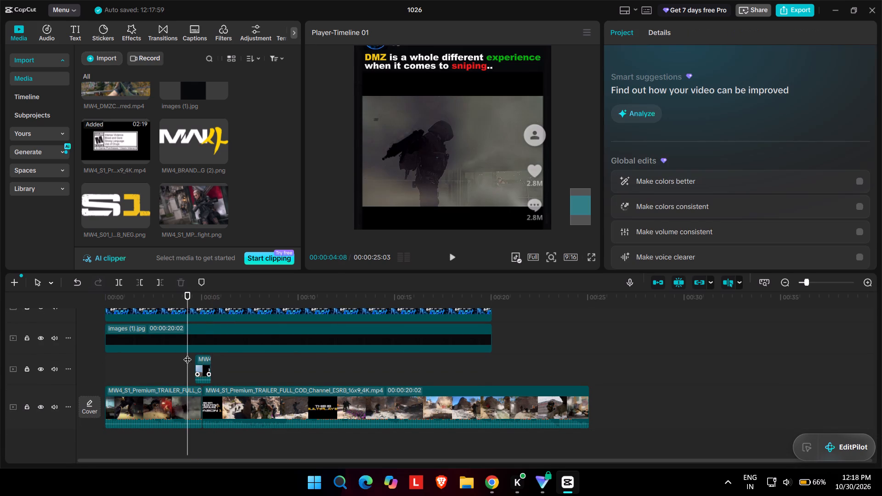
key("space")
key("space")
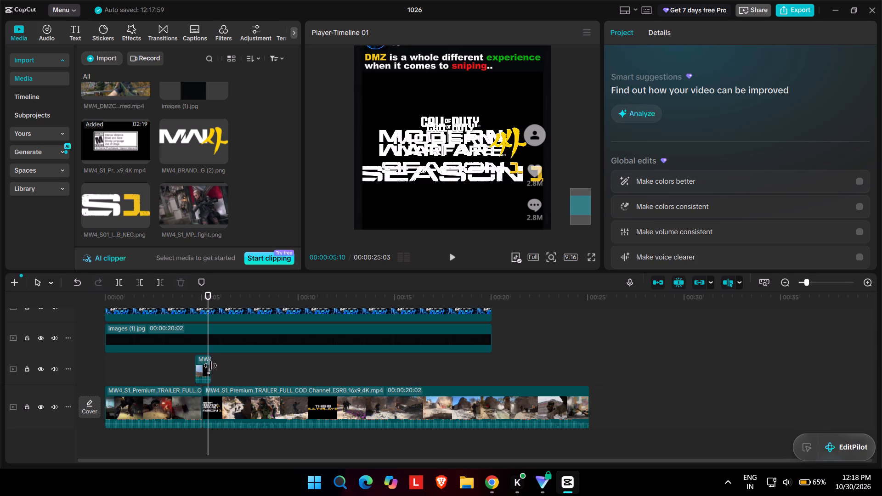
left_click_drag(219, 397, 227, 398)
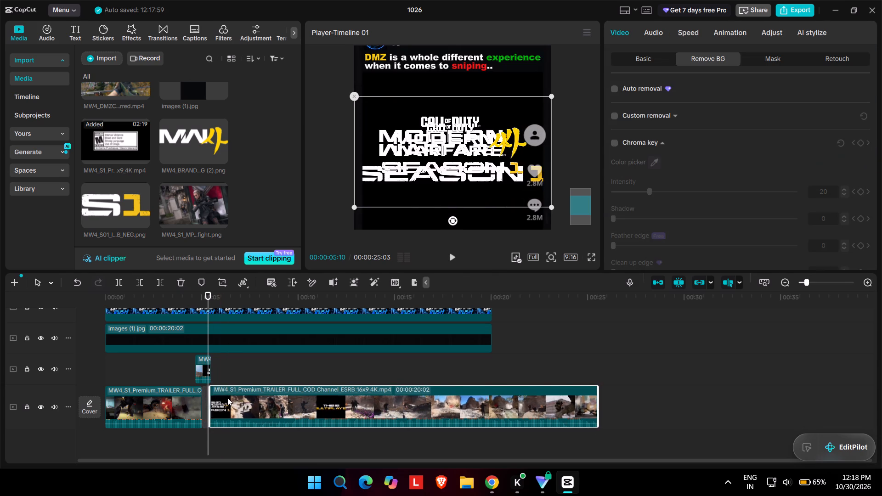
left_click_drag(227, 398, 231, 373)
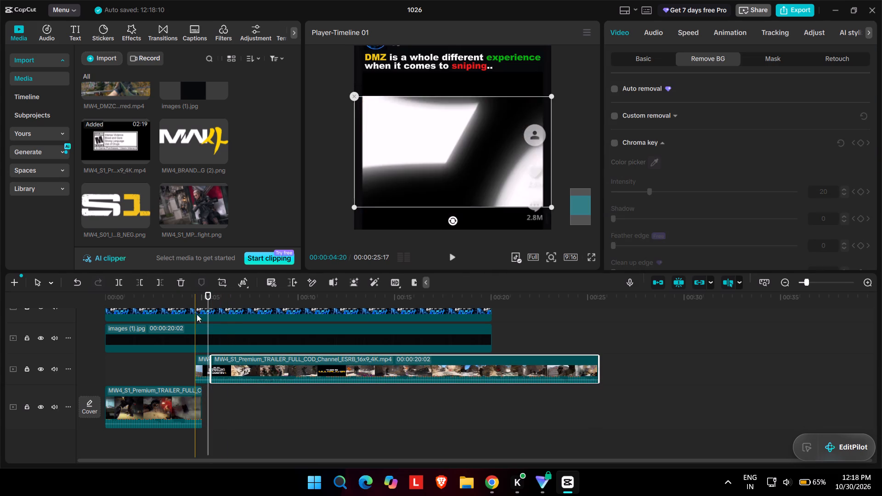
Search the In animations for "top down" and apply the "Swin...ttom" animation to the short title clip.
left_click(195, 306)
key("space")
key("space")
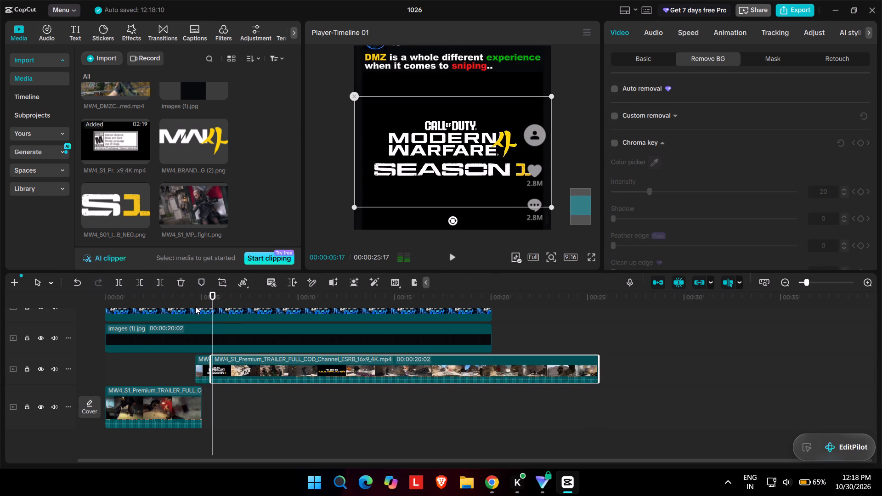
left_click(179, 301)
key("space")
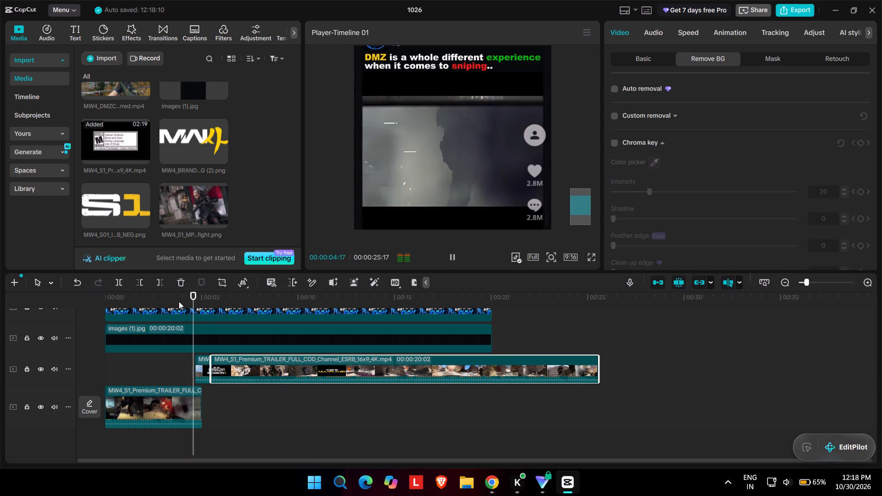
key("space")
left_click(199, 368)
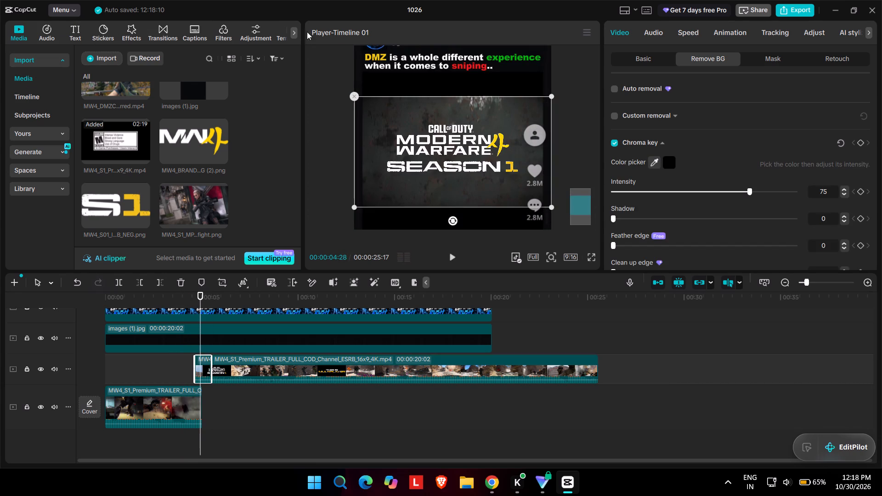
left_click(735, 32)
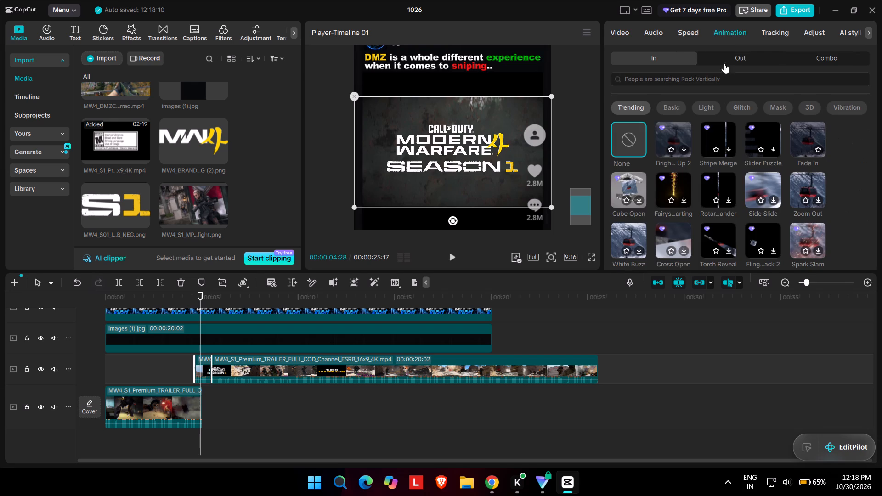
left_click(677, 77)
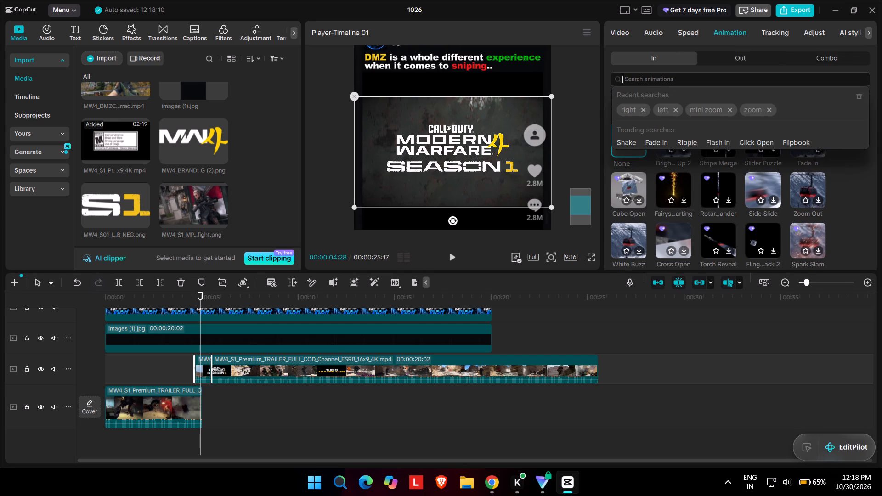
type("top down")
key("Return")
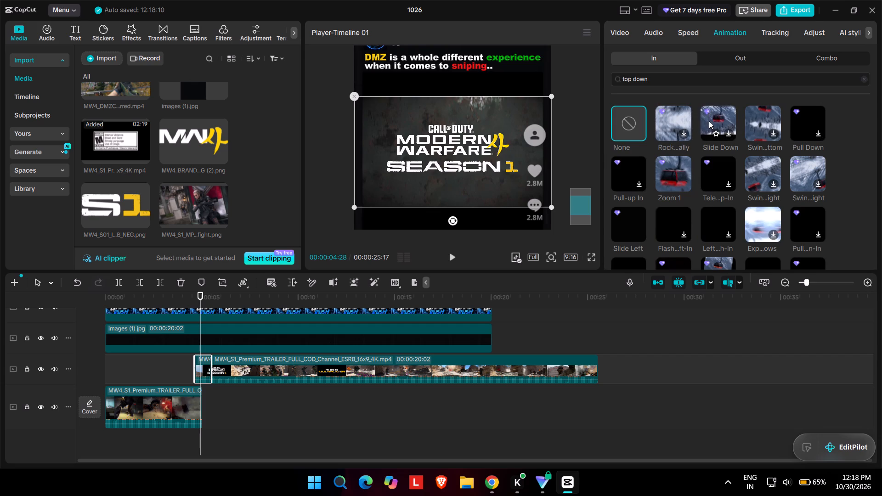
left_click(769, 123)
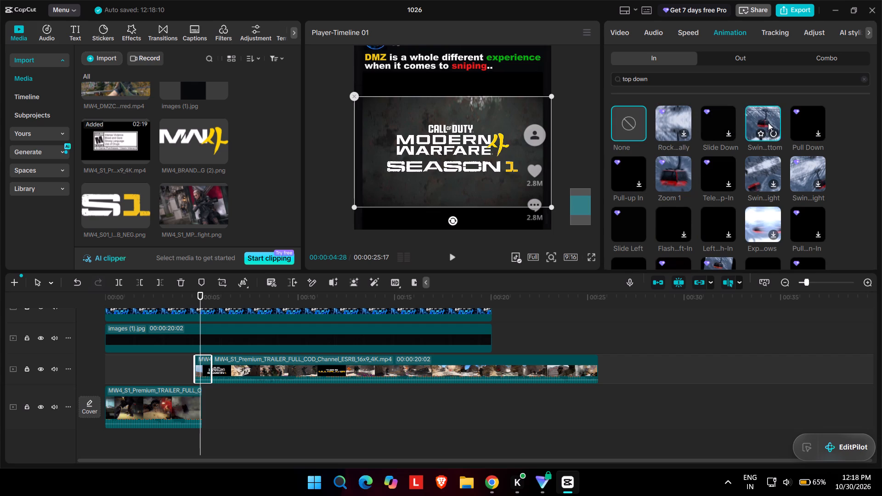
Play back the title transition from just before the short title clip to review its entrance animation.
key("space")
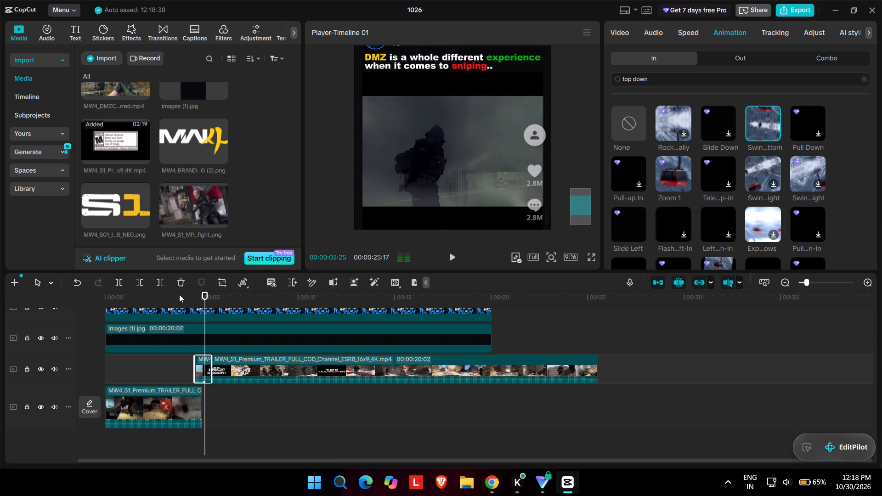
left_click(179, 294)
key("space")
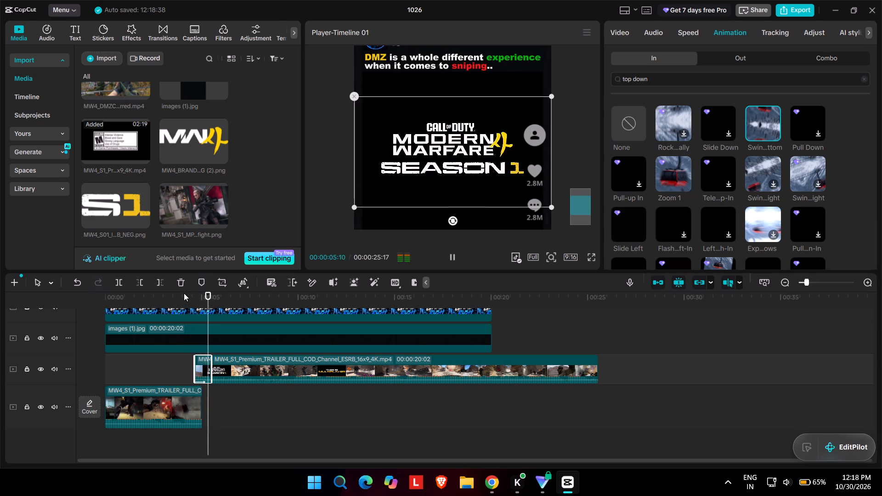
key("space")
left_click(196, 361)
left_click(188, 349)
key("space")
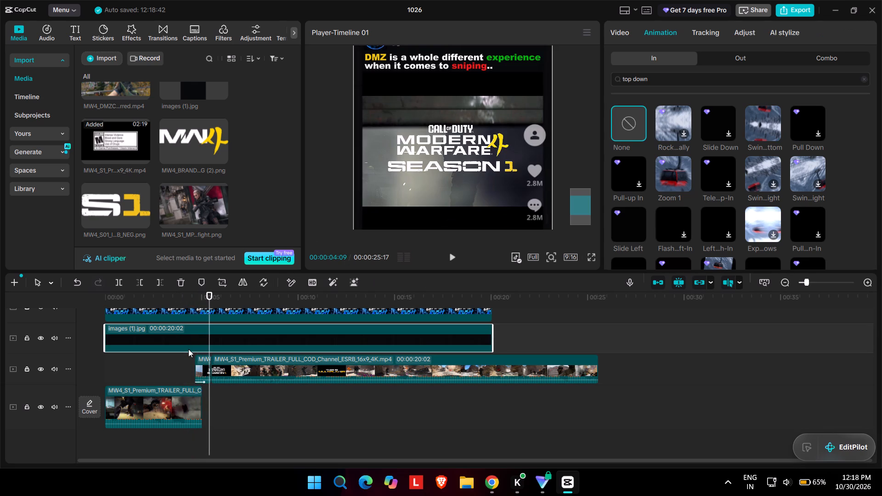
left_click(185, 299)
key("space")
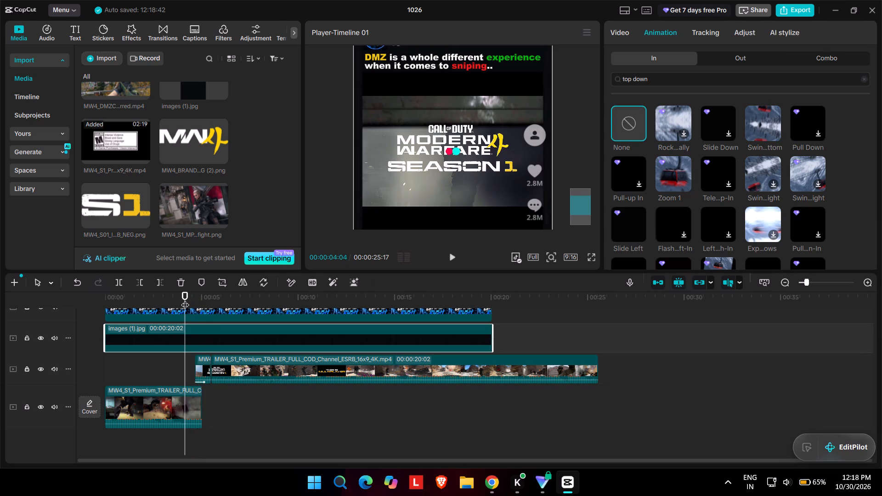
key("space")
Step frame by frame through the end of the first trailer clip and the title's entrance, up to about 00:00:04:27.
left_click_drag(187, 295, 192, 295)
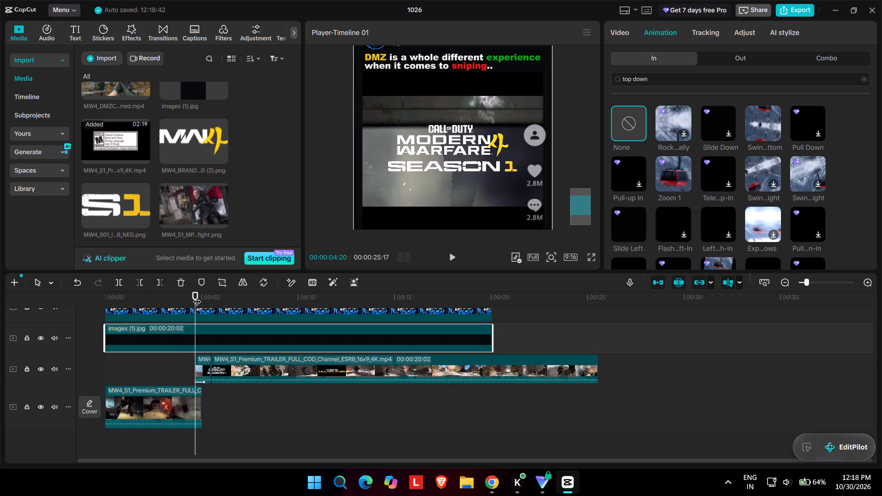
key("Left")
key("Left")
key("Left")
key("Left")
key("Left")
key("Left")
key("Left")
key("Left")
key("Left")
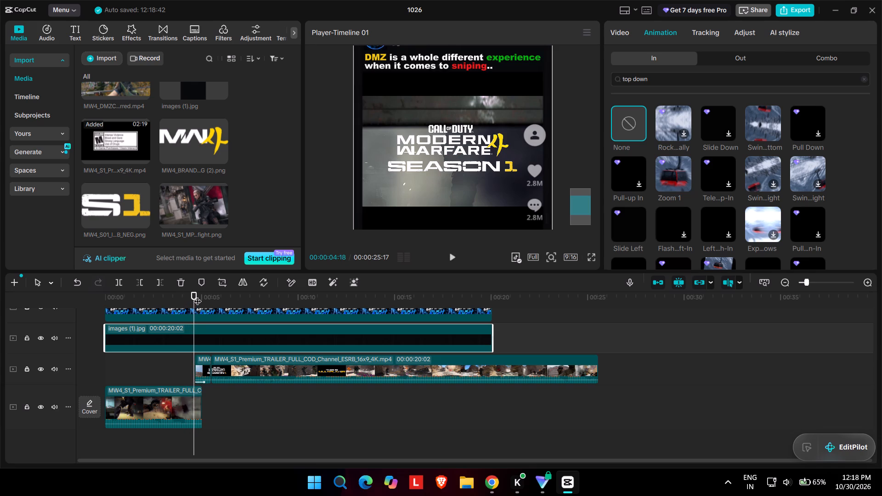
key("Left")
key("Left")
key("Left")
key("Left")
key("Left")
key("Left")
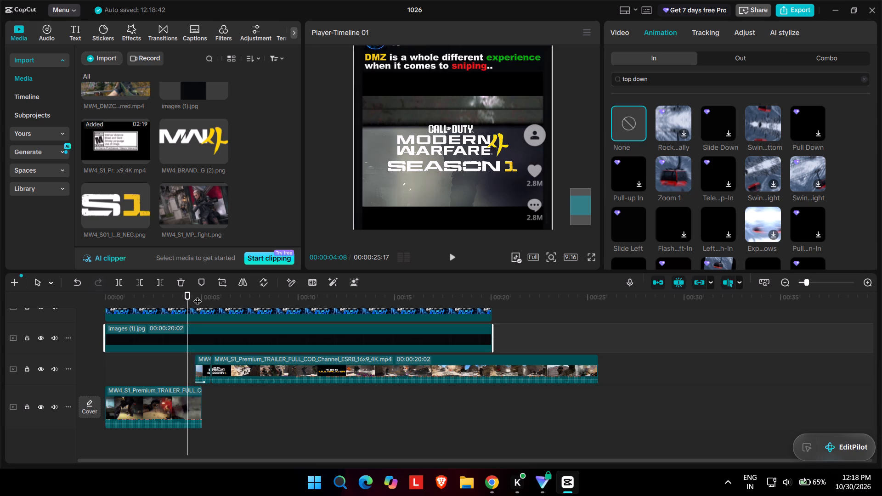
left_click(542, 312)
left_click(173, 301)
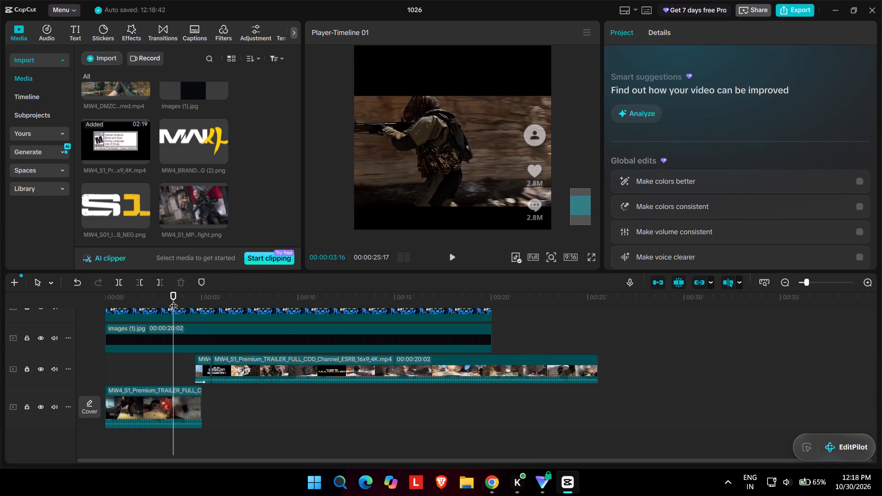
left_click(181, 299)
key("Right")
key("Right")
key("Right")
key("Right")
key("Right")
key("Right")
key("Right")
key("Right")
key("Right")
key("Right")
key("Right")
key("Right")
key("Right")
key("Right")
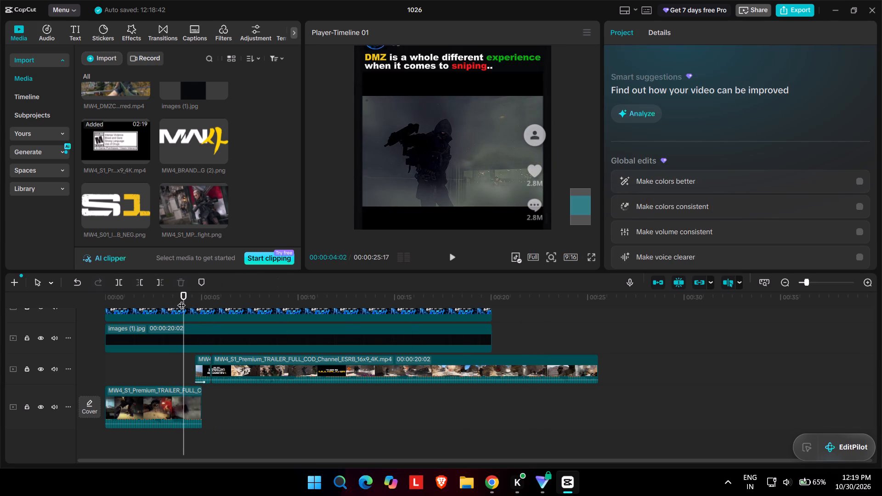
key("Right")
key("Right")
key("Right")
key("Right")
key("Right")
key("Right")
key("Right")
key("Right")
key("Right")
key("Right")
key("Right")
key("Right")
key("Right")
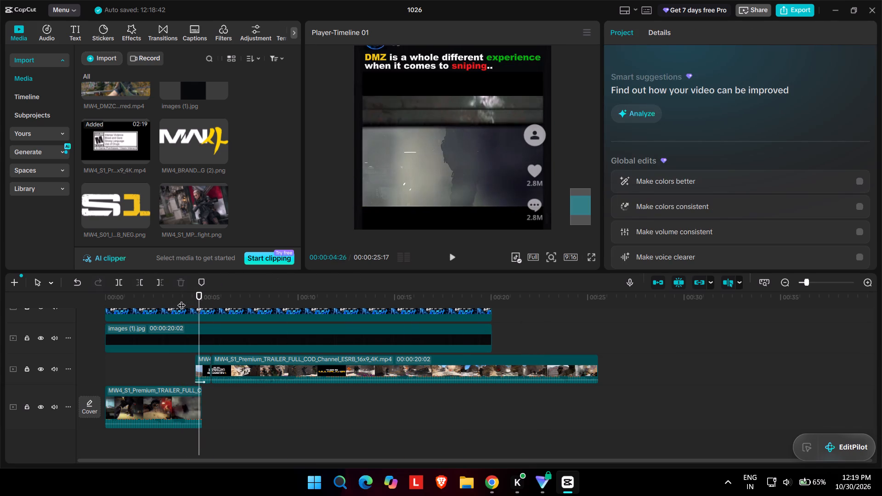
key("Right")
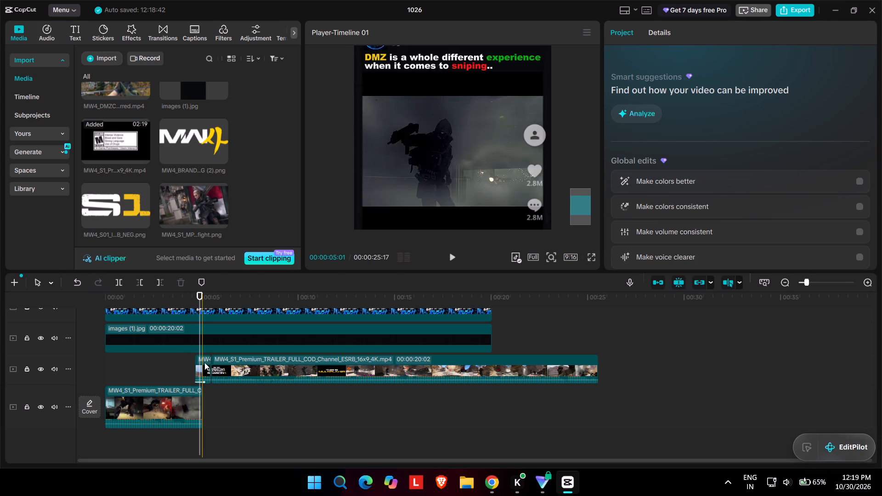
Replace the short title clip's In animation with "Unfo...n-In" from the "top down" results, keeping the clip on the timeline.
left_click(204, 362)
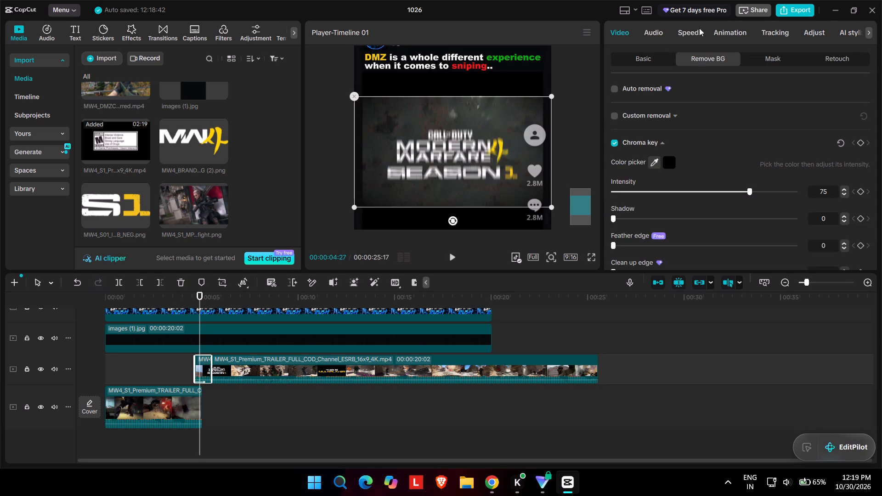
left_click(716, 30)
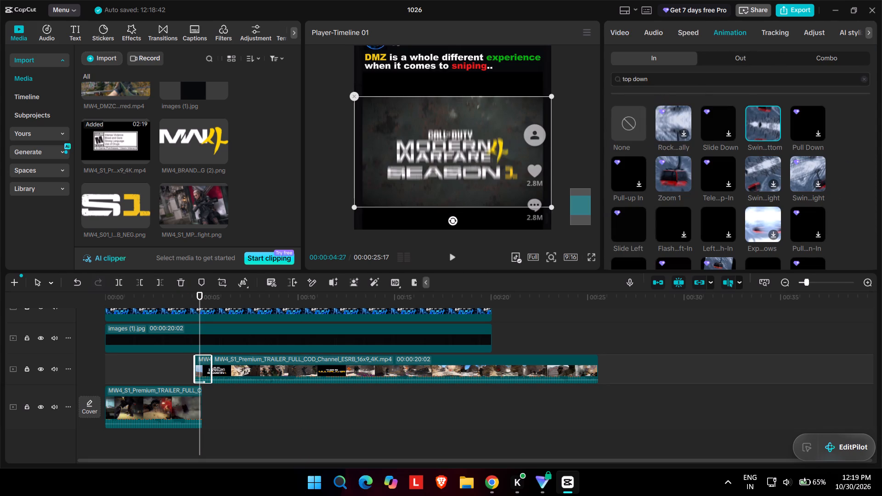
double_click(671, 78)
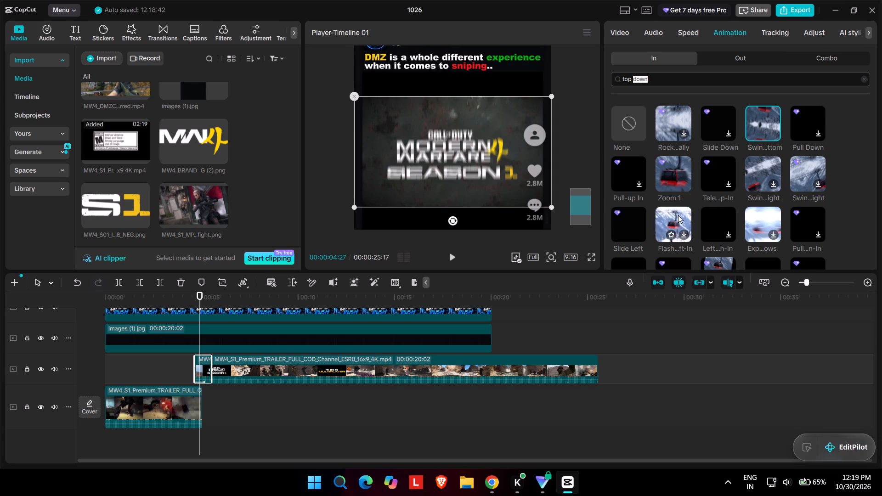
scroll(726, 217, "down", 1)
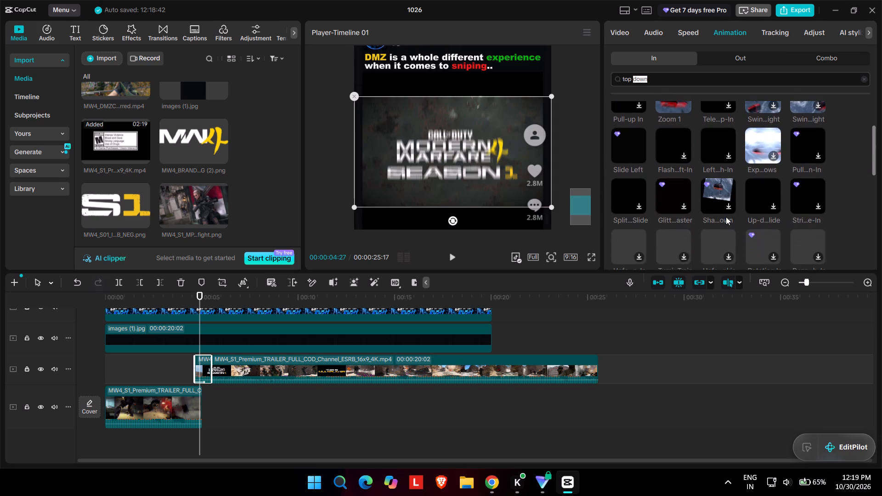
scroll(726, 217, "down", 1)
scroll(818, 198, "down", 1)
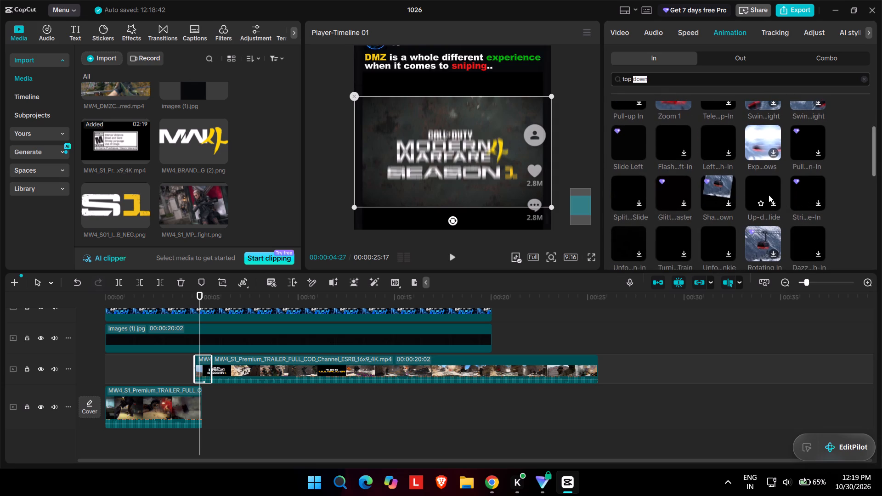
scroll(768, 192, "down", 1)
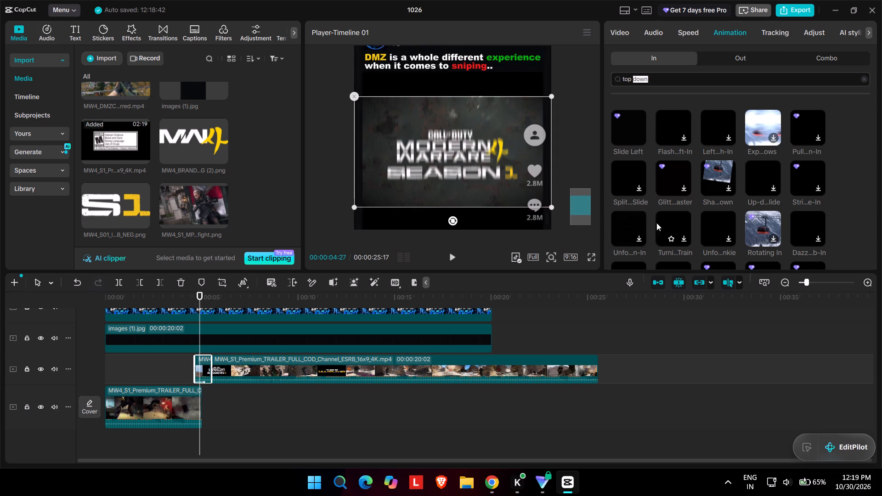
left_click(637, 222)
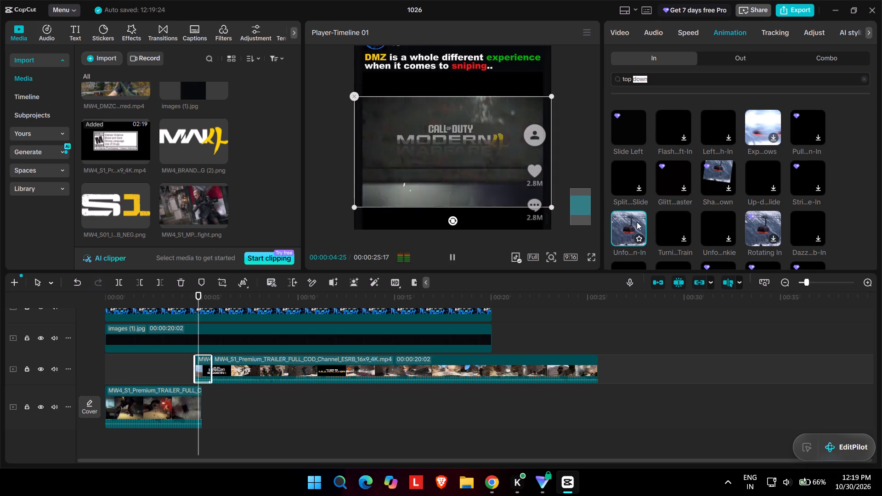
scroll(209, 321, "down", 1)
left_click(187, 286)
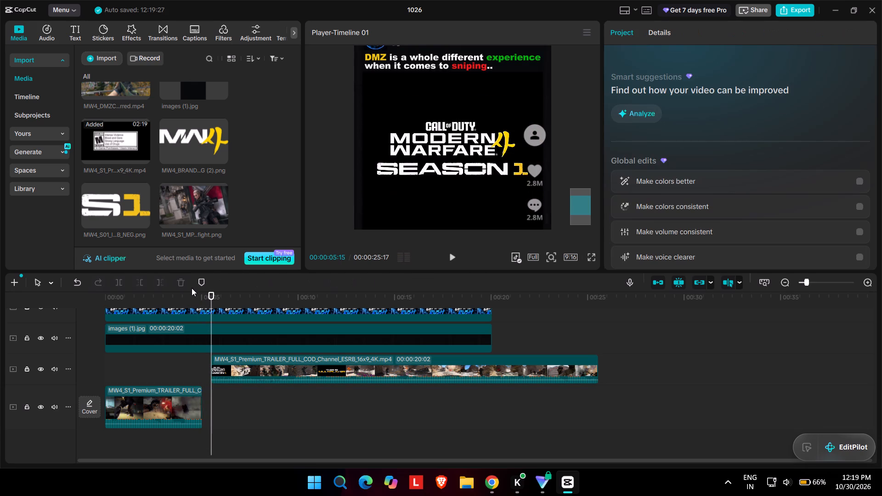
key("ctrl+z")
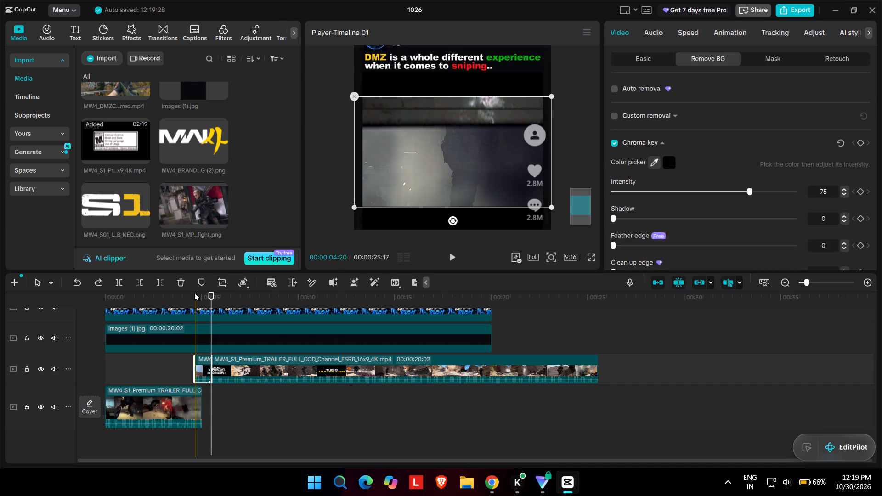
Play back the title transition repeatedly from about 00:00:03:28 to review the short title clip's new entrance and the clip following it.
left_click(192, 293)
left_click(186, 294)
left_click(181, 296)
key("space")
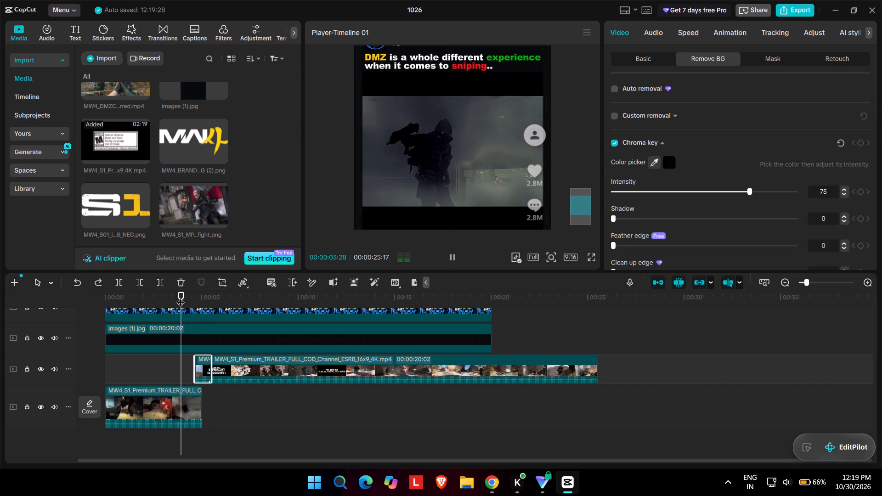
key("space")
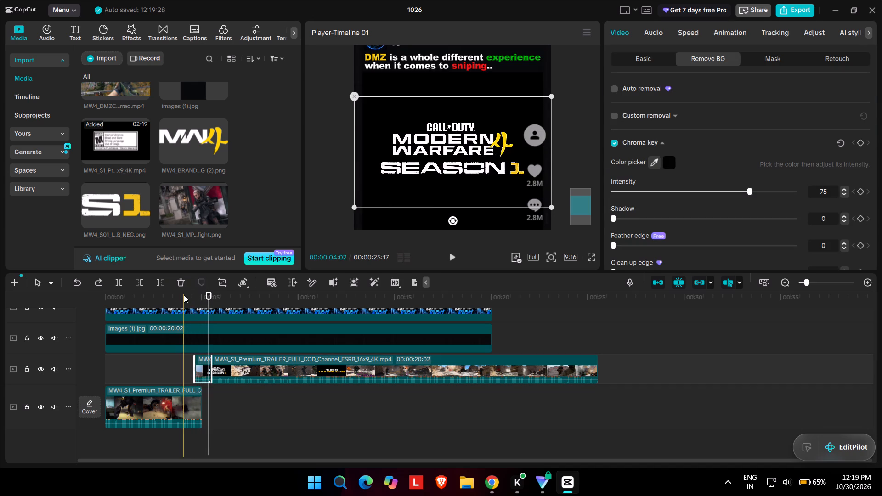
left_click(184, 295)
key("space")
key("space")
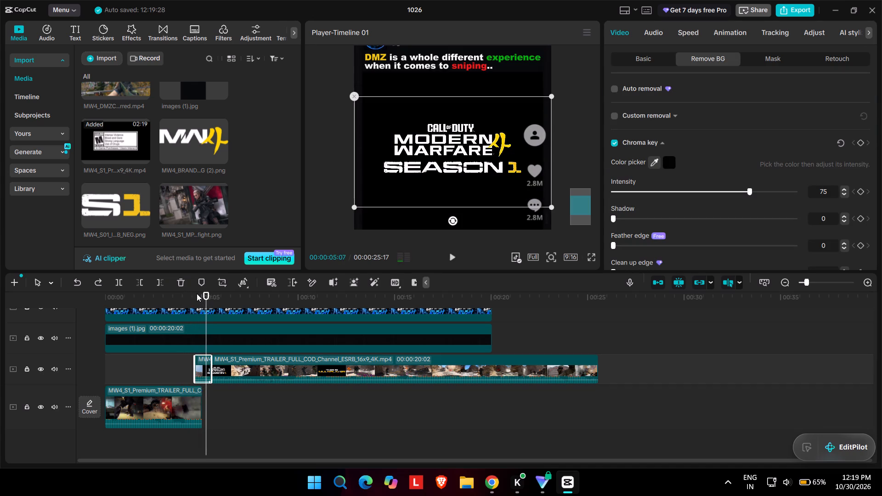
left_click(270, 449)
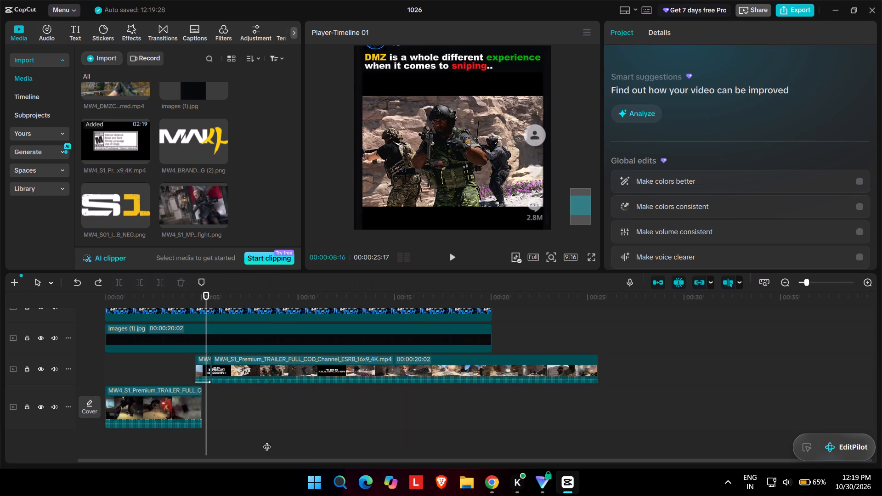
left_click(186, 305)
key("space")
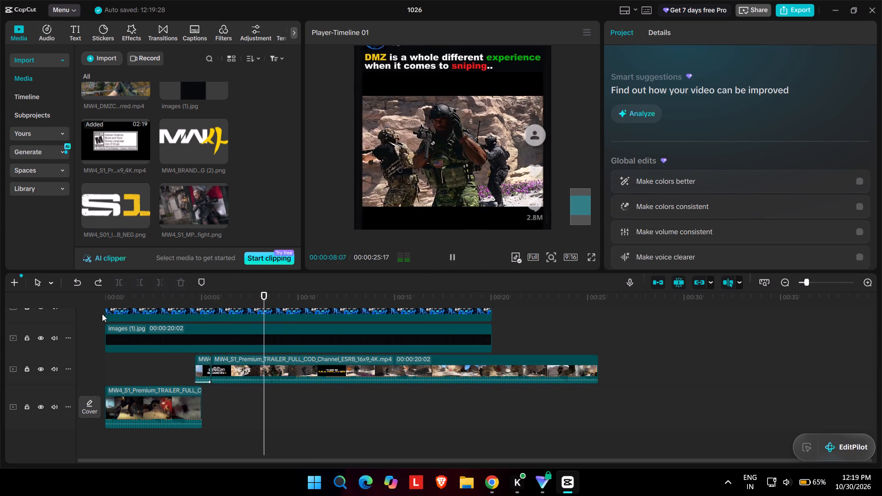
Play back the opening of the first trailer clip from the start of the timeline.
left_click(108, 299)
key("space")
key("space")
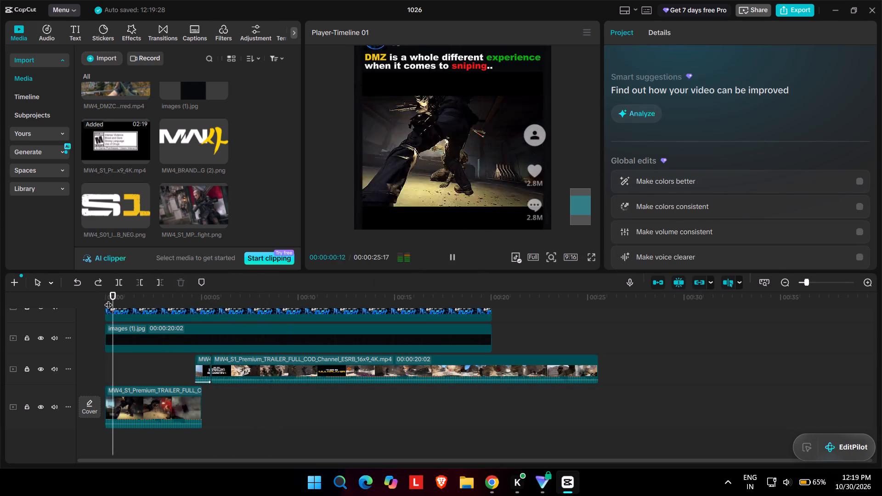
key("space")
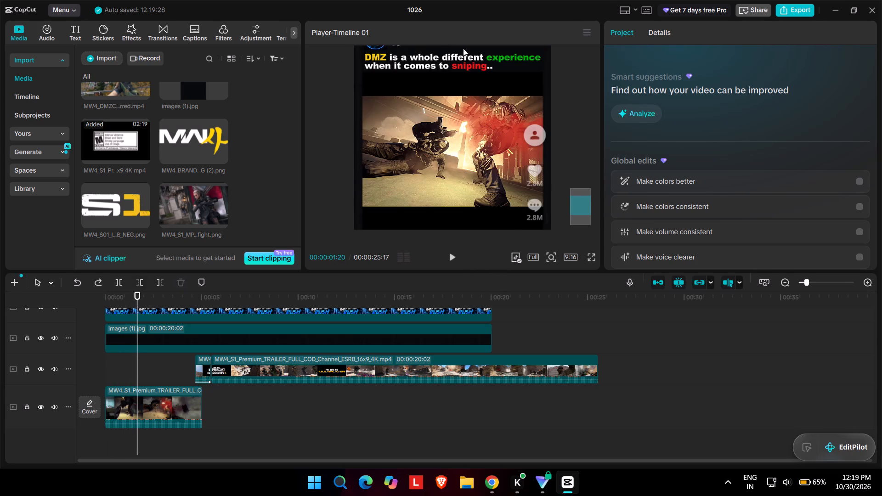
Select the "DMZ is a whole different experience" headline text clip on the timeline.
scroll(415, 184, "up", 7)
left_click(142, 349)
left_click(143, 344)
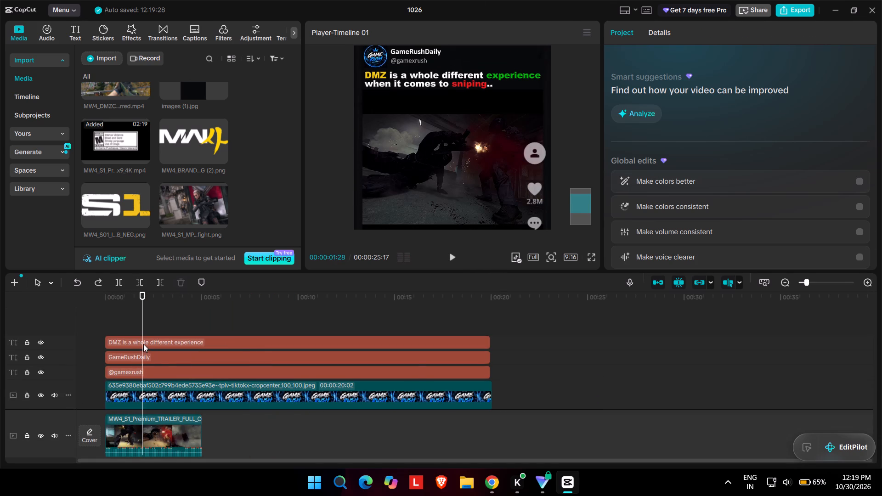
Switch to the Chrome browser, dismissing the text-to-speech suggestion over the preview.
left_click(481, 478)
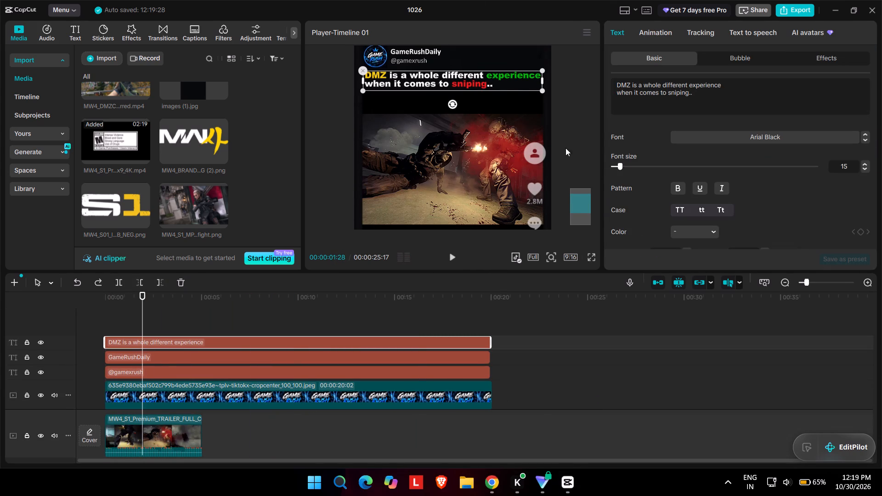
left_click(489, 488)
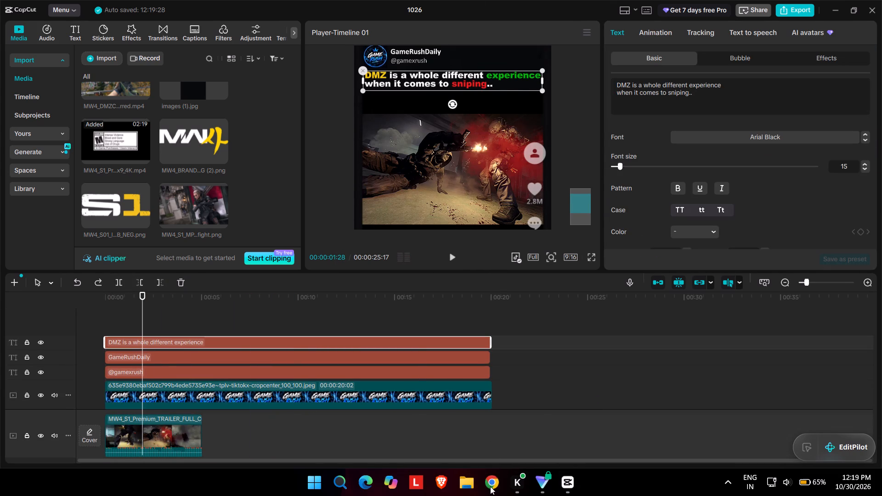
left_click(489, 488)
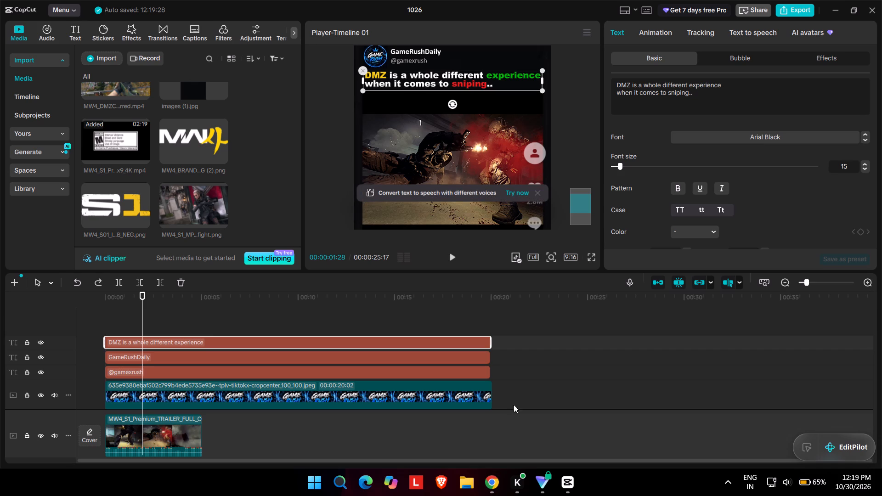
left_click(539, 192)
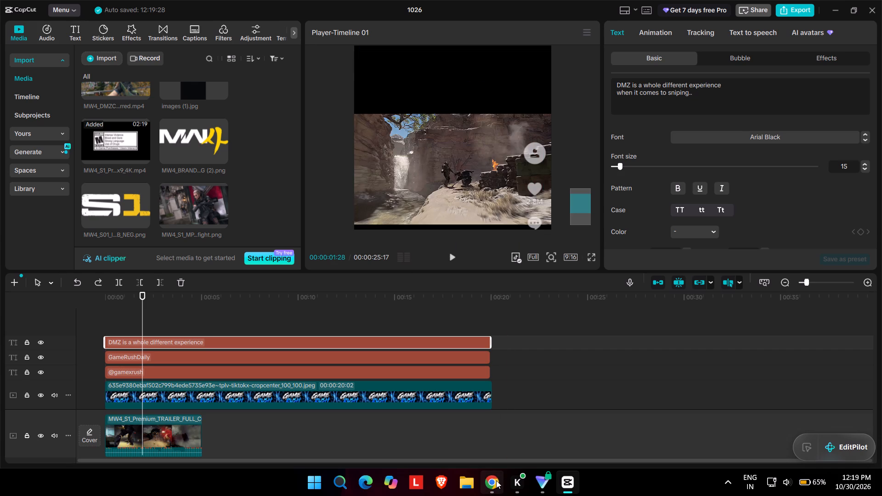
left_click(494, 485)
left_click(494, 485)
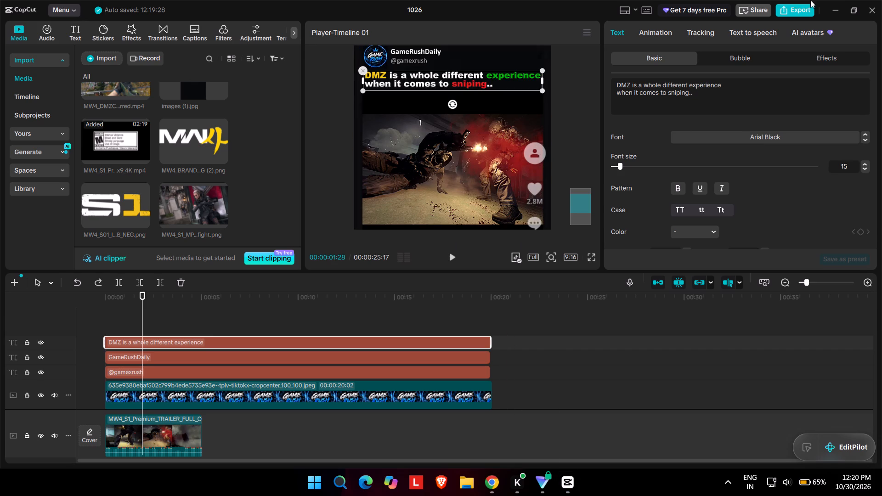
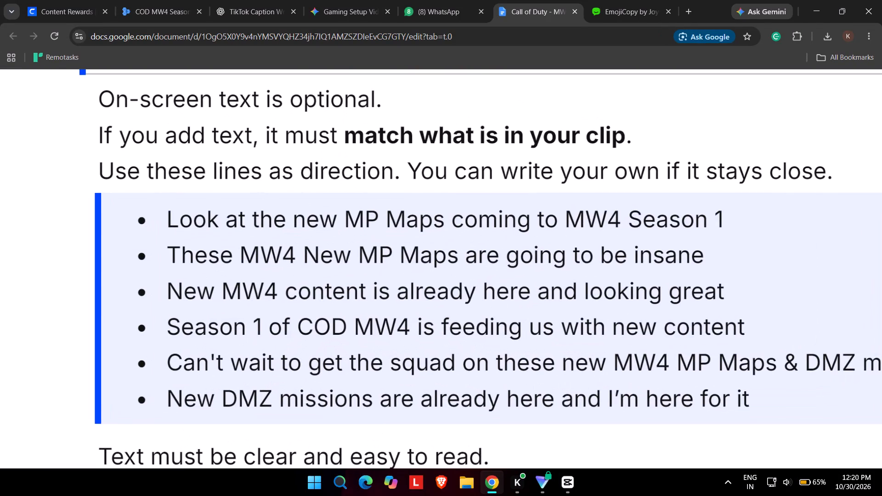
Examine the document's suggested on-screen text lines and rules, copying "Season 1 of COD MW4 is feeding us with new content" for reference.
left_click_drag(193, 259, 197, 259)
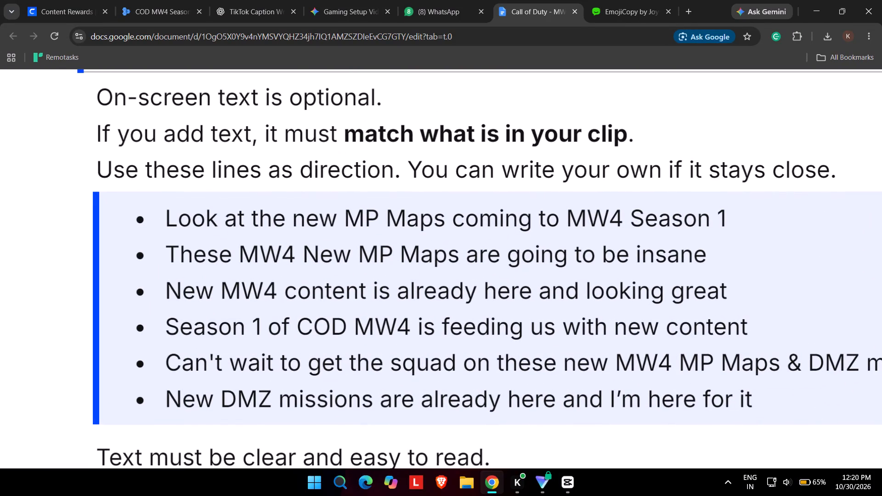
left_click_drag(197, 259, 539, 293)
left_click(539, 293)
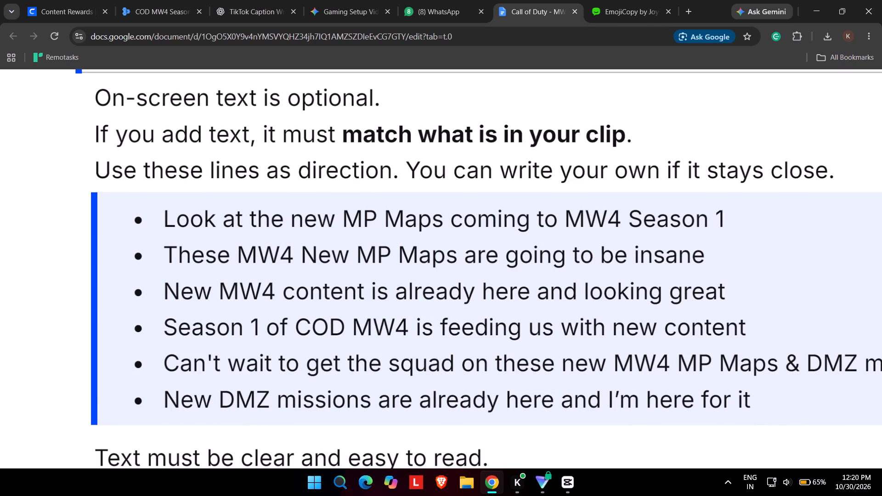
left_click_drag(192, 318, 692, 361)
left_click(705, 352)
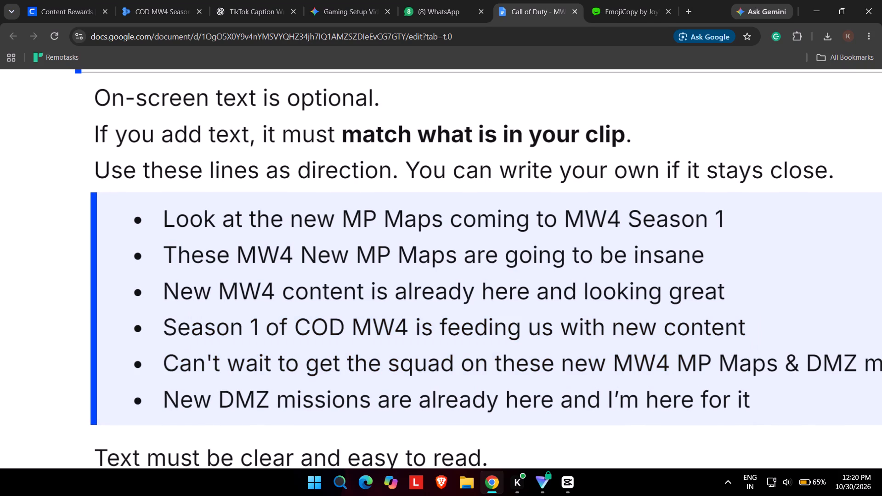
left_click_drag(746, 322, 164, 321)
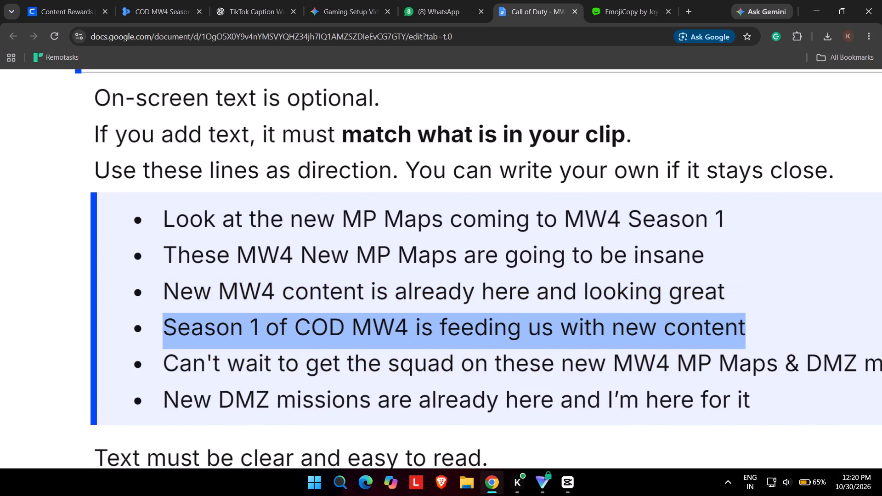
left_click_drag(164, 321, 164, 322)
key("ctrl+c")
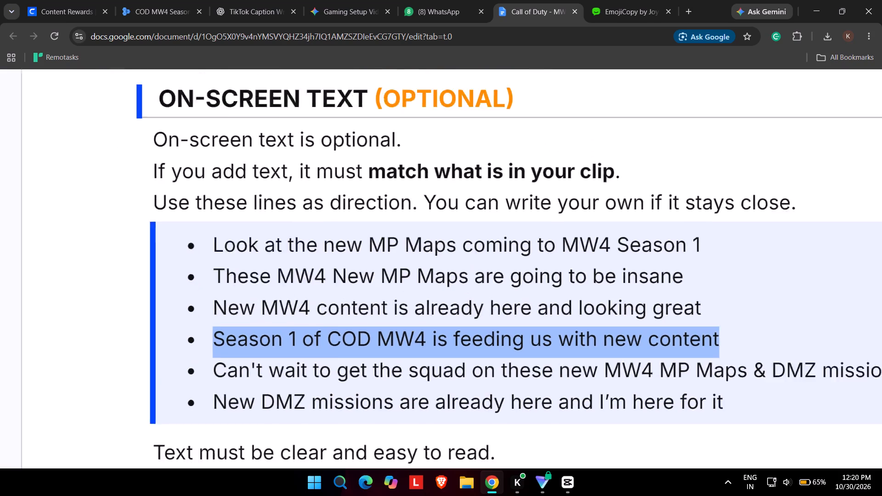
scroll(531, 411, "down", 1)
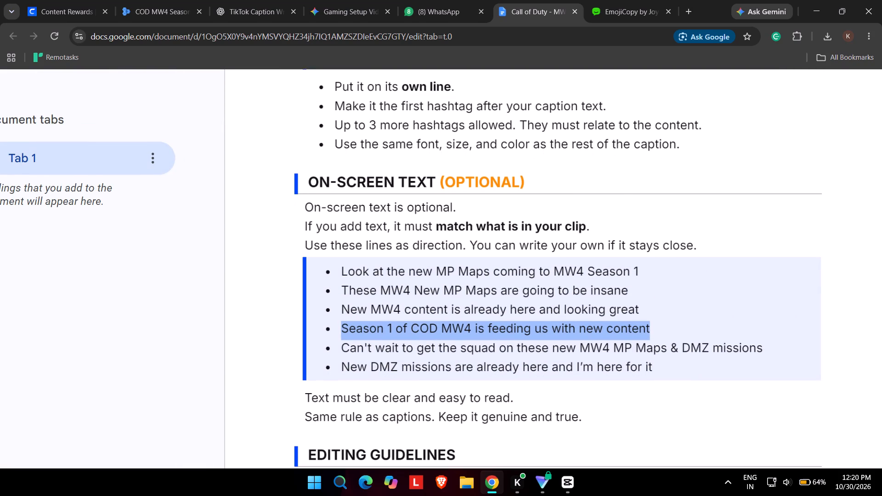
left_click_drag(352, 417, 481, 419)
left_click(481, 419)
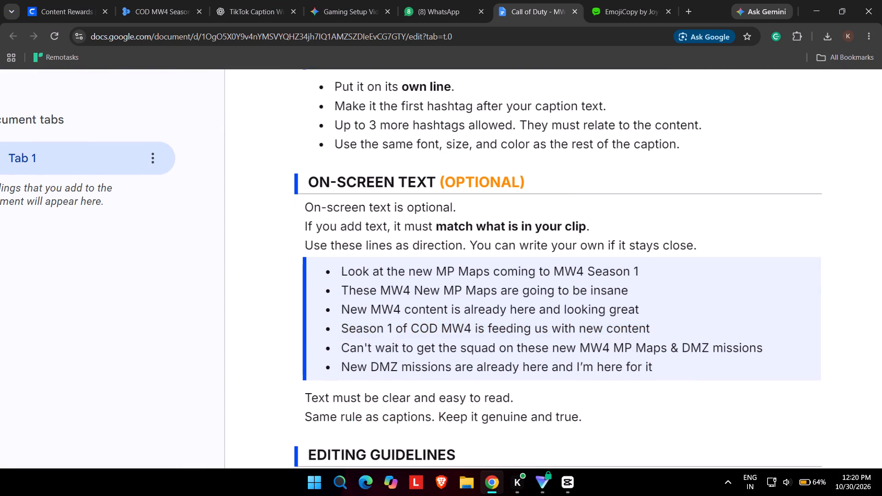
scroll(481, 420, "left", 1)
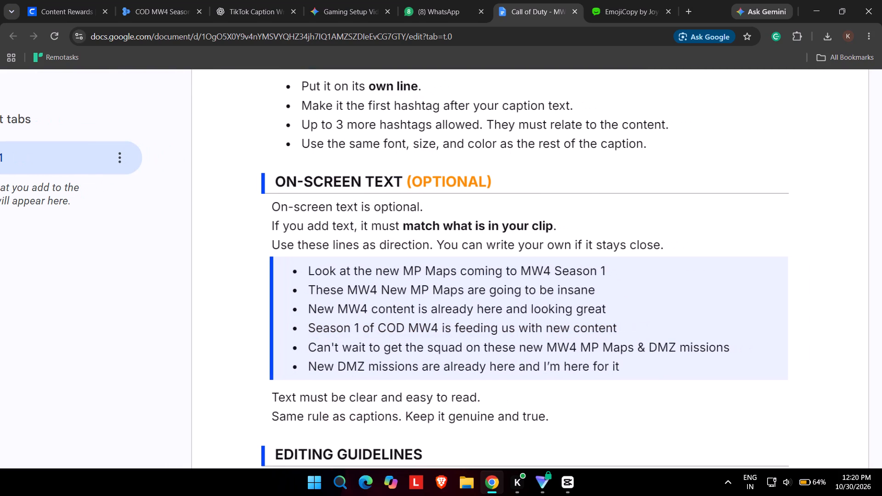
scroll(481, 420, "left", 1)
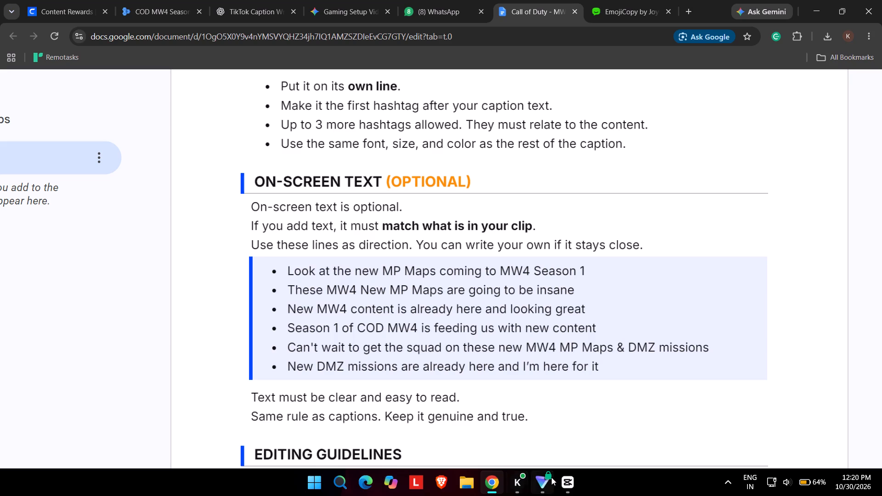
left_click(560, 478)
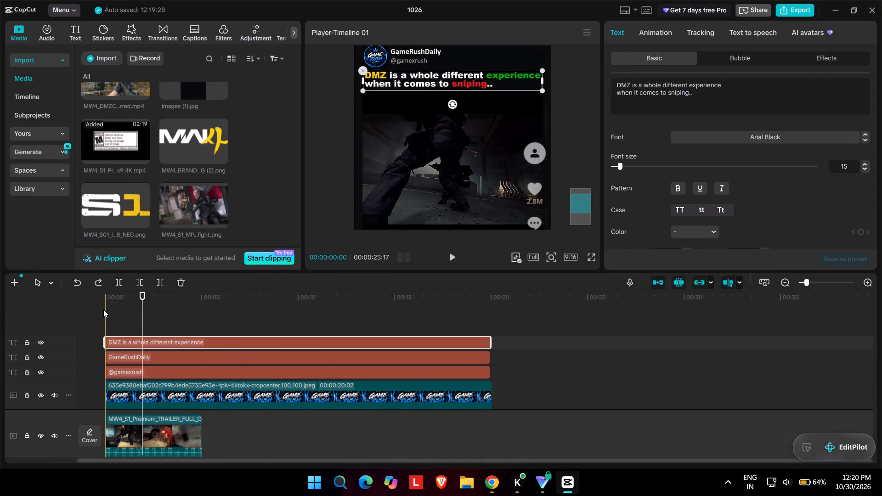
left_click(103, 310)
scroll(103, 308, "down", 1)
scroll(184, 355, "down", 2)
scroll(188, 352, "up", 4)
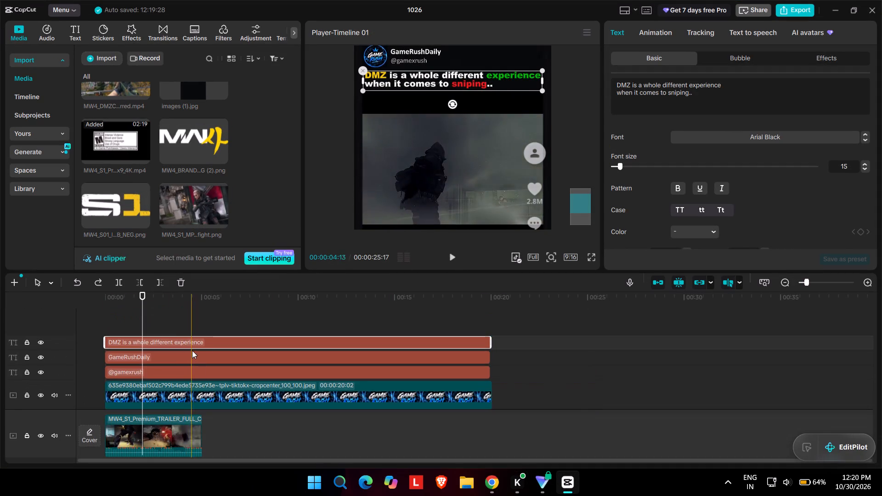
left_click(482, 357, "ctrl")
left_click(486, 368, "ctrl")
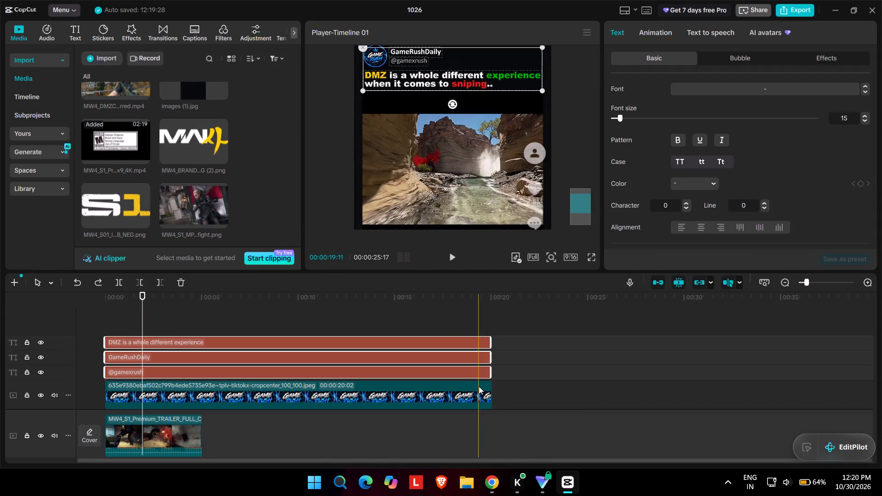
left_click(479, 386, "ctrl")
left_click_drag(490, 377, 592, 372, "ctrl")
scroll(592, 374, "up", 1)
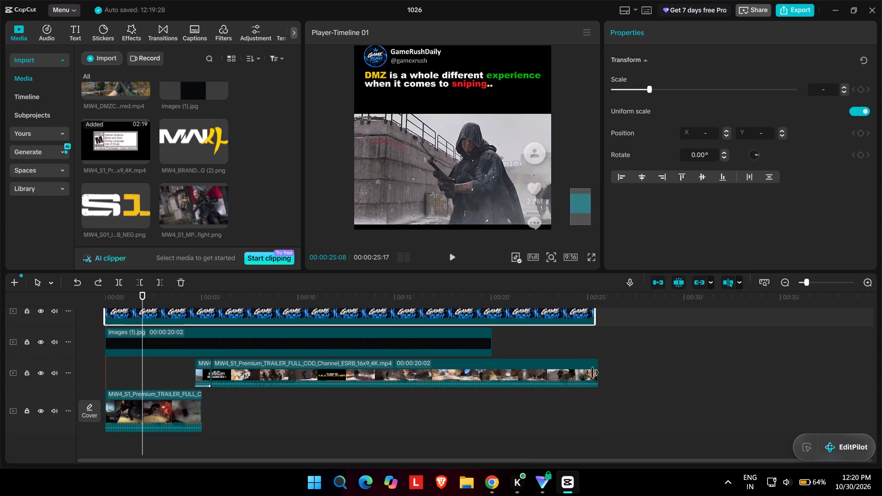
scroll(592, 372, "up", 1)
left_click_drag(592, 372, 597, 363, "ctrl")
scroll(597, 363, "up", 1)
left_click(623, 365)
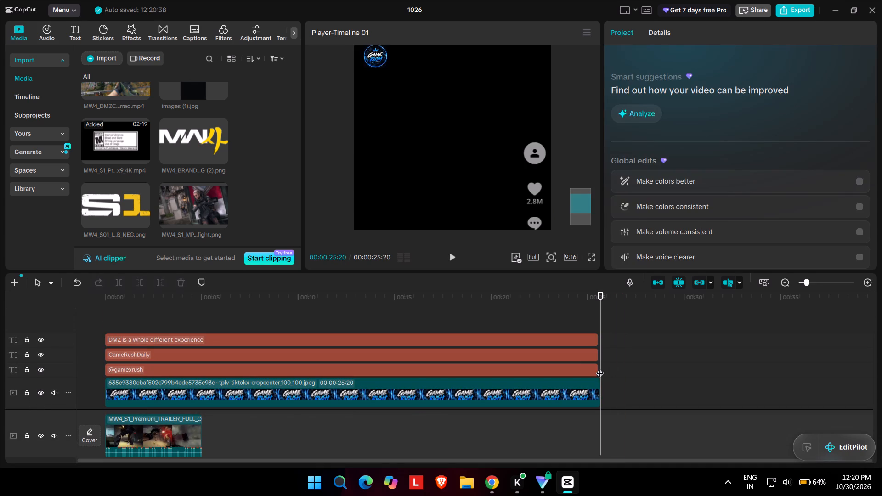
Check the ends of the extended text clips and play back the timeline's final second.
left_click(597, 367, "ctrl")
left_click(596, 361, "ctrl")
left_click(596, 357, "ctrl")
left_click(596, 343, "ctrl")
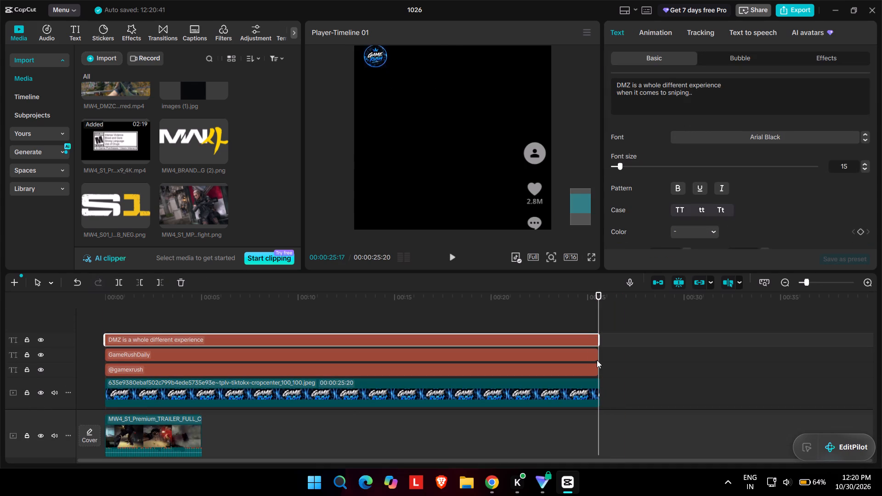
left_click(577, 321)
key("space")
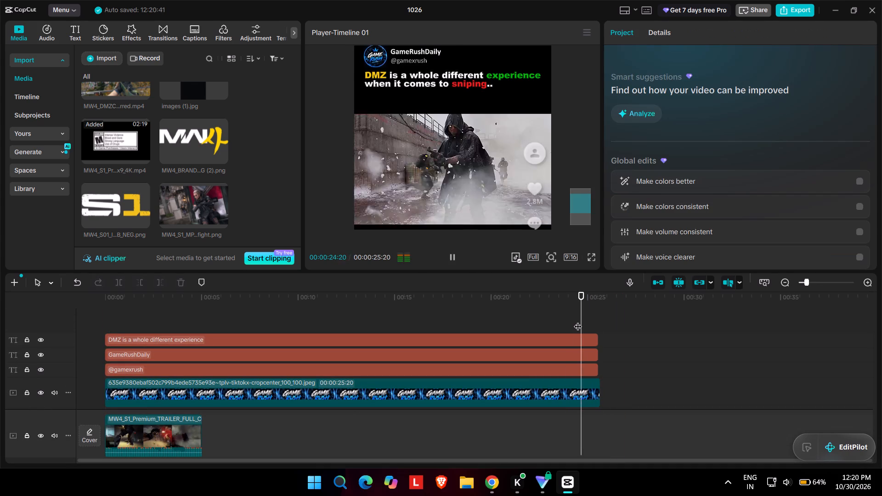
key("space")
key("space")
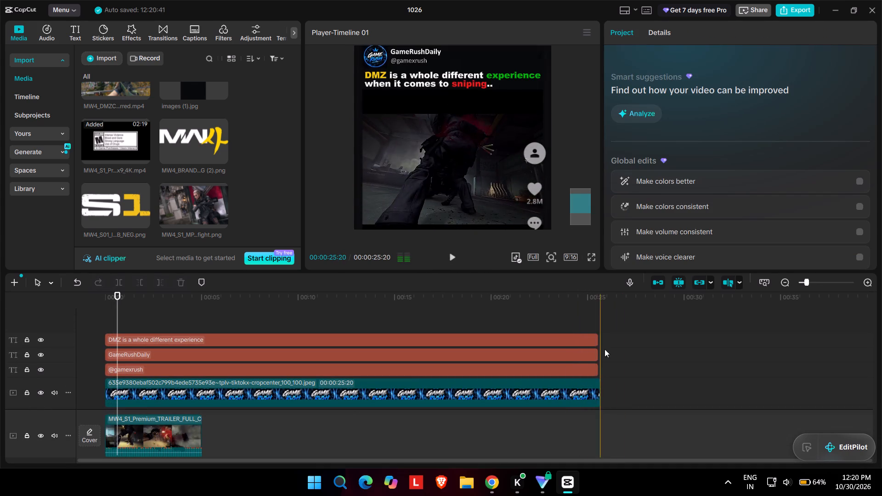
Trim the end of the logo image clip to 00:00:25:17, level with the text clips, and play back the ending.
left_click(594, 383)
left_click(598, 385)
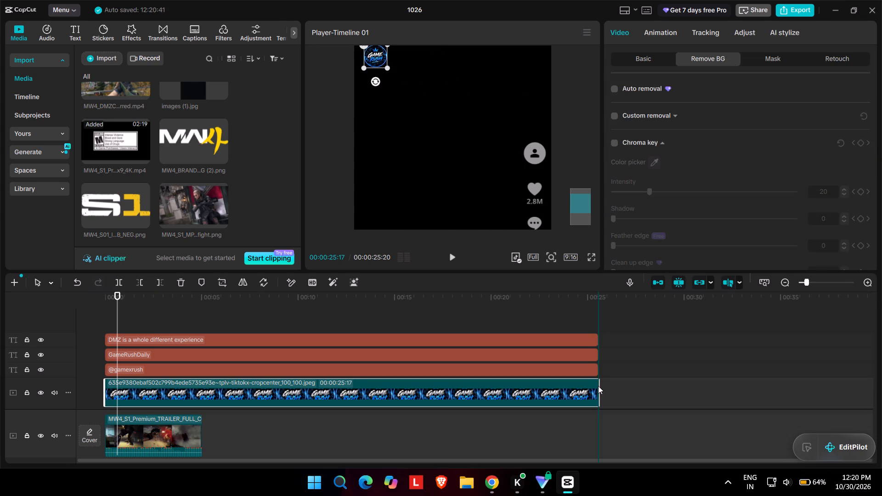
left_click(588, 325)
key("space")
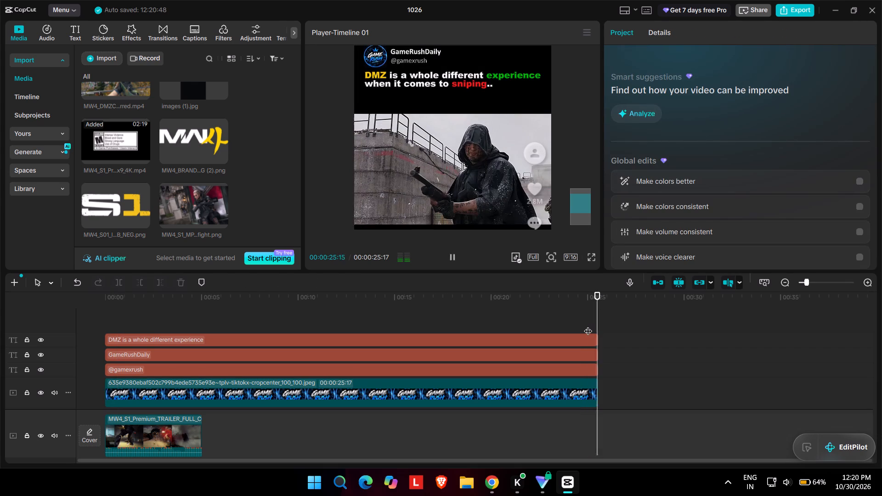
key("space")
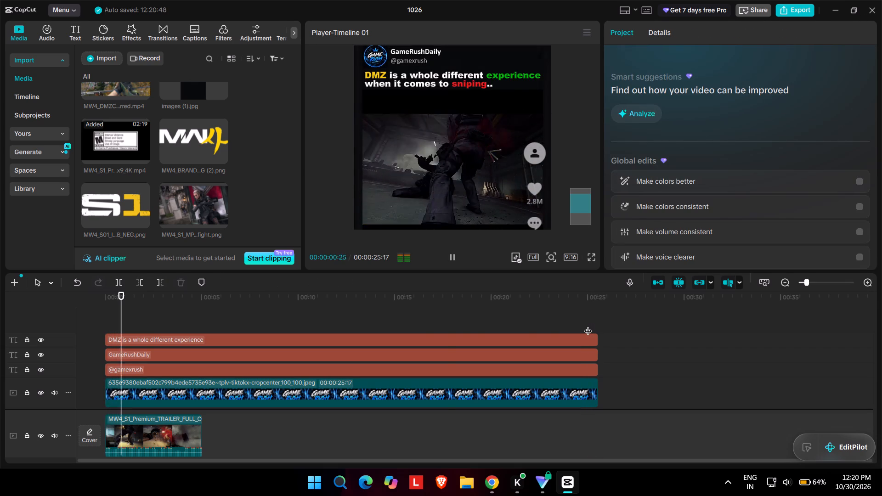
key("space")
Replace the "DMZ is a whole different experience" headline text with "Bro the new COD MW4 season 1 trailer looks insane".
left_click(149, 343)
scroll(637, 164, "up", 1)
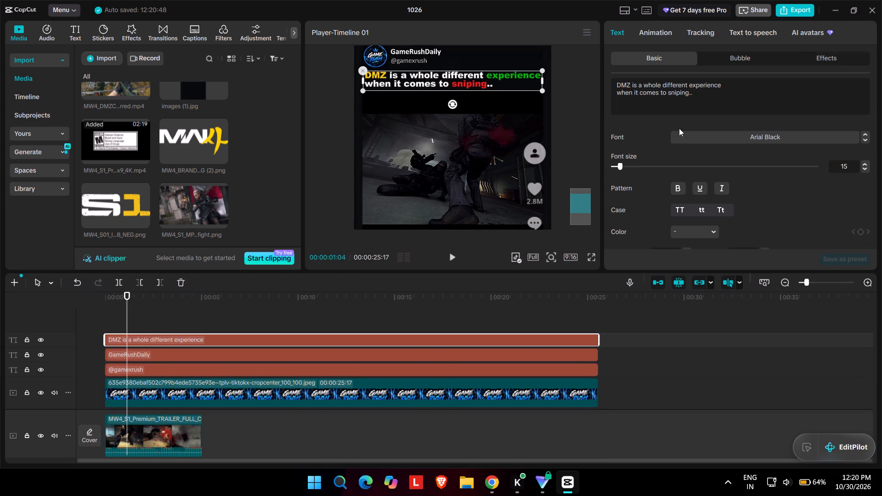
scroll(679, 128, "up", 1)
left_click_drag(713, 93, 609, 78)
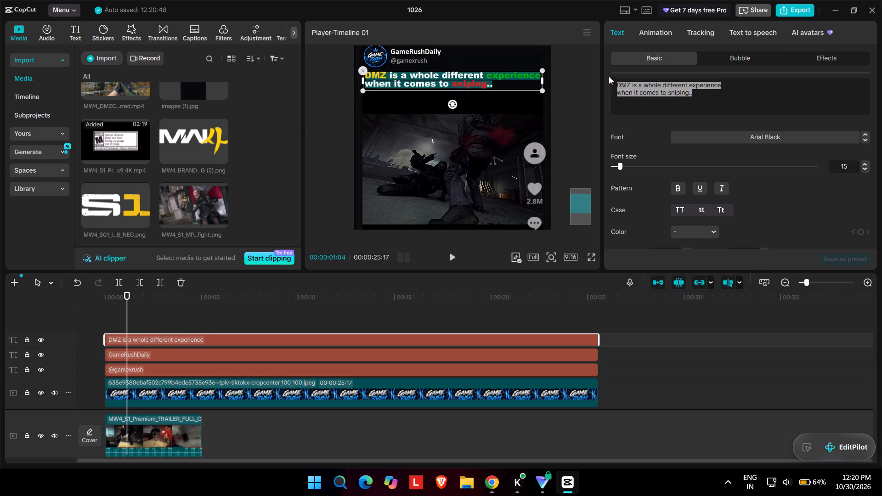
key("b")
key("BackSpace")
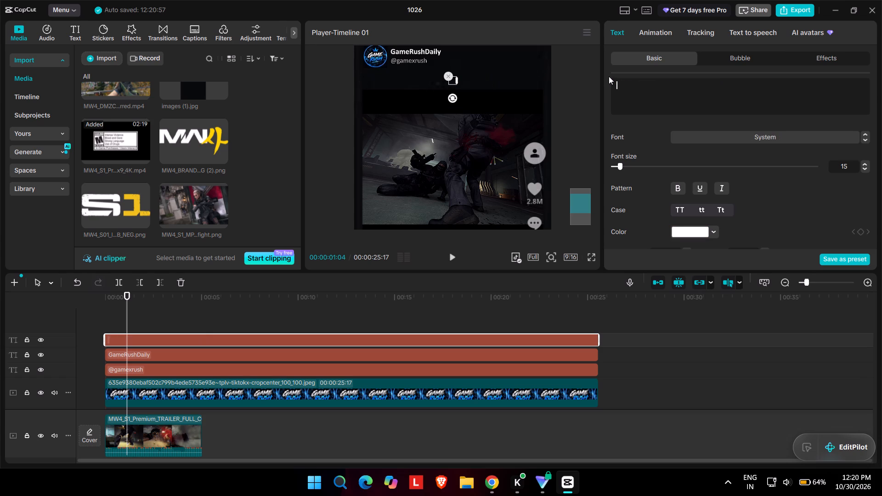
type("ro the new")
key("space")
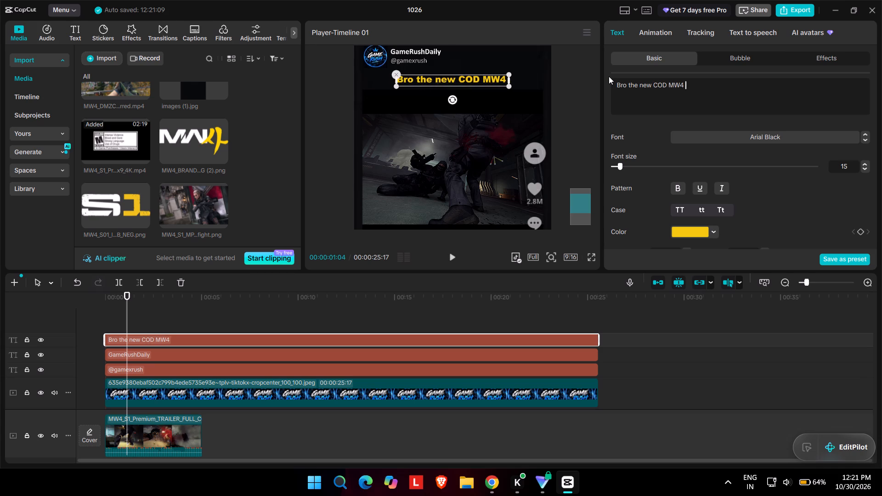
type("sea")
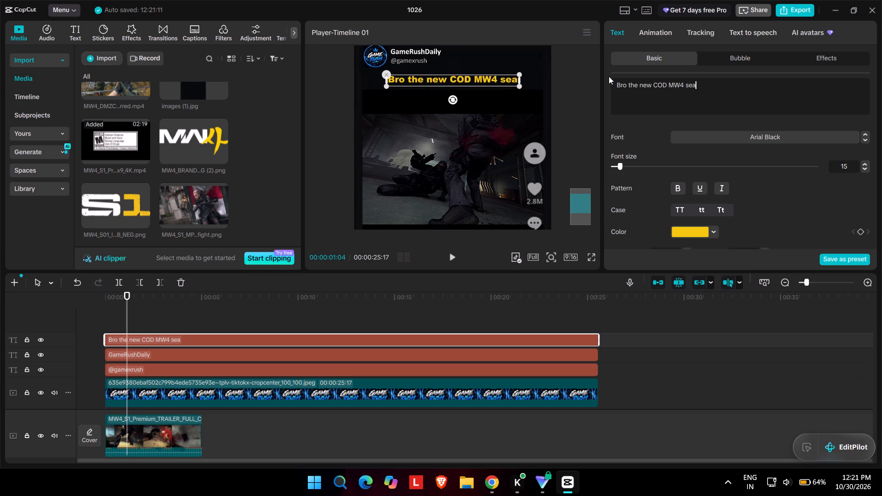
type("son")
key("space")
type("1 trail")
type("er looks insane")
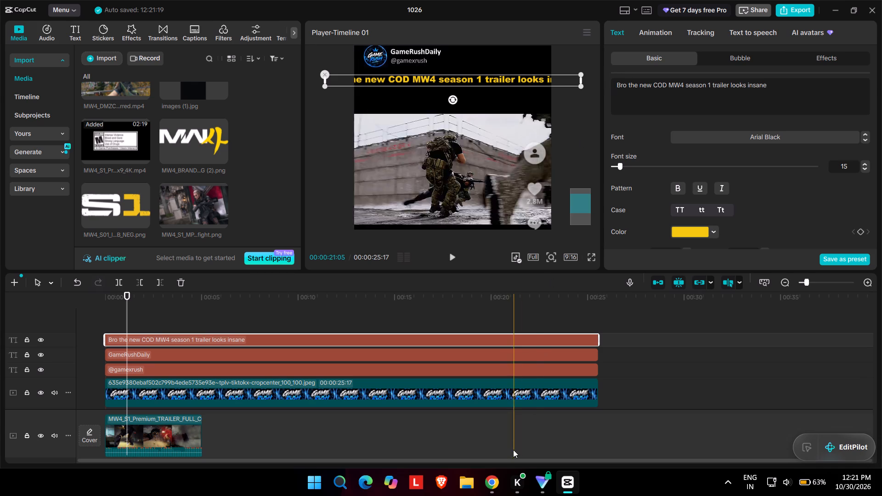
Copy the fire emoji from the EmojiCopy page in Chrome and paste it at the end of the headline in CapCut.
left_click(489, 491)
left_click(641, 0)
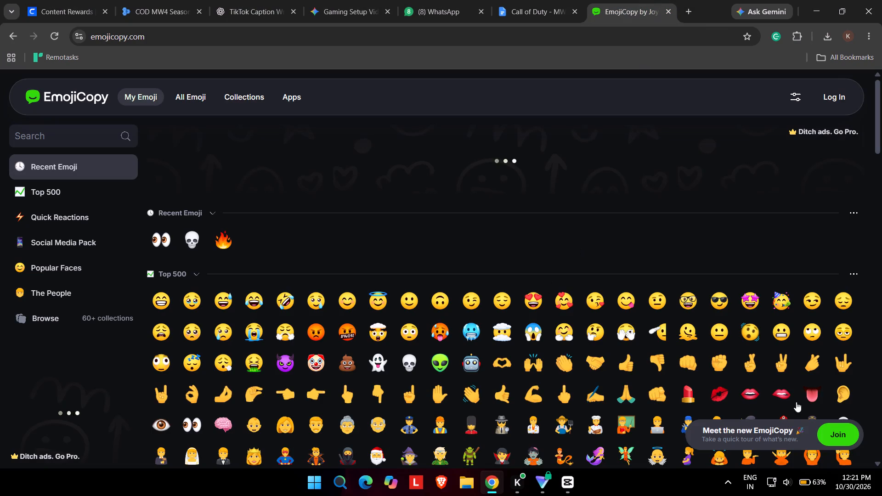
scroll(309, 360, "down", 5)
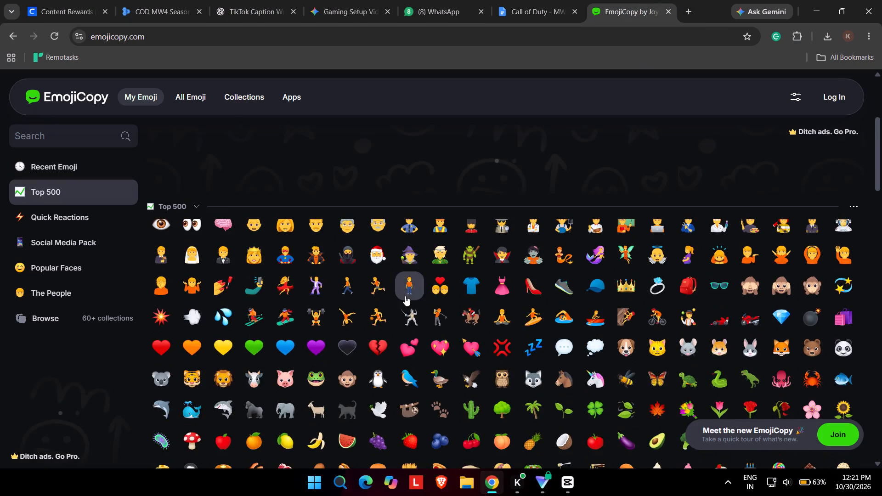
scroll(412, 293, "down", 2)
scroll(362, 257, "down", 5)
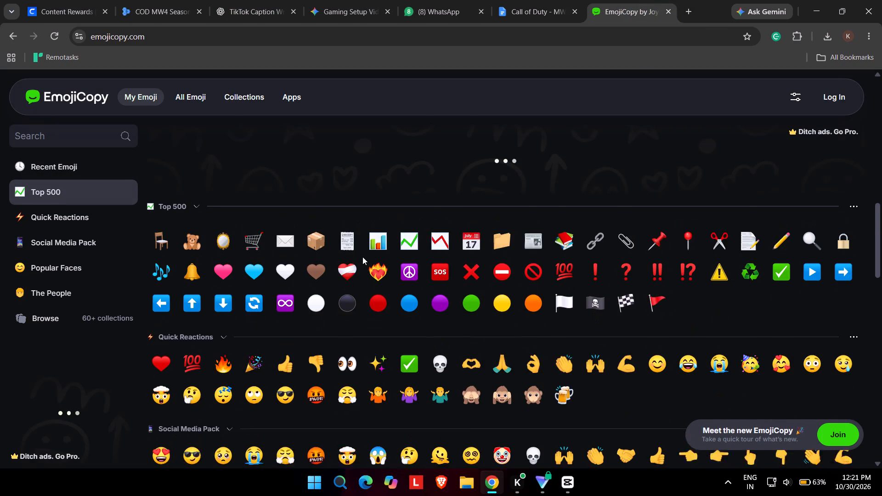
left_click(230, 348)
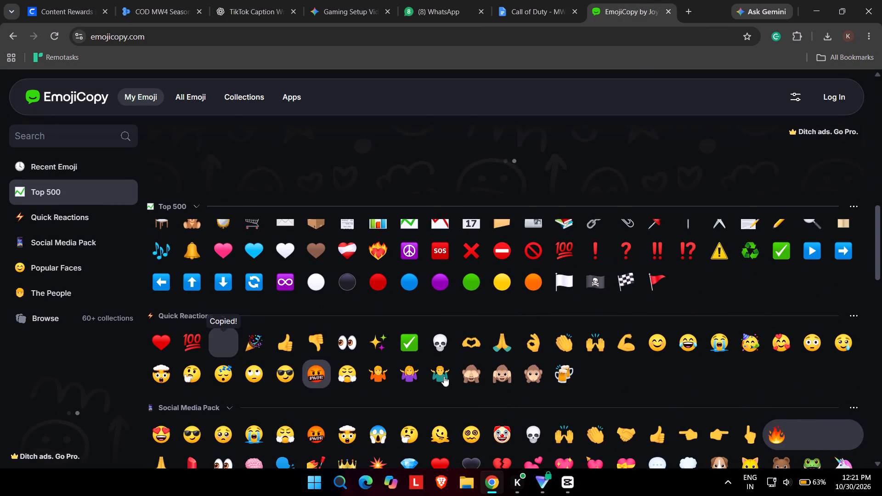
left_click(833, 437)
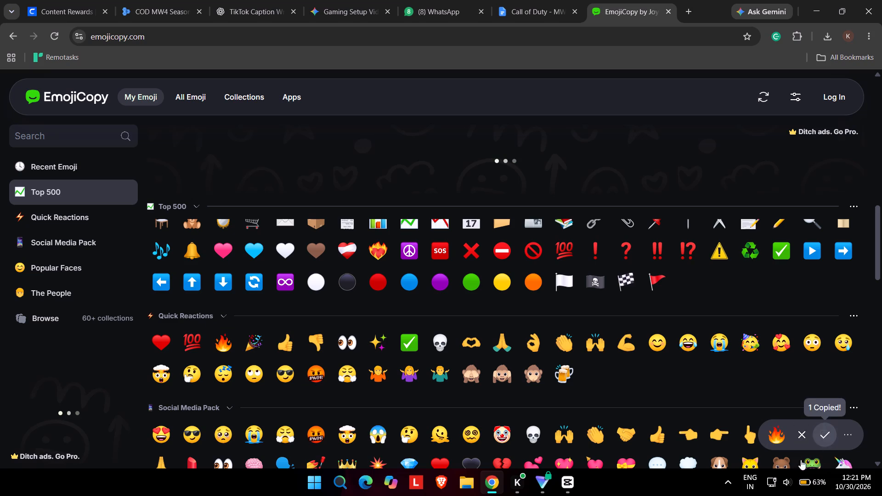
left_click(561, 479)
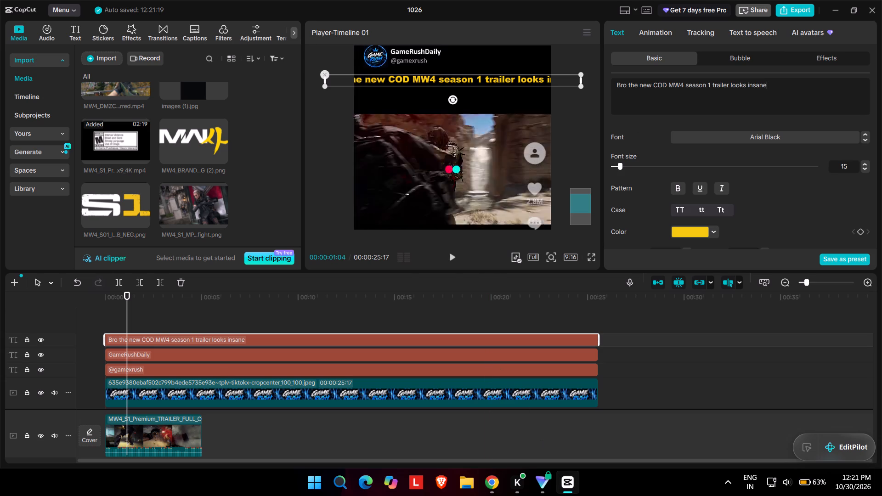
key("ctrl+v")
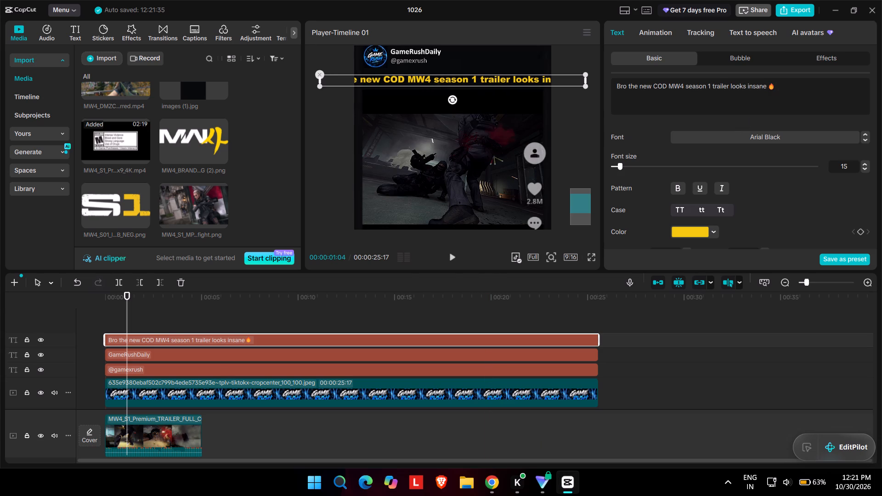
Break the headline into two lines after "season 1", so the second line starts with "trailer".
left_click(712, 83)
key("BackSpace")
key("Return")
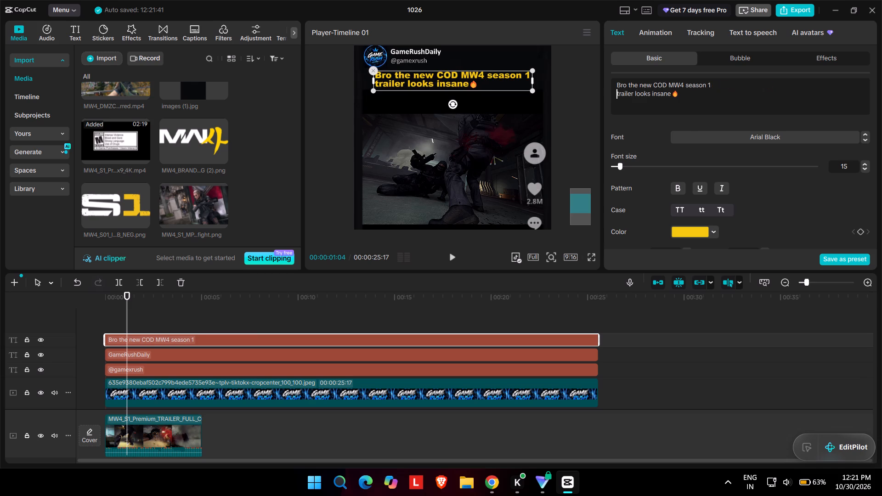
Change the whole headline's text color to white (FFFFFF).
left_click(699, 233)
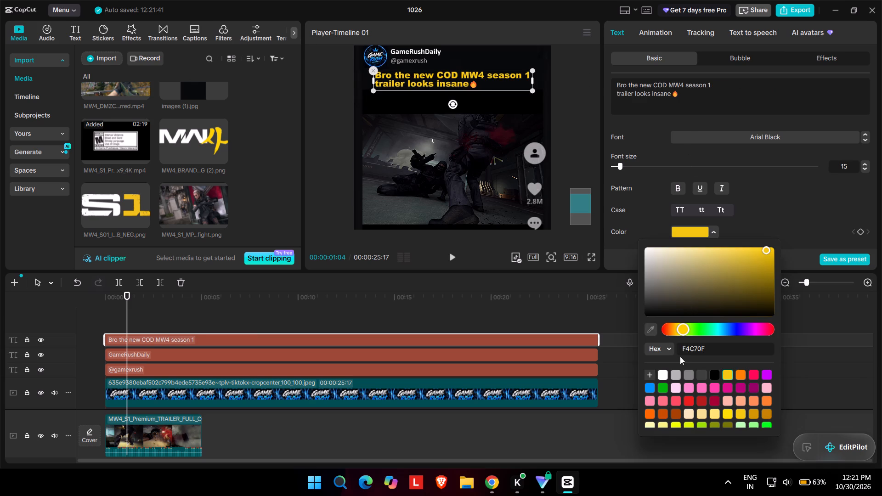
left_click(660, 377)
left_click(772, 110)
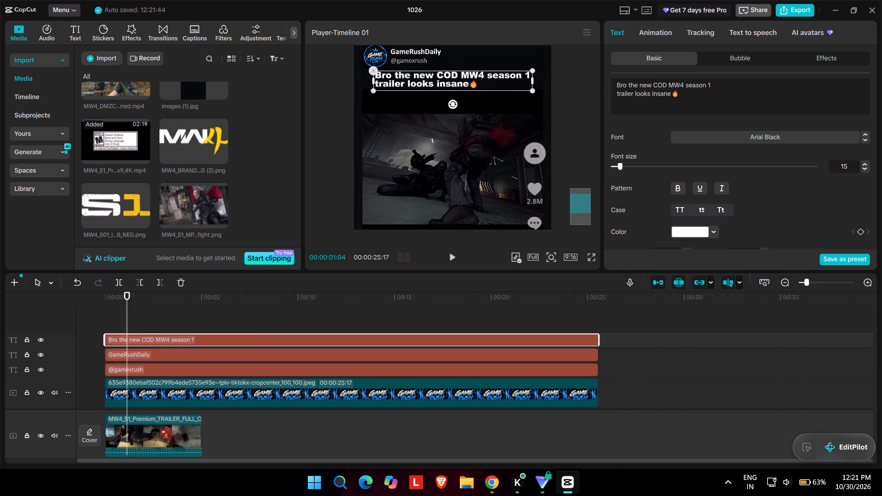
Recolor only the words "COD MW4" in the headline to yellow (F4C70F).
left_click_drag(653, 86, 684, 85)
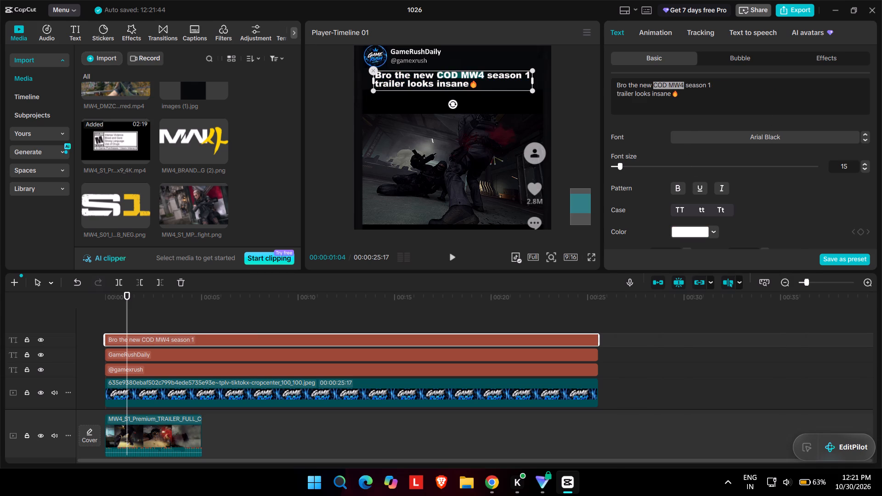
left_click_drag(684, 85, 684, 85)
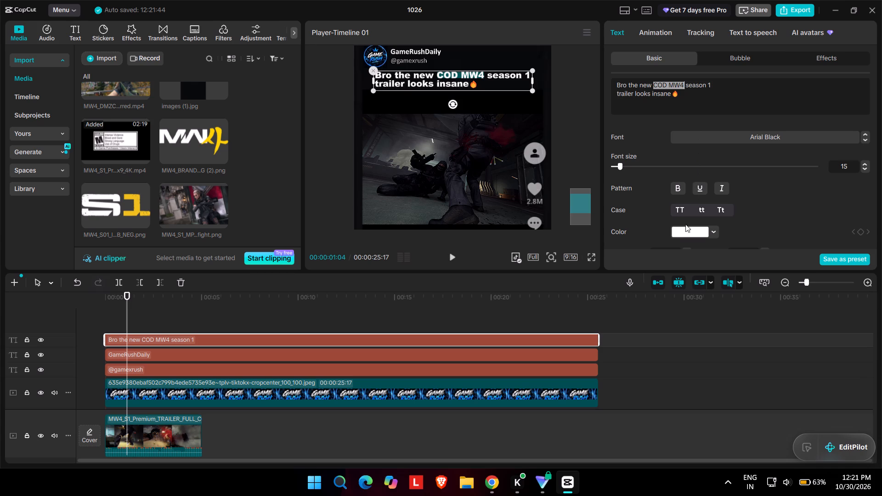
left_click(684, 235)
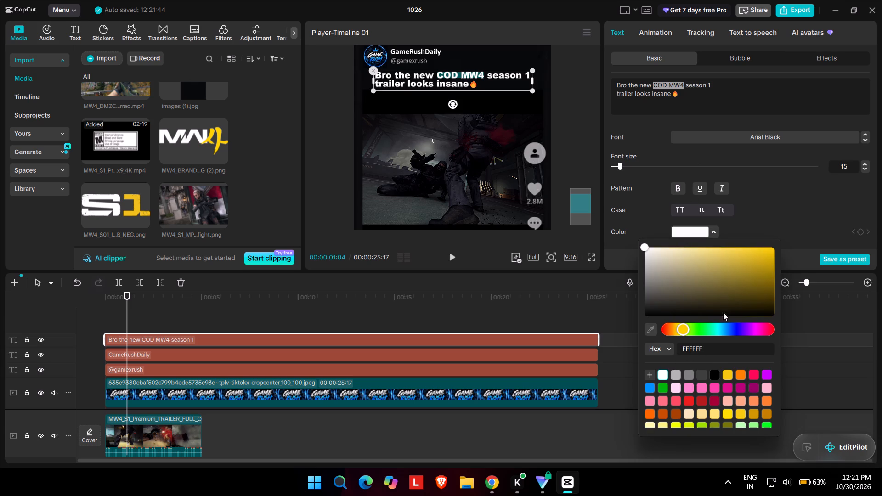
left_click(727, 379)
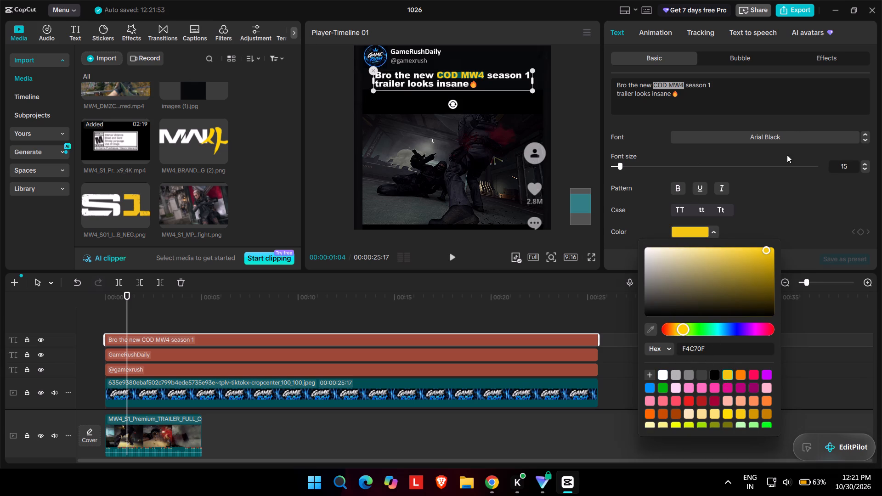
left_click(803, 96)
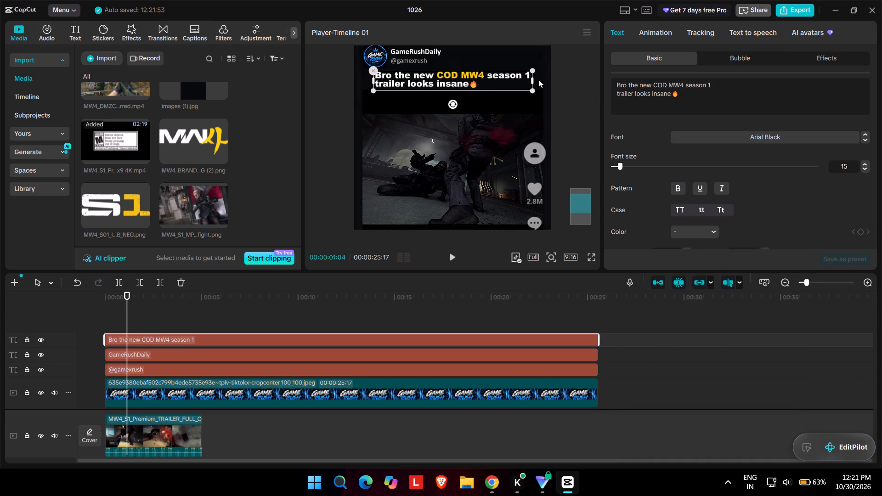
Recolor the "1" after "season" in the headline to the same yellow as "COD MW4".
double_click(710, 86)
left_click(705, 232)
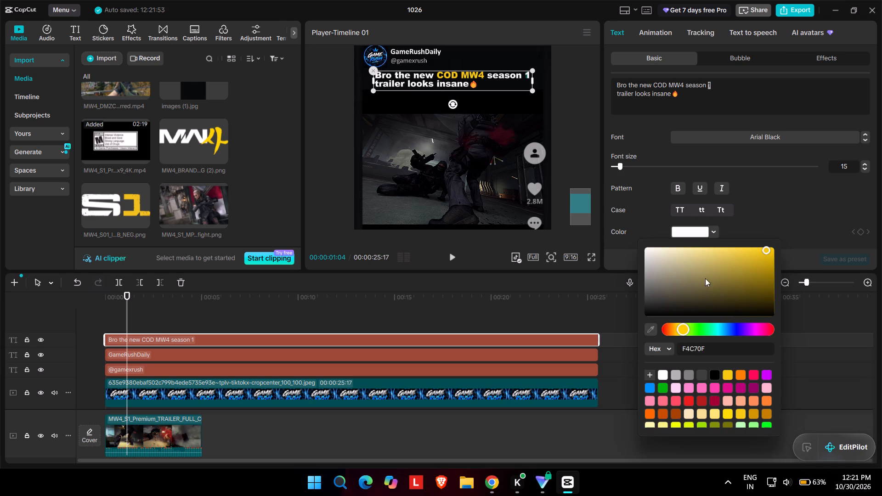
left_click(725, 374)
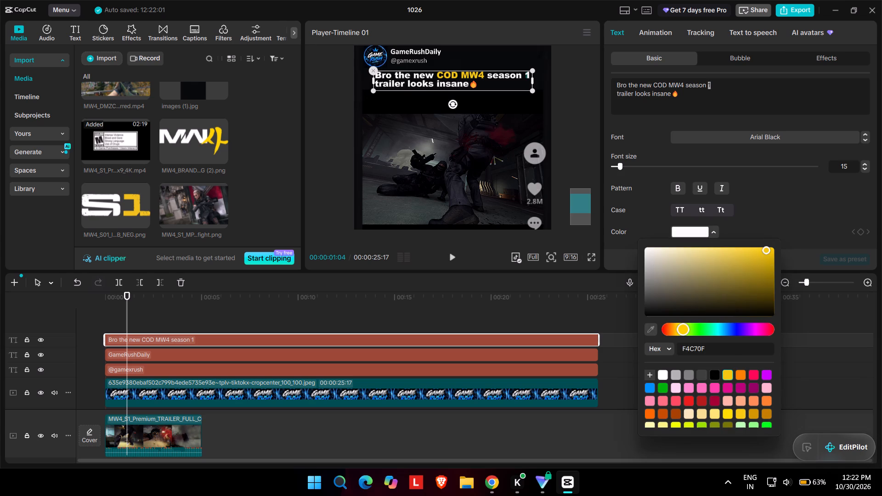
left_click(758, 93)
double_click(712, 85)
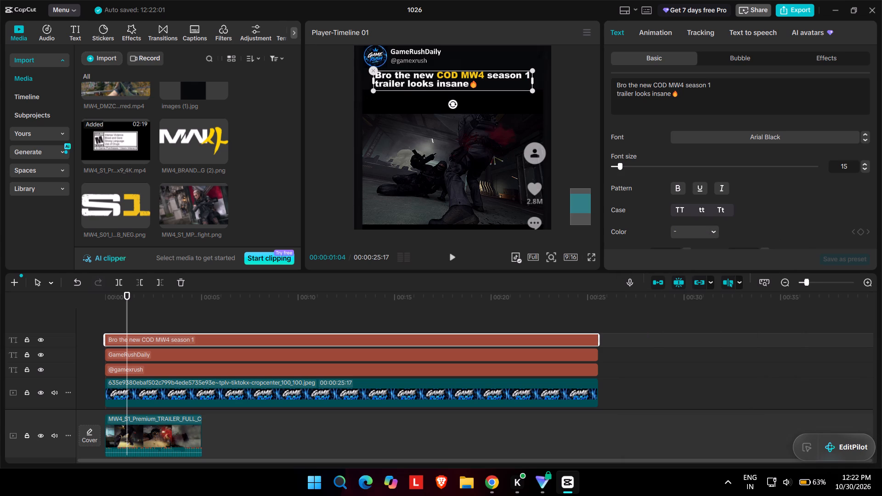
left_click(709, 230)
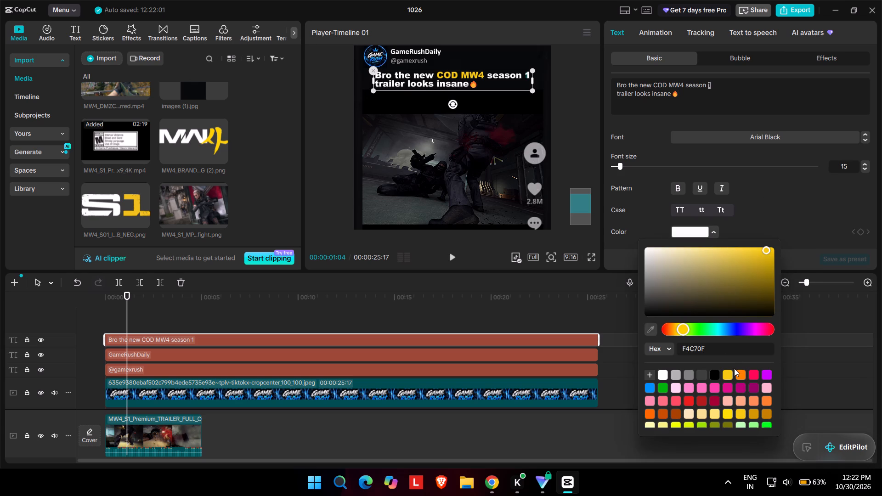
left_click(731, 373)
left_click(739, 376)
left_click(734, 376)
left_click(730, 377)
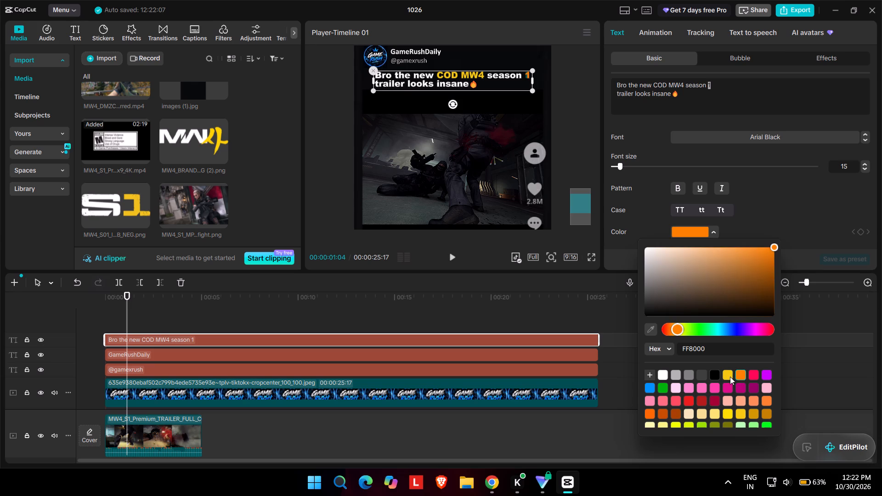
left_click(777, 92)
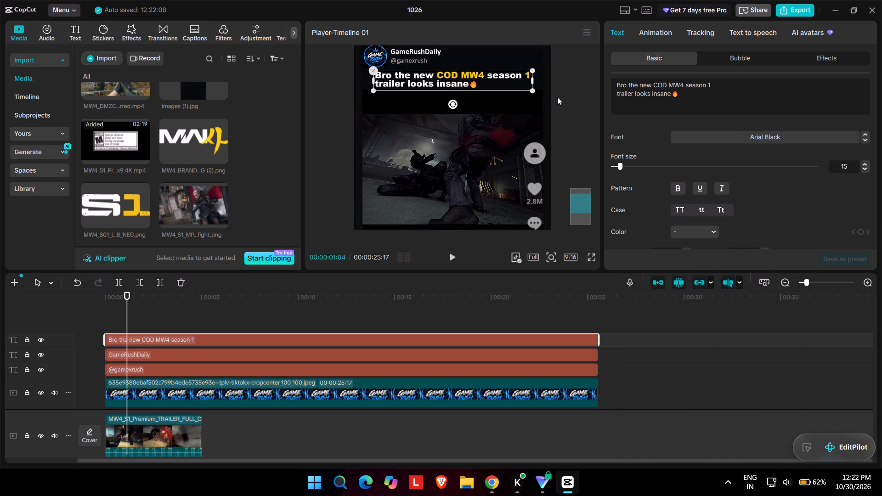
Move the headline slightly down and to the left, into the black area between the account handle and the trailer footage.
left_click_drag(439, 86, 431, 95)
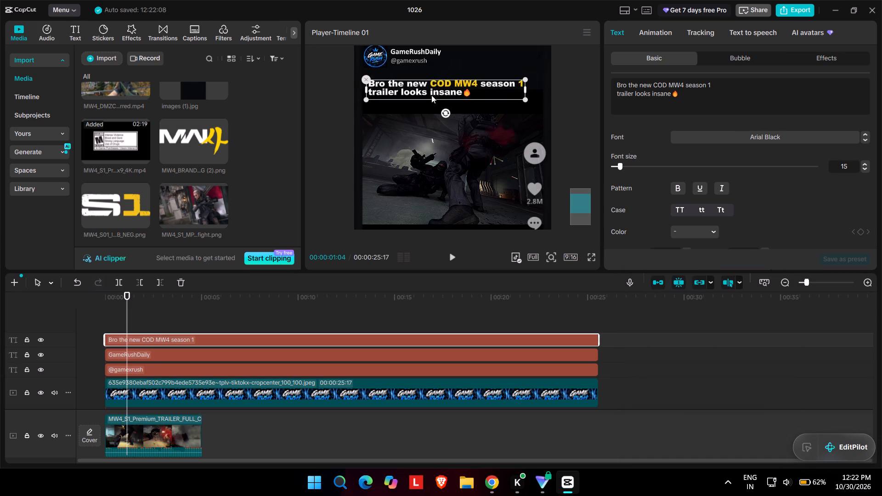
left_click_drag(431, 95, 430, 96)
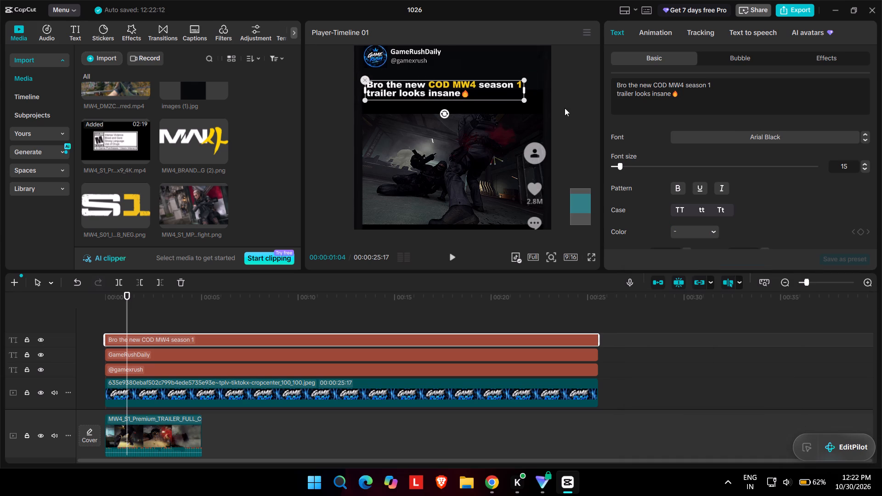
left_click(570, 121)
Extend the end of the black images (1).jpg clip to 00:00:25:17, level with the trailer and logo clips.
scroll(537, 131, "down", 2)
left_click(465, 102)
scroll(465, 104, "down", 1)
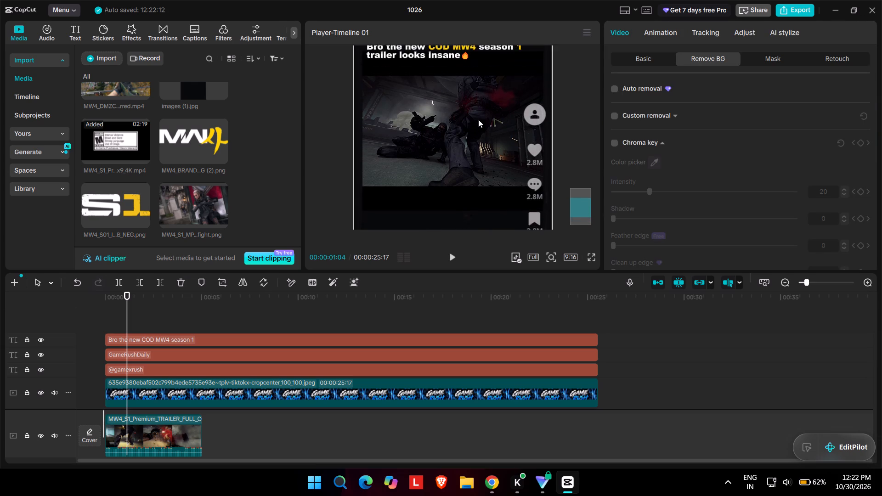
scroll(478, 119, "down", 1)
scroll(441, 281, "down", 3)
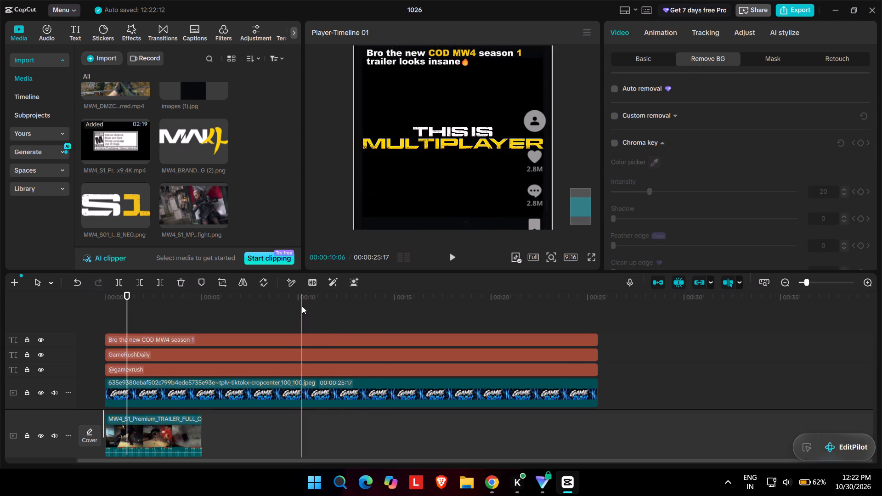
scroll(277, 311, "down", 4)
scroll(413, 305, "up", 1)
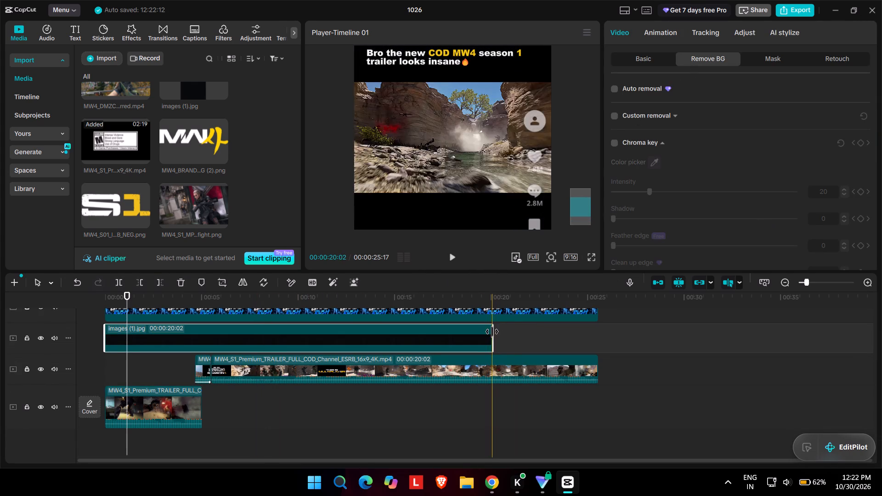
left_click_drag(492, 332, 594, 340)
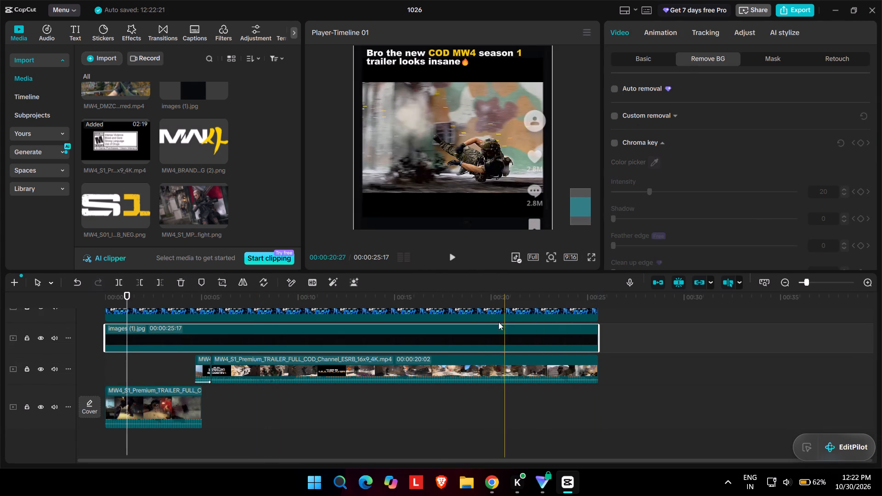
Enlarge the rectangle mask on the images (1).jpg clip so its opening reaches nearly the full frame width.
scroll(501, 203, "up", 1)
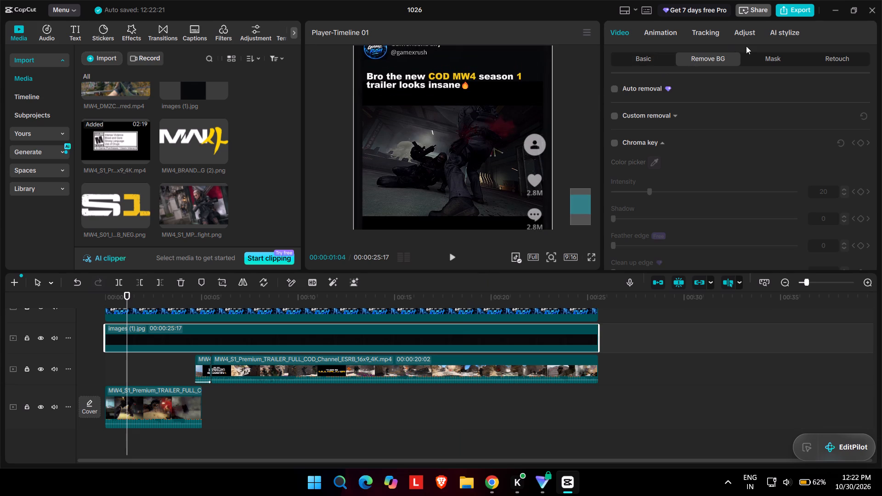
left_click(761, 58)
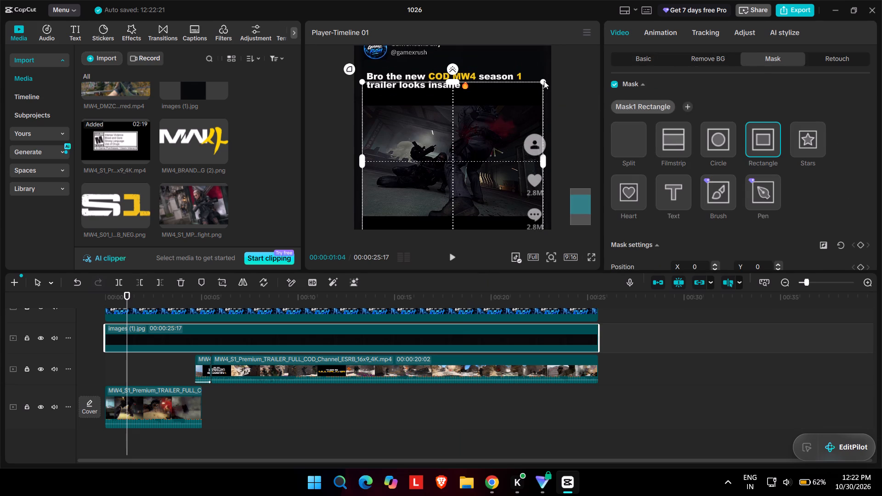
left_click_drag(544, 81, 549, 83)
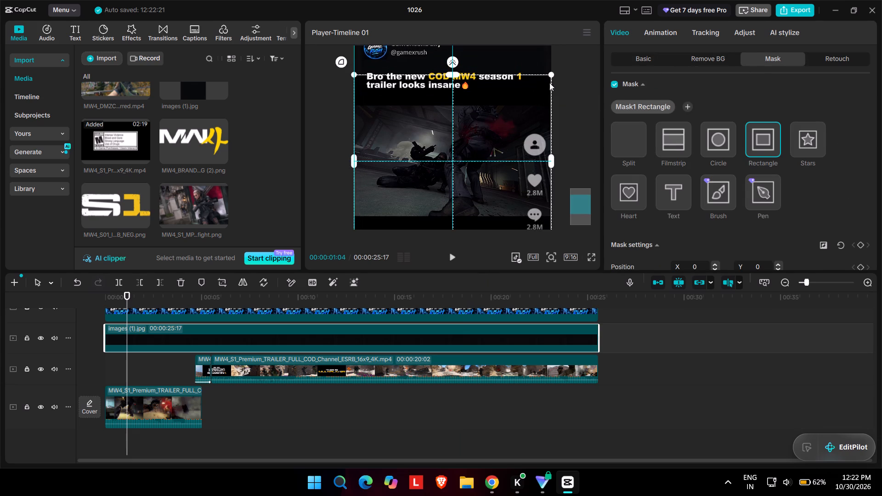
left_click_drag(549, 83, 548, 85)
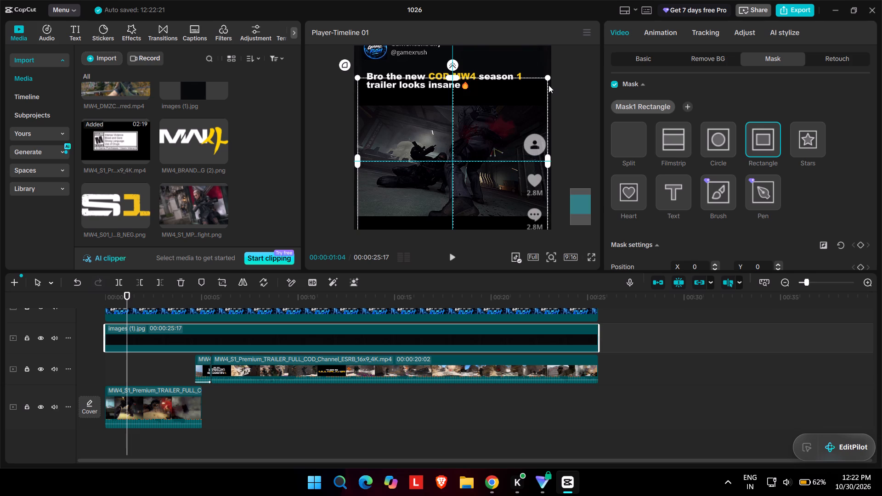
left_click_drag(548, 85, 548, 86)
scroll(571, 89, "up", 1)
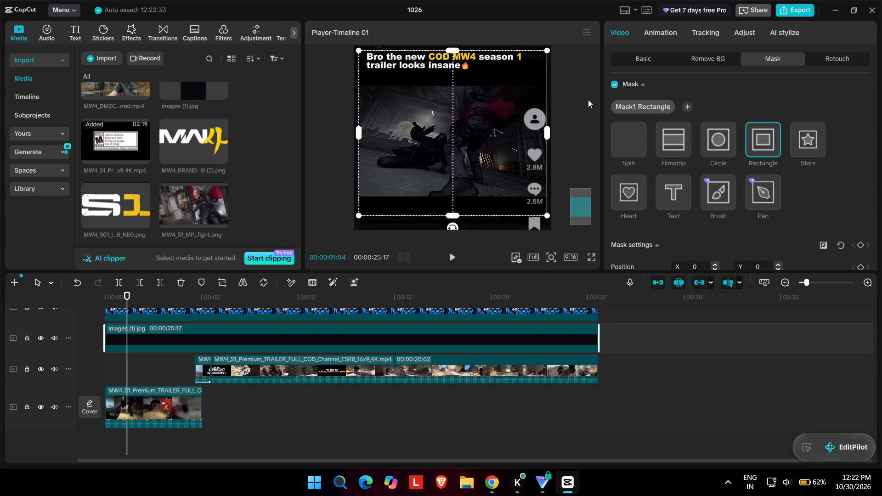
scroll(588, 100, "up", 1)
right_click_drag(574, 137, 595, 128)
Select all three MW4 Season 1 trailer clips on the timeline and scale them up together to 120%.
left_click(654, 57)
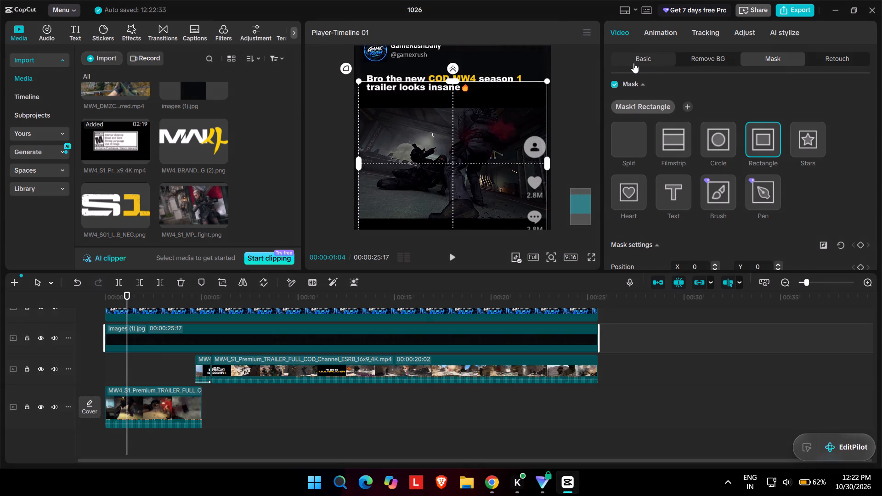
left_click(638, 62)
left_click(620, 31)
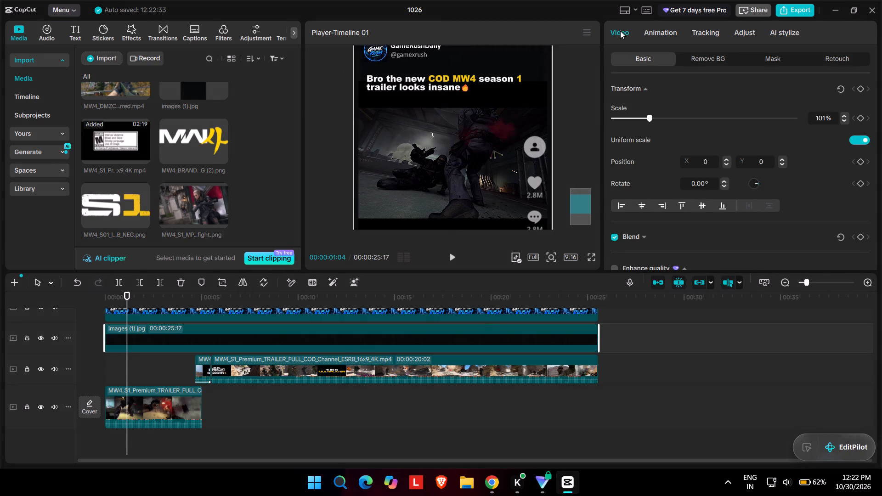
left_click(308, 358)
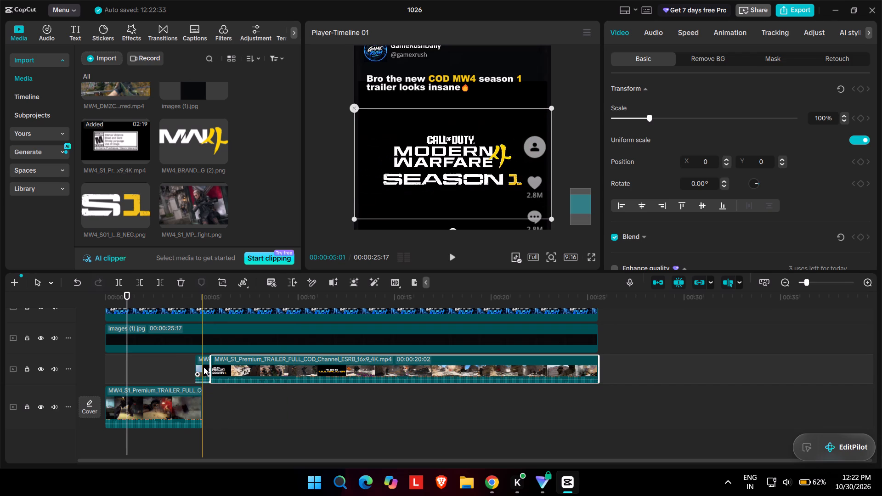
left_click(204, 367, "ctrl")
left_click(166, 406, "ctrl")
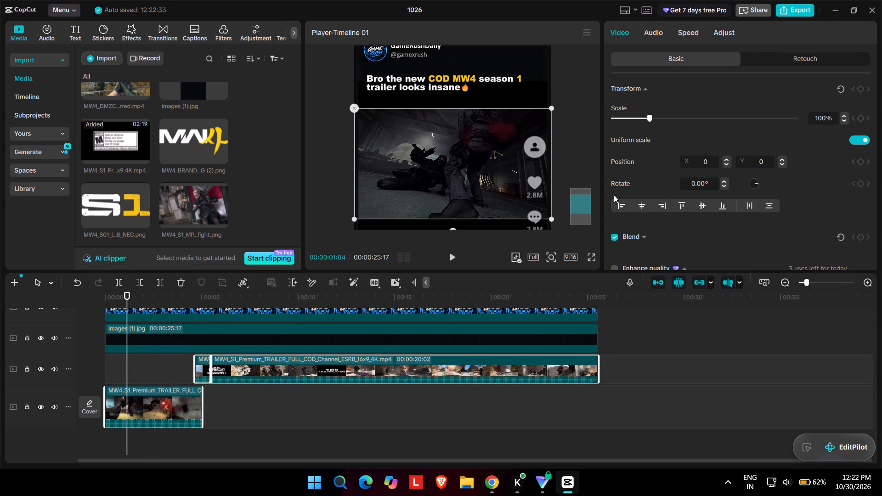
left_click(655, 119)
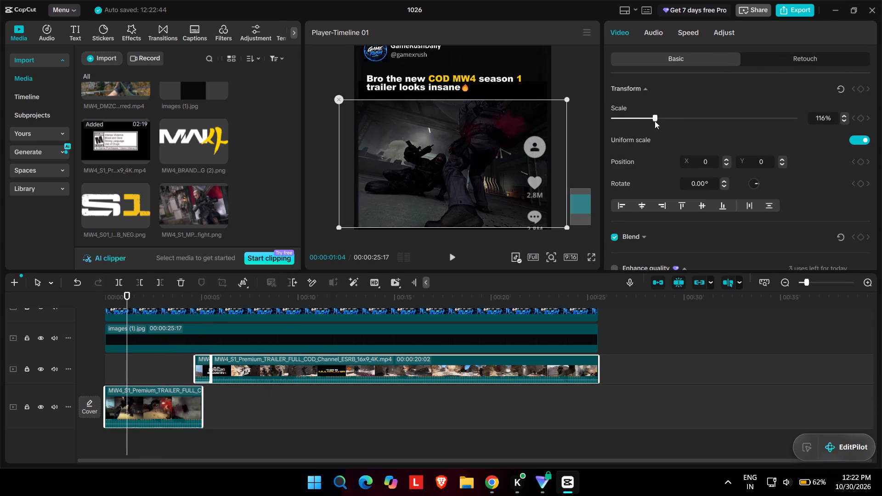
left_click(846, 116)
double_click(846, 116)
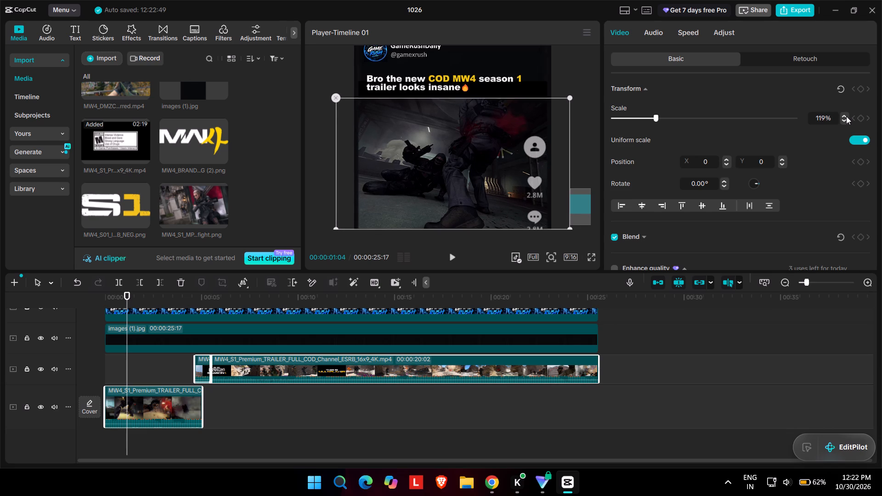
left_click(846, 116)
left_click(96, 282)
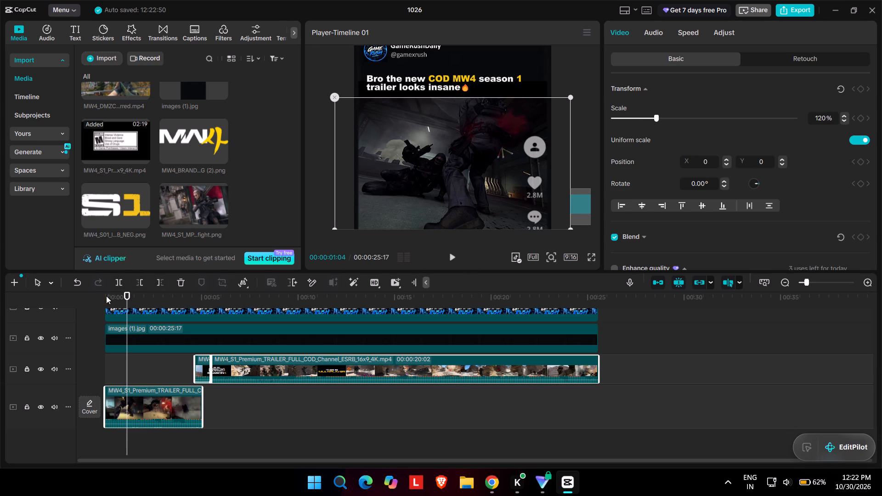
left_click(106, 298)
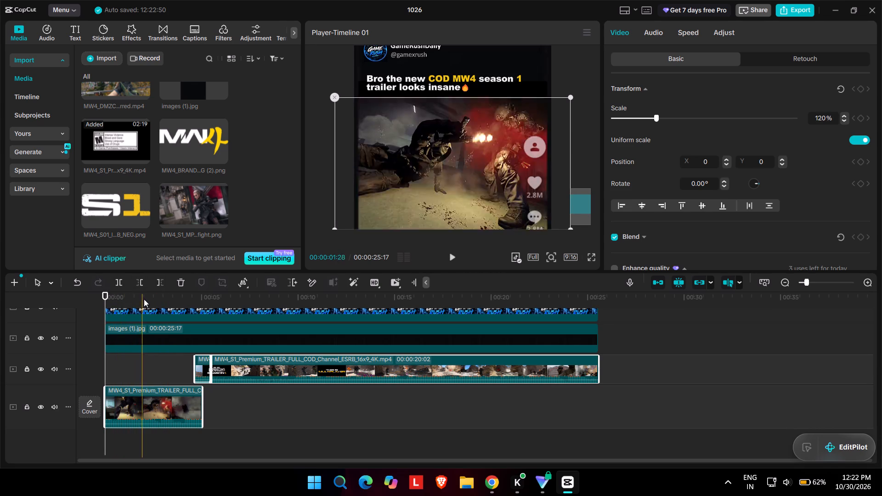
scroll(170, 301, "down", 1)
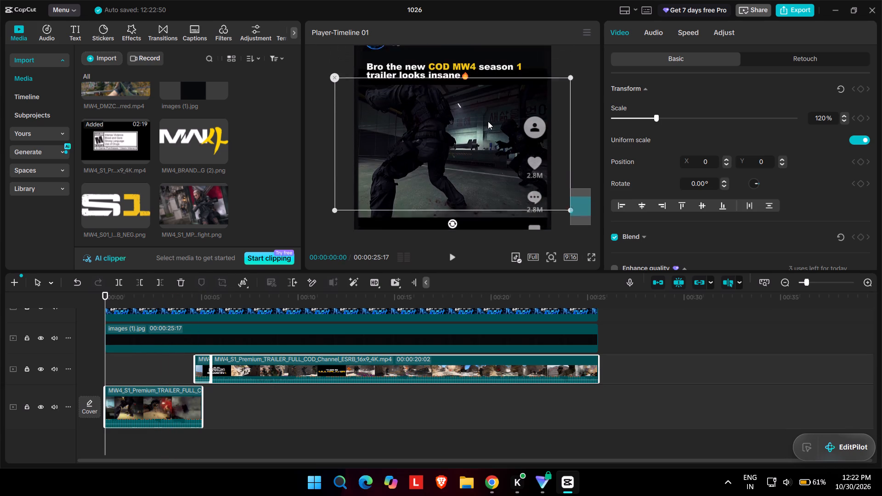
left_click(431, 110)
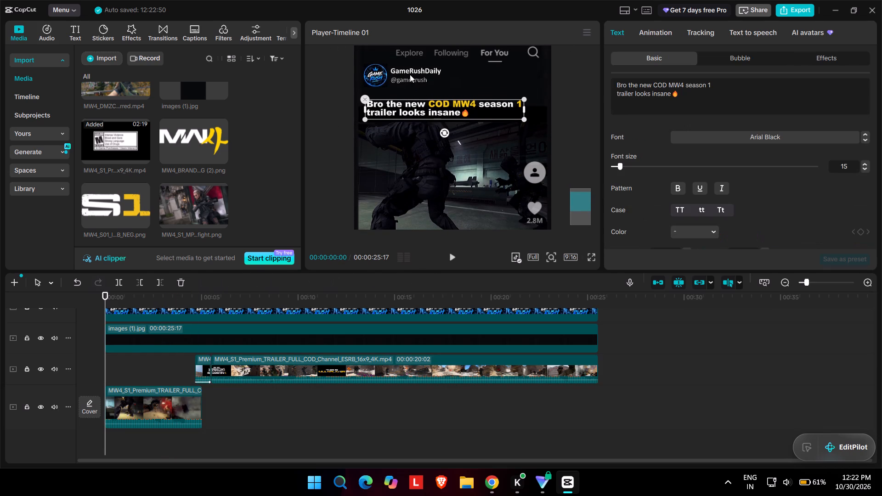
left_click(410, 74)
scroll(180, 289, "up", 4)
scroll(198, 347, "up", 1)
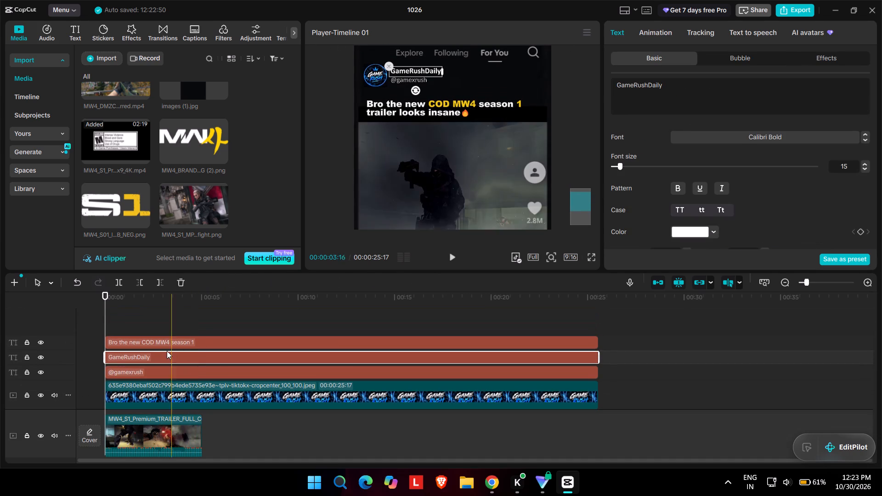
left_click(152, 333, "ctrl")
left_click(155, 371, "ctrl")
left_click(177, 334, "ctrl")
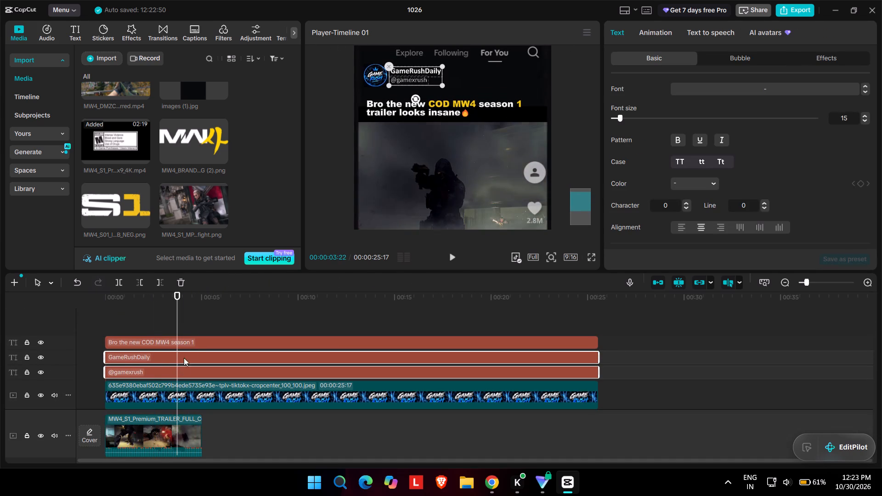
left_click(196, 342, "ctrl")
left_click(215, 334, "ctrl")
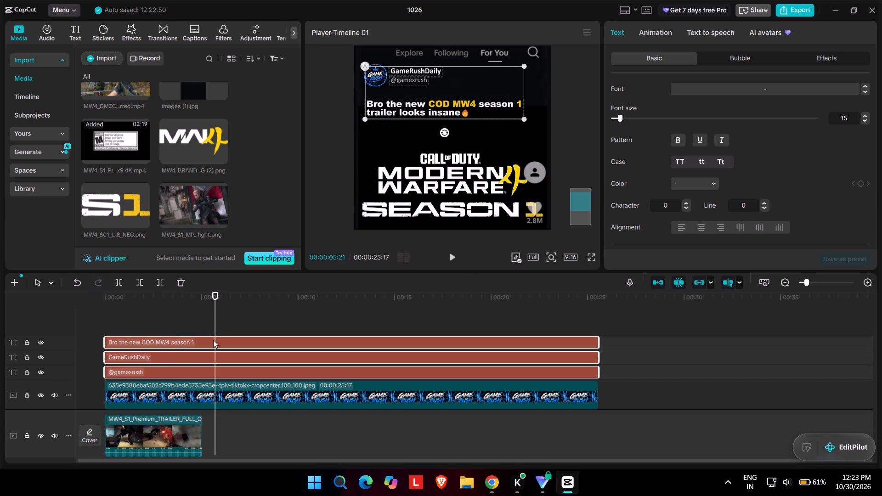
left_click(213, 340, "ctrl")
left_click(176, 392, "ctrl")
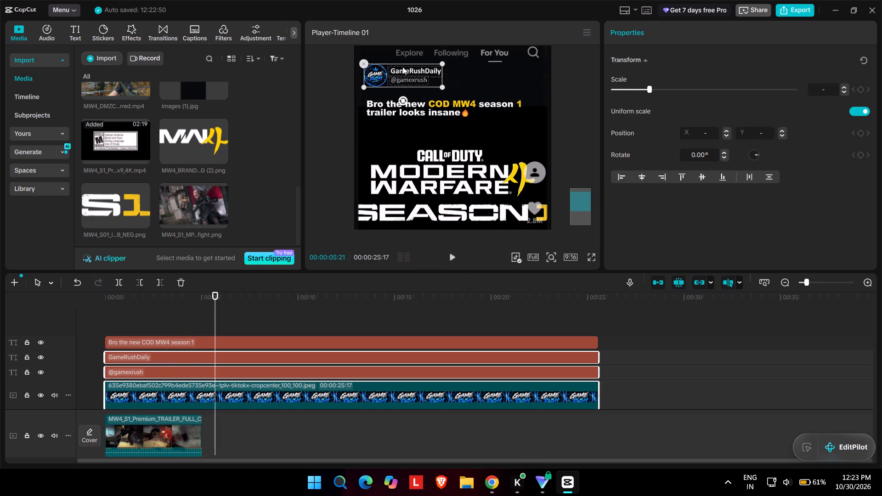
left_click_drag(393, 70, 396, 77)
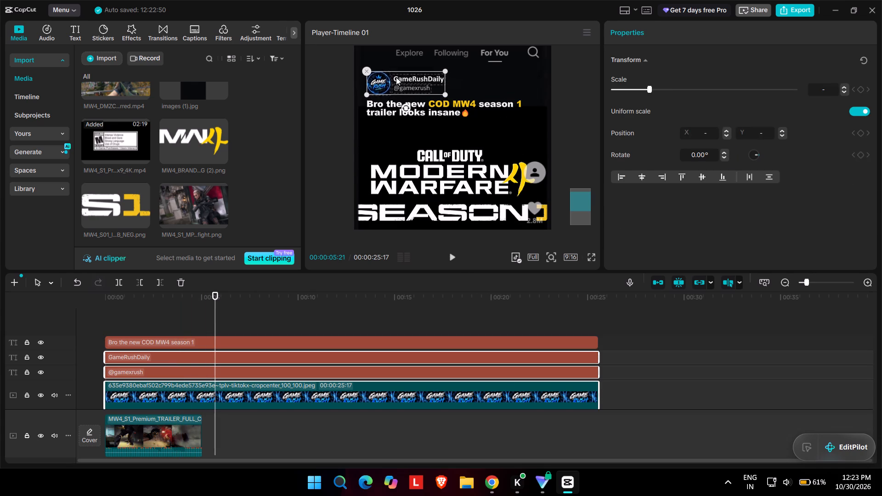
left_click_drag(396, 77, 396, 77)
Nudge the headline slightly up and to the right so it sits just beneath the account logo and handle.
left_click(395, 102)
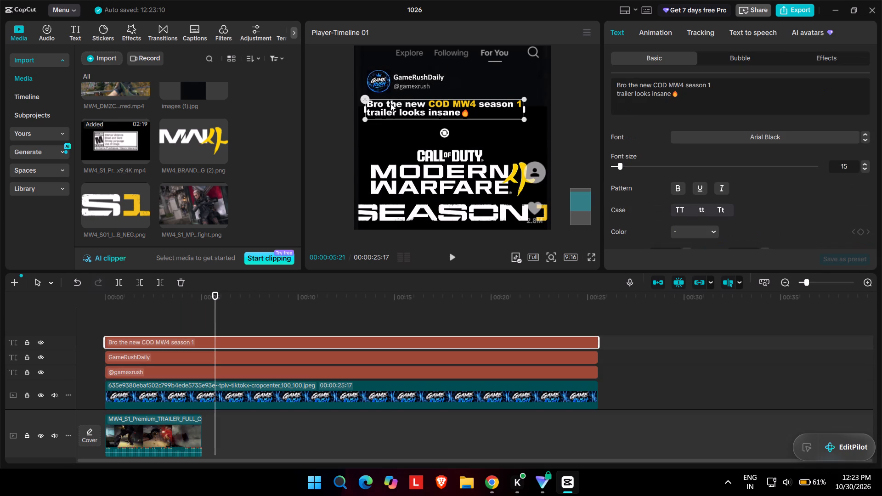
left_click_drag(389, 108, 391, 102)
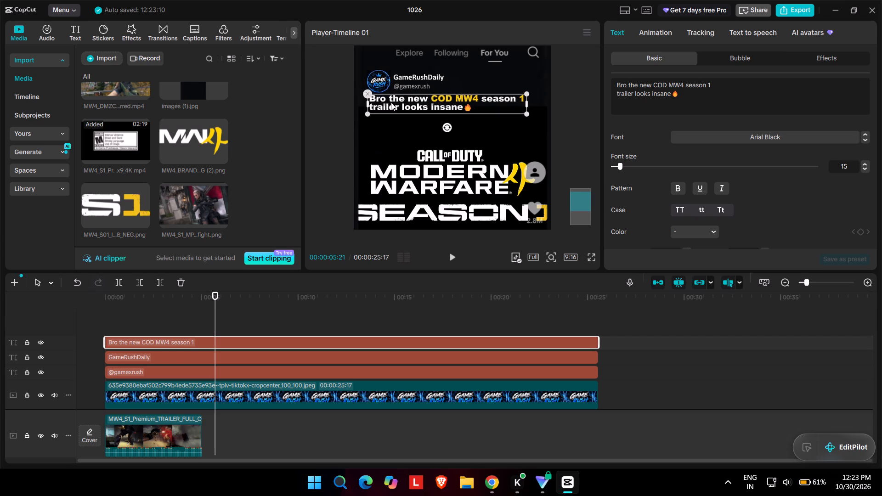
left_click_drag(391, 102, 391, 103)
left_click(559, 133)
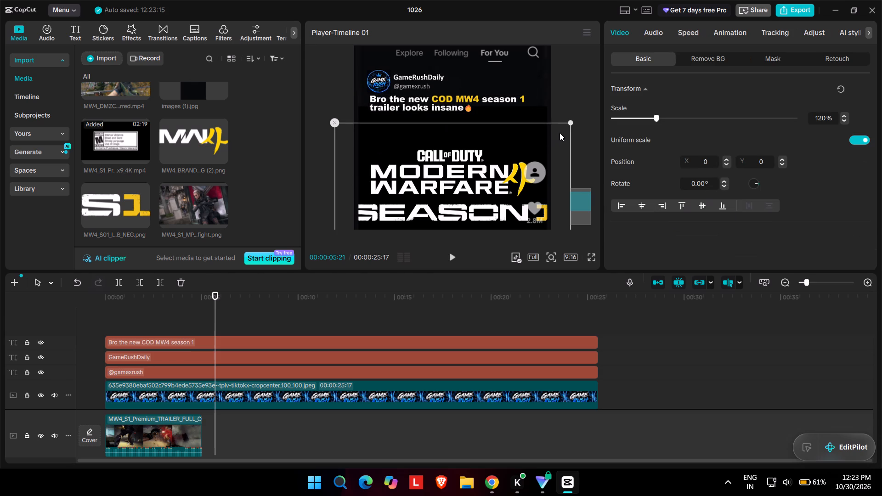
left_click(420, 101)
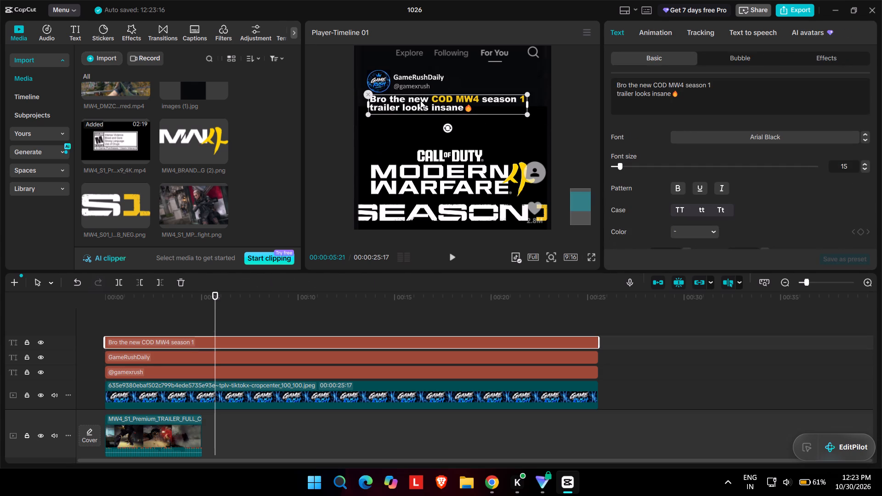
left_click(420, 101)
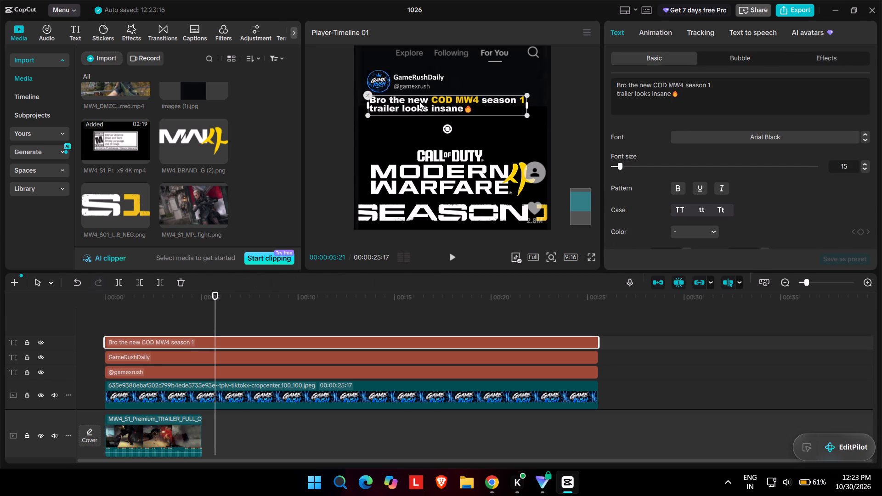
left_click(581, 124)
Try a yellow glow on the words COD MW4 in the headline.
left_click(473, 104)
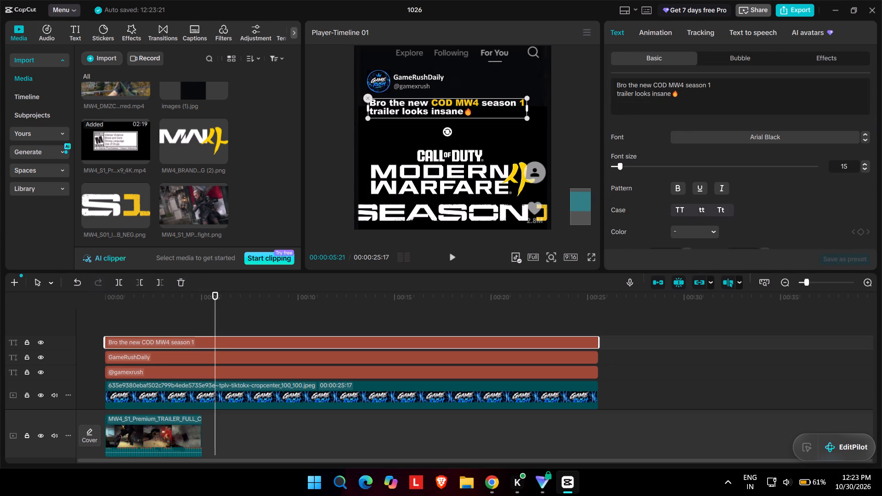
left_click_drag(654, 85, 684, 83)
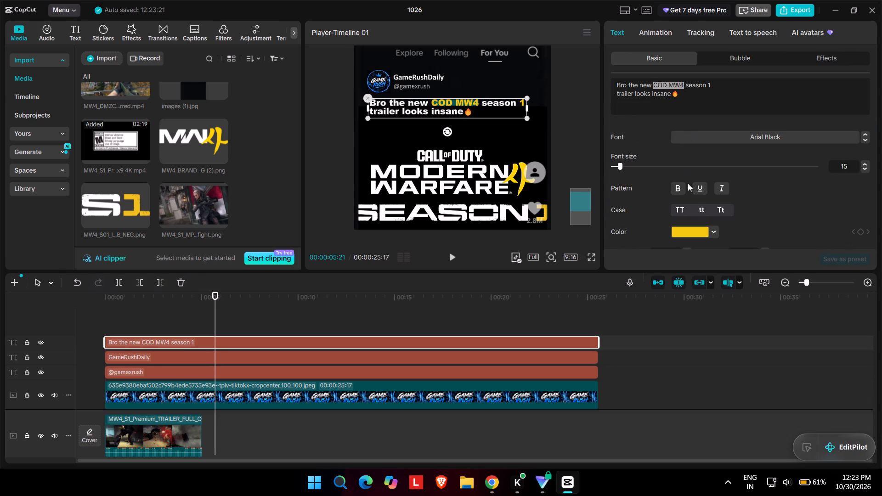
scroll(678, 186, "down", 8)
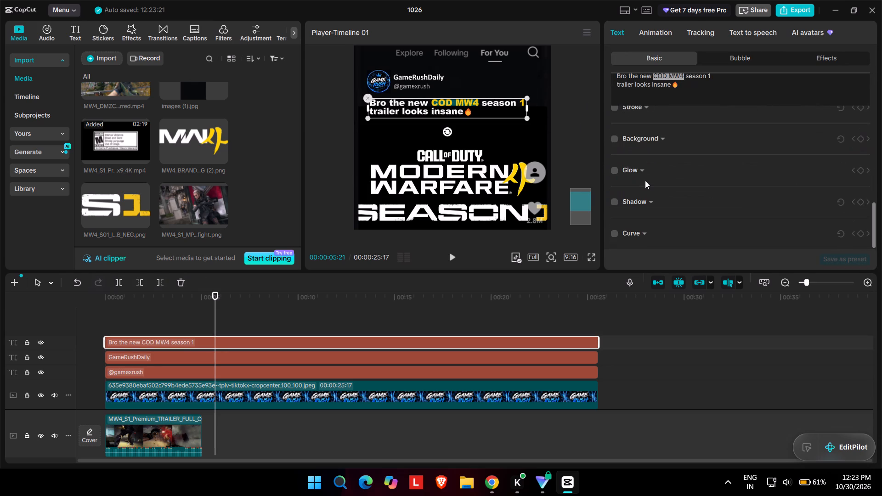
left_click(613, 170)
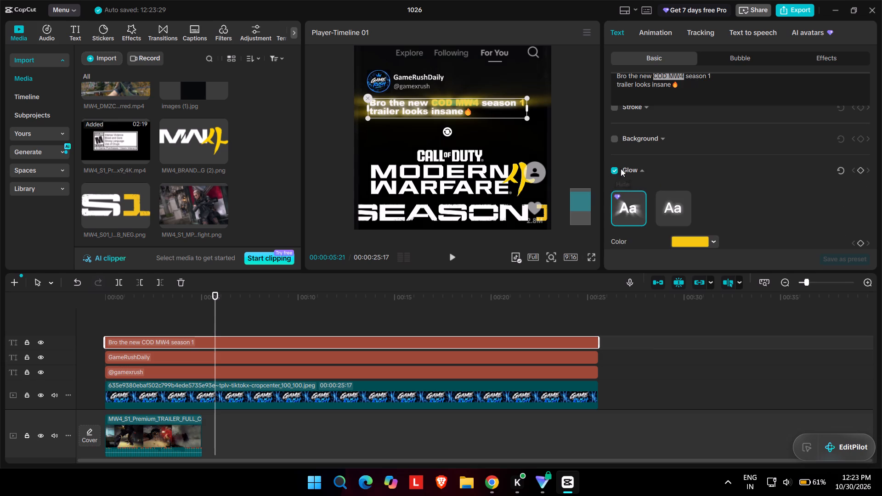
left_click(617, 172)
Play the video full screen from the beginning to check the headline and account placement over the trailer.
scroll(643, 171, "up", 9)
scroll(588, 160, "up", 1)
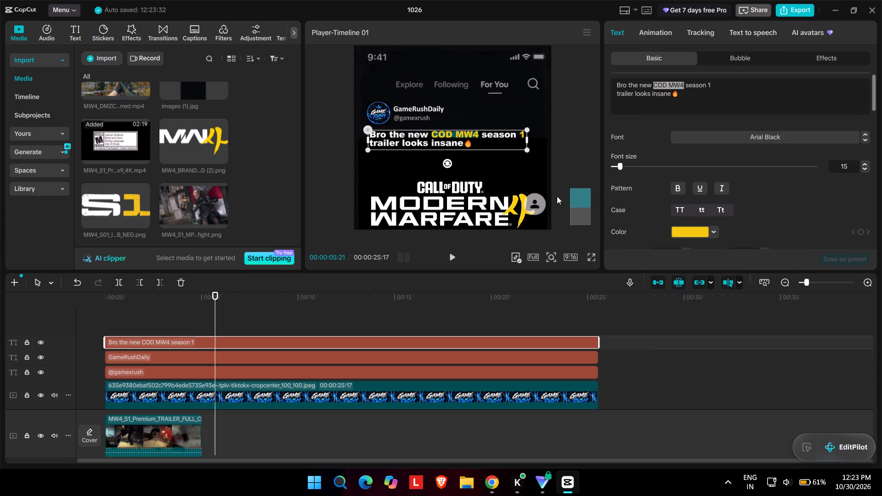
left_click(591, 262)
left_click(593, 251)
left_click(591, 254)
left_click(392, 446)
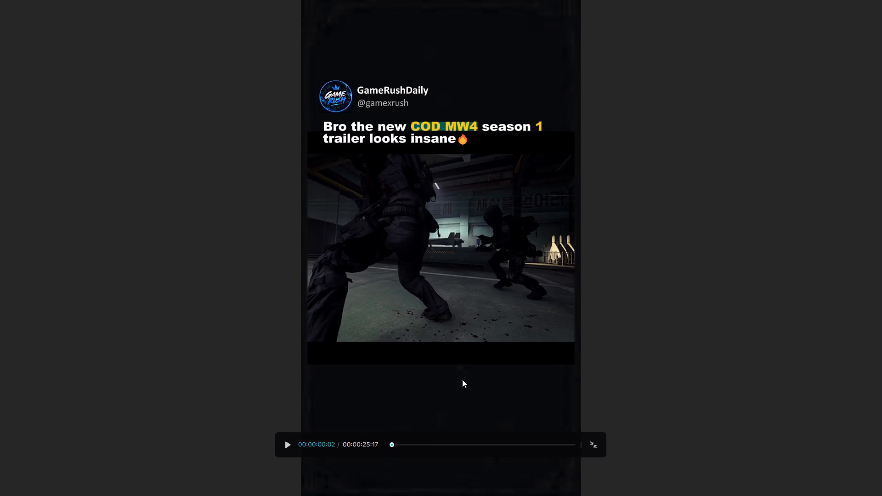
key("space")
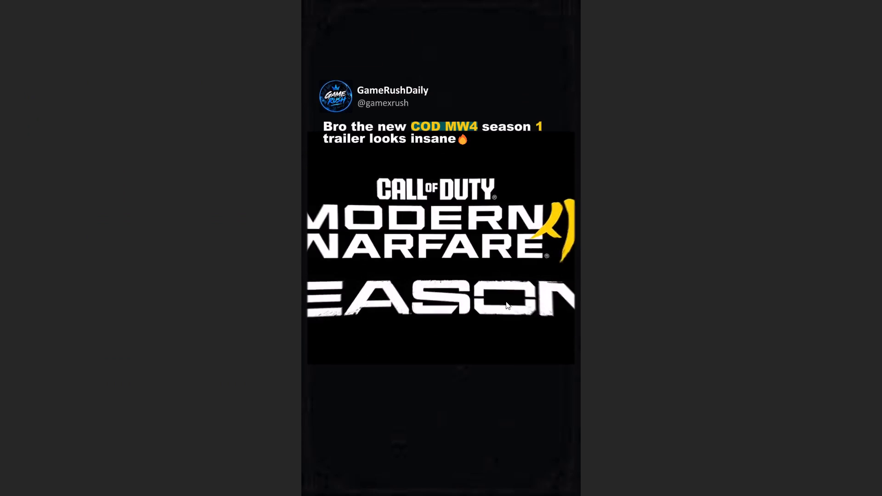
left_click_drag(506, 301, 514, 301)
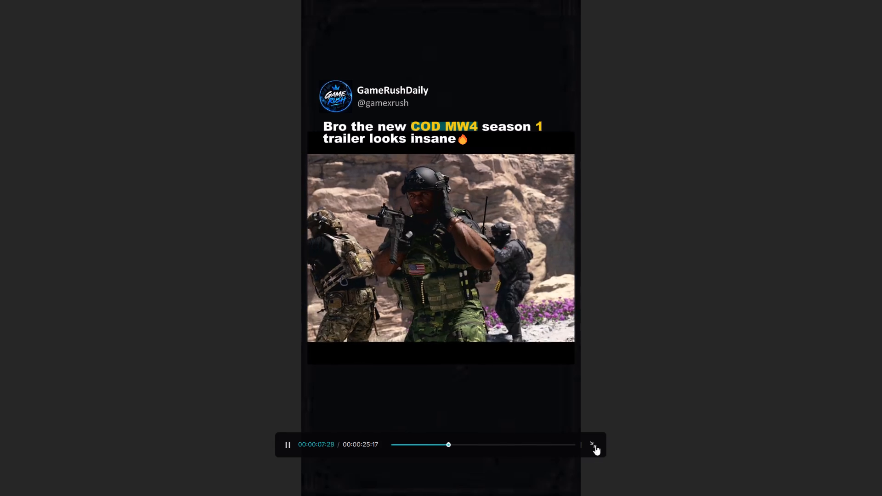
left_click(595, 445)
type("b")
key("space")
left_click(558, 125)
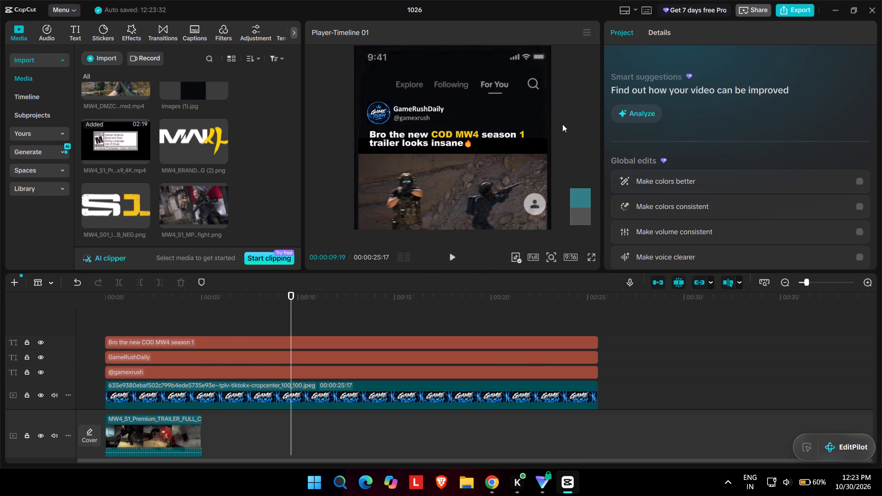
Move the headline to the left so it starts near the trailer footage's left edge.
left_click(381, 142)
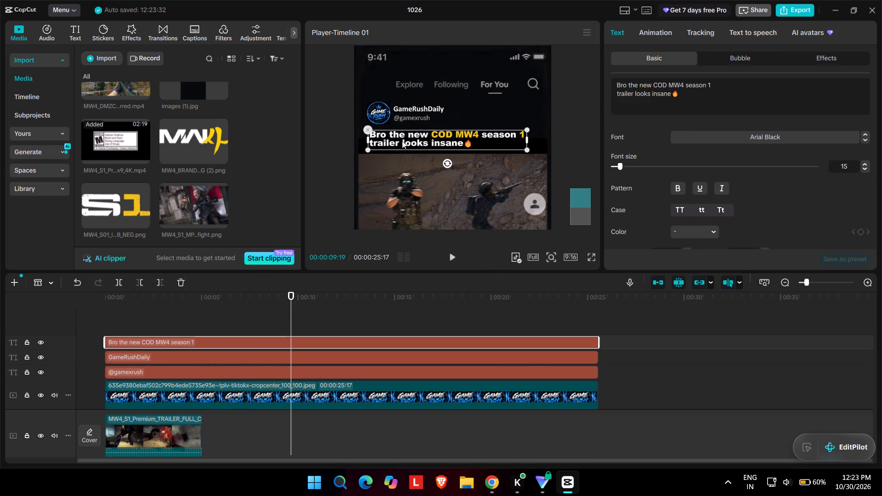
left_click_drag(402, 141, 389, 139)
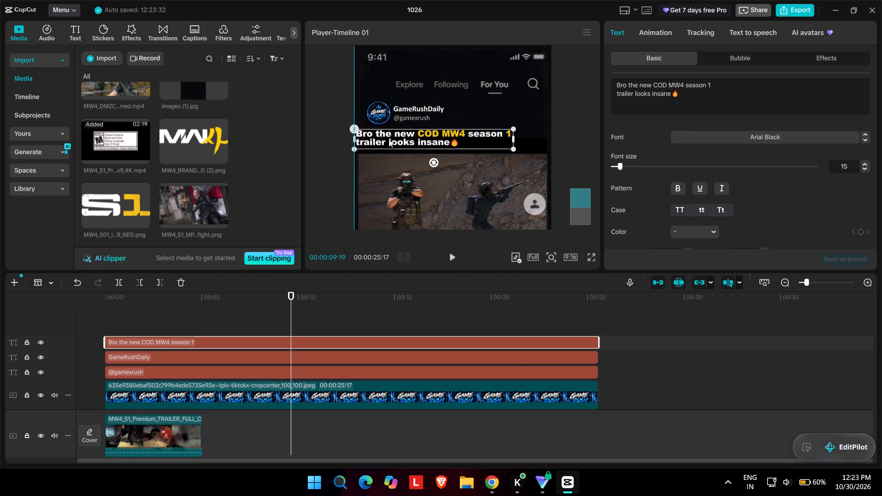
left_click_drag(389, 139, 394, 141)
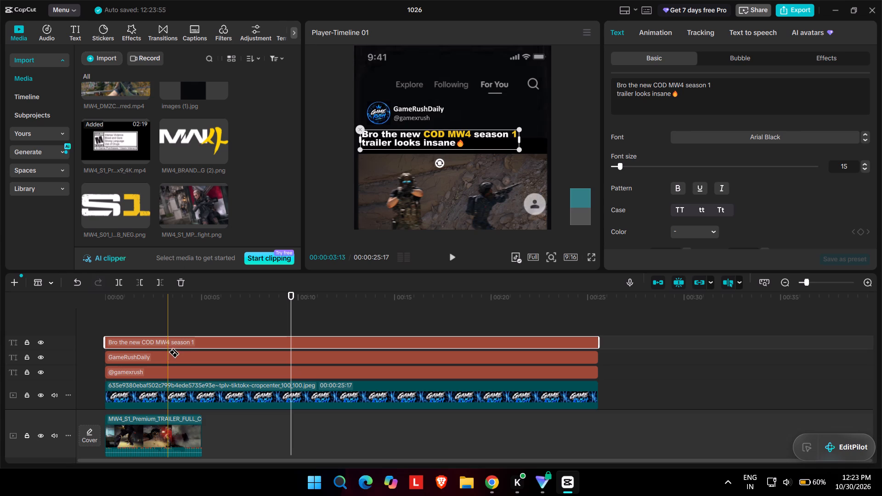
left_click(168, 356, "ctrl")
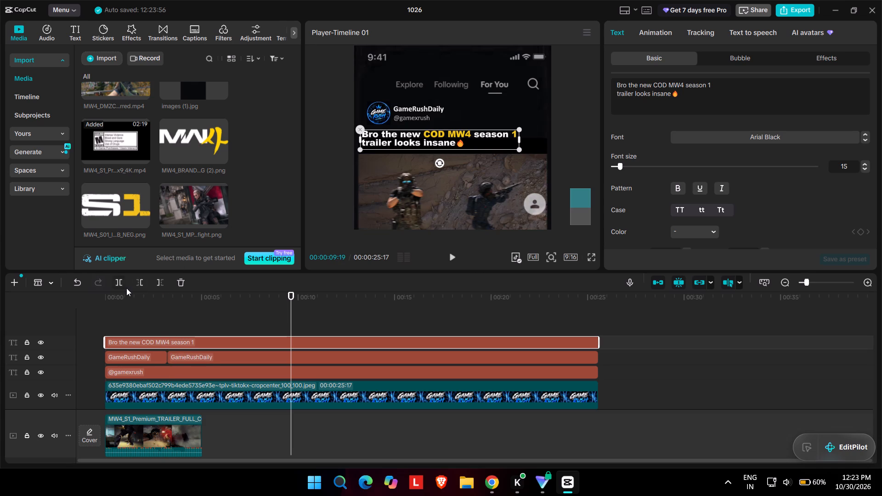
key("ctrl+z")
left_click(49, 284)
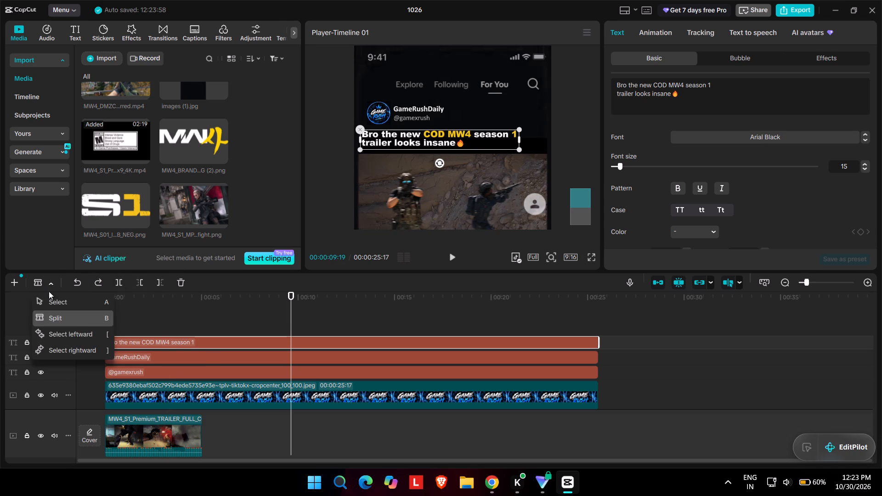
left_click(49, 299)
left_click(140, 355, "ctrl")
left_click(146, 341, "ctrl")
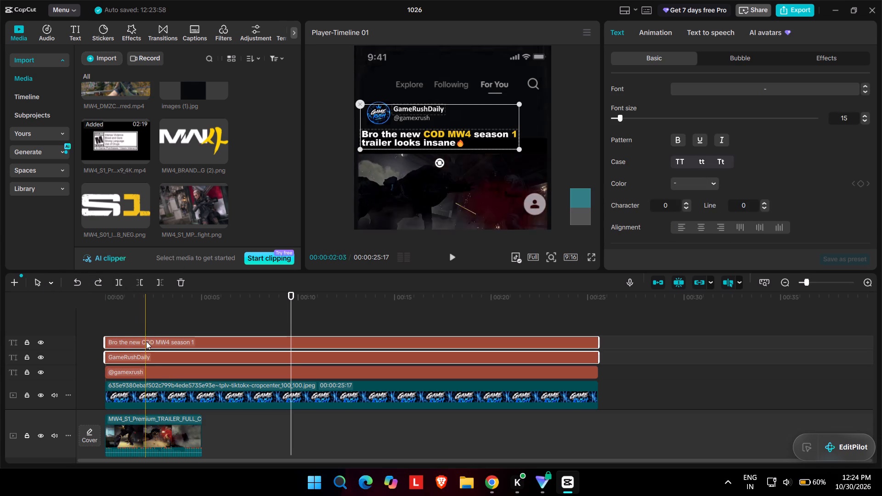
left_click(141, 375, "ctrl")
left_click(137, 385, "ctrl")
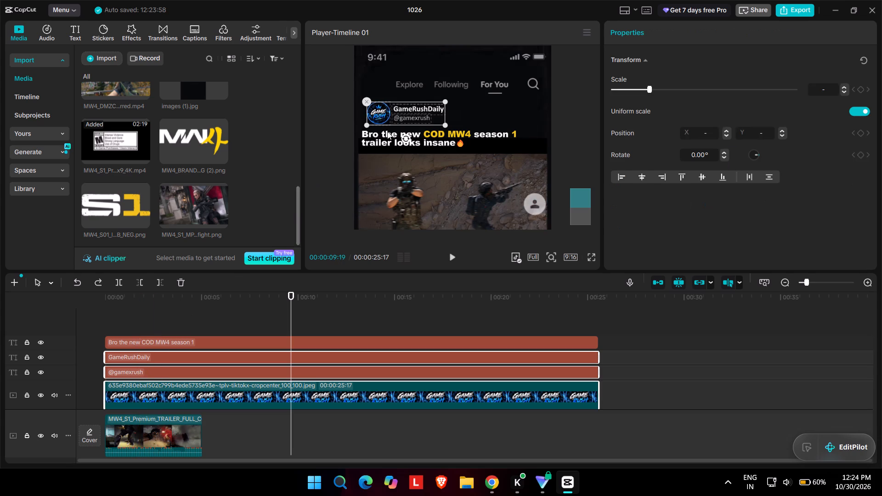
left_click_drag(400, 117, 396, 119)
left_click(557, 131)
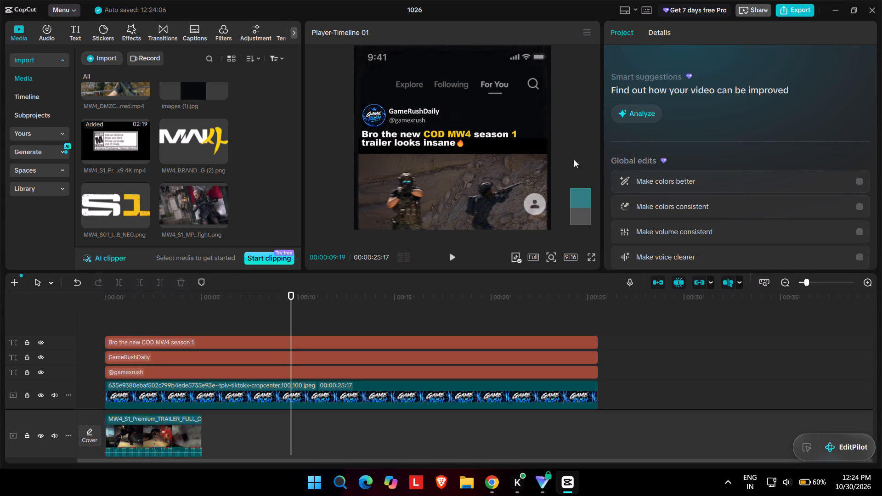
Play the video full screen to check the realigned account block and headline.
left_click(594, 256)
key("space")
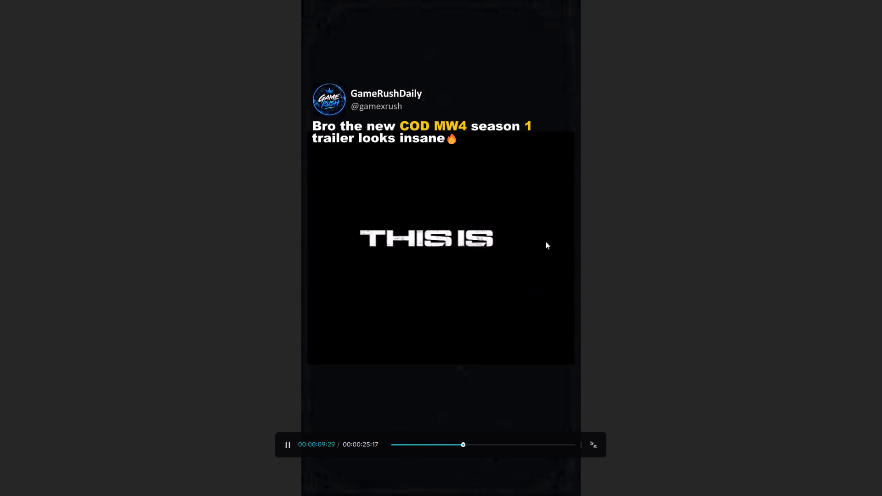
left_click(635, 299)
key("space")
left_click(595, 443)
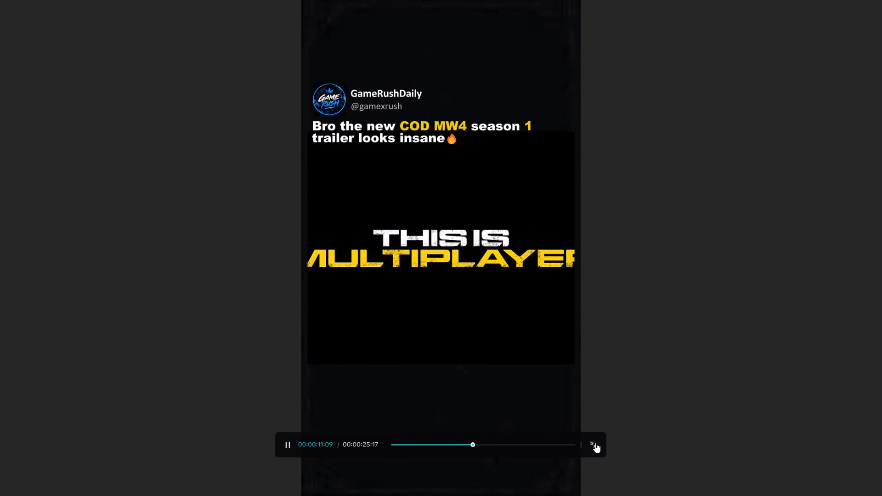
Play the video full screen once more to check the headline and account block over the trailer footage.
scroll(258, 326, "down", 2)
scroll(200, 333, "up", 3)
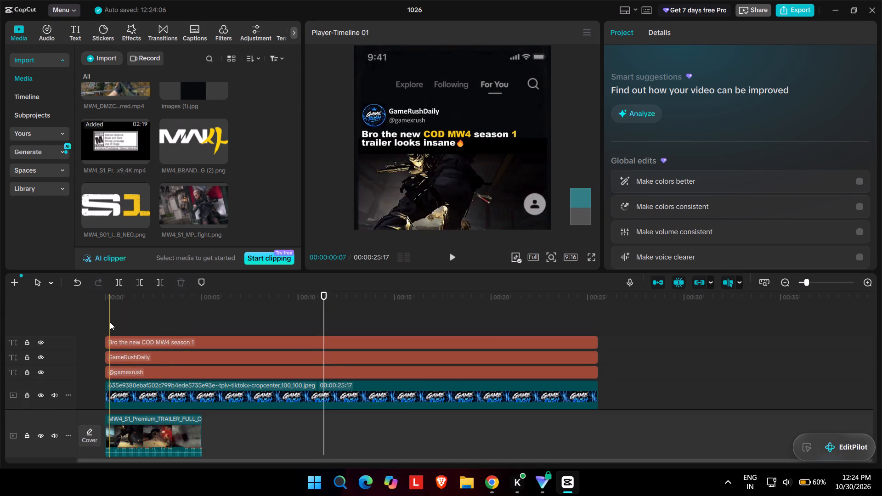
left_click(150, 368)
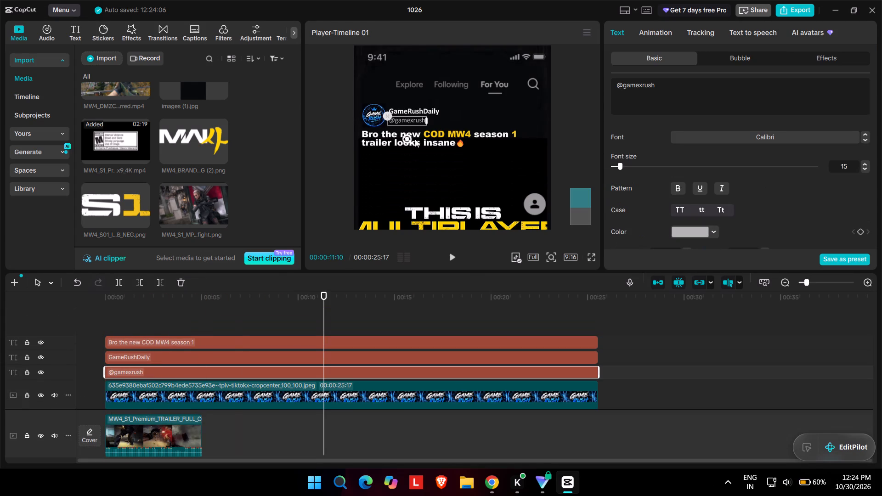
left_click(590, 142)
scroll(591, 223, "down", 5)
left_click(591, 254)
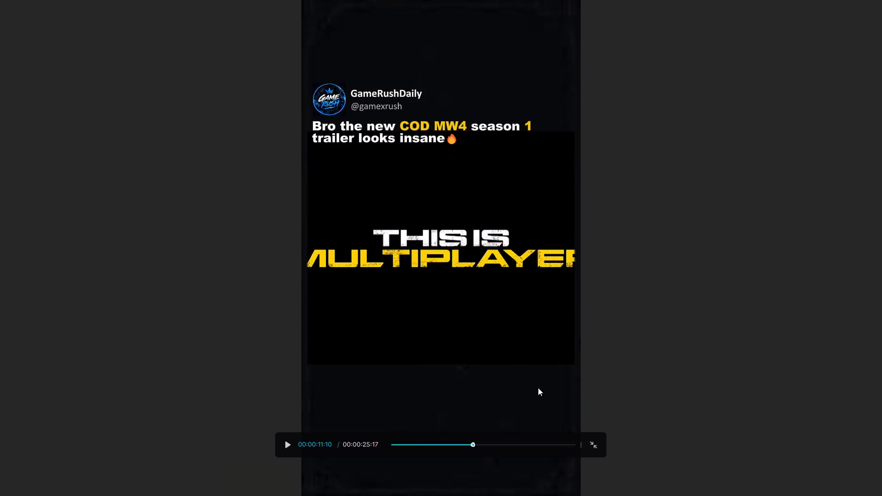
key("space")
left_click(588, 442)
key("space")
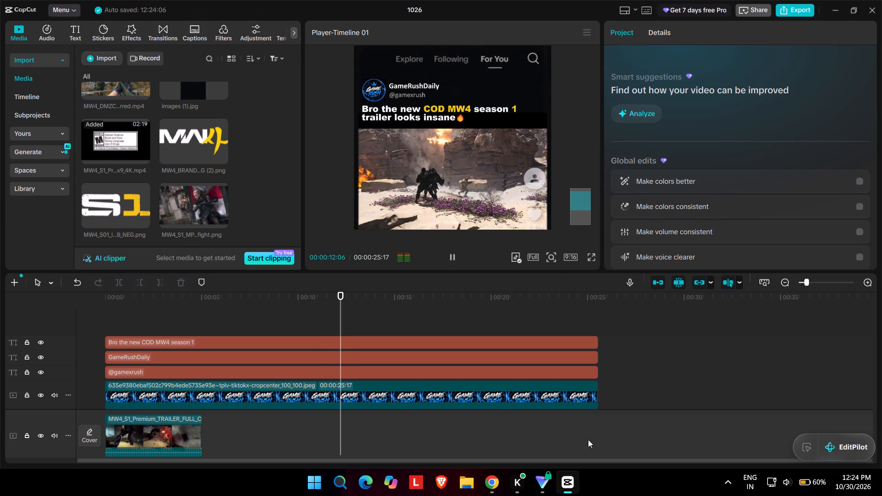
key("space")
Select the headline, account texts, logo and all trailer clips without the background image, and move them together slightly down the frame.
scroll(450, 154, "down", 4, "ctrl")
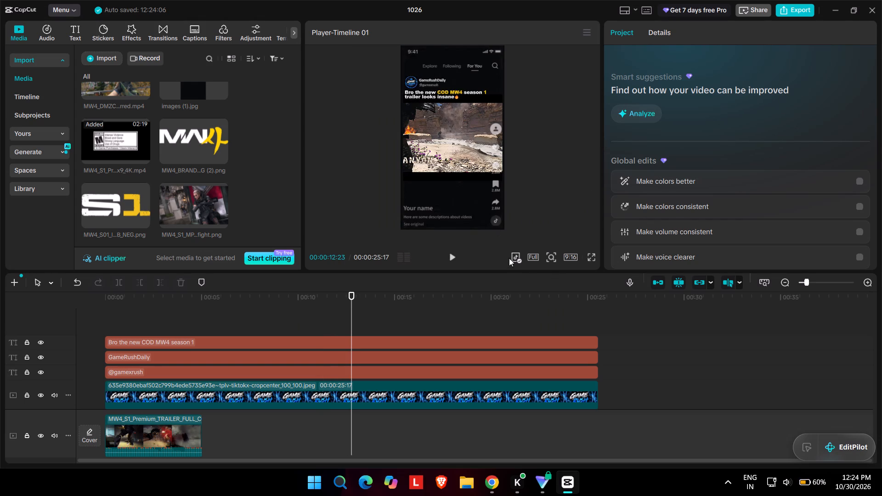
left_click(457, 127)
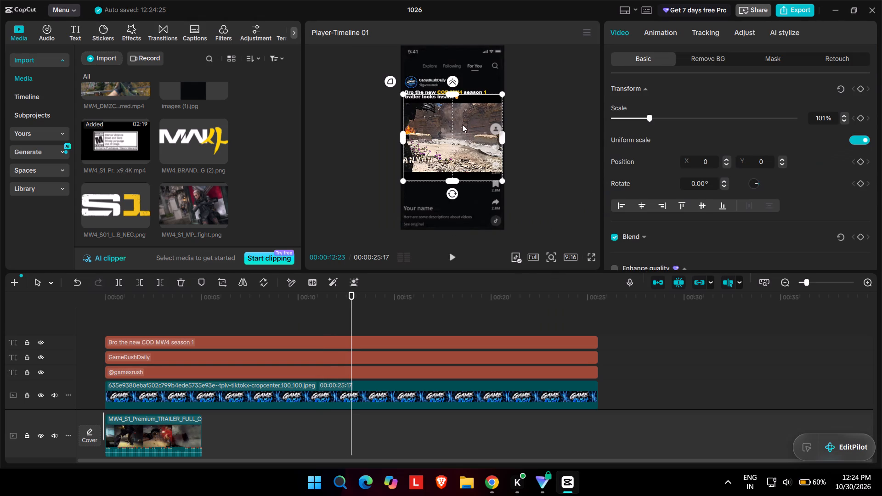
left_click(555, 108)
left_click(568, 115)
left_click_drag(198, 321, 571, 457)
scroll(484, 486, "down", 4)
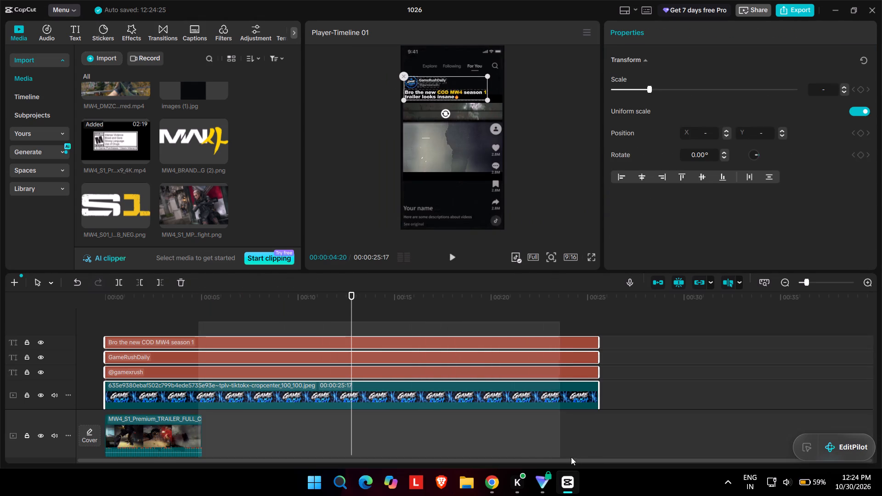
left_click_drag(571, 457, 600, 456)
scroll(559, 443, "down", 5)
left_click(290, 372)
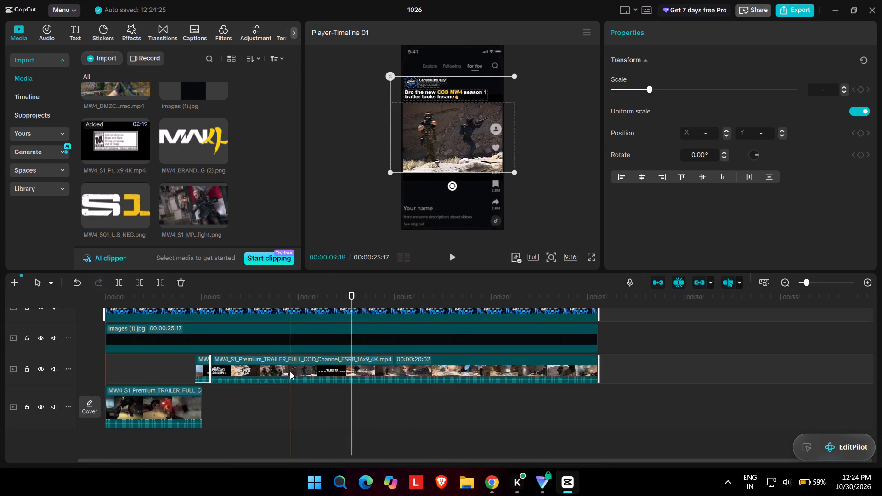
left_click(204, 366, "ctrl")
left_click(211, 341, "ctrl")
left_click(183, 394, "ctrl")
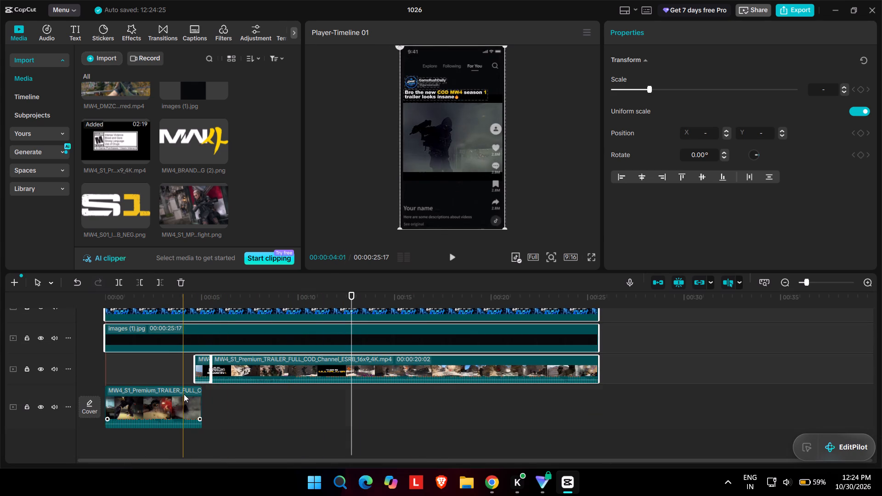
left_click(222, 339, "ctrl")
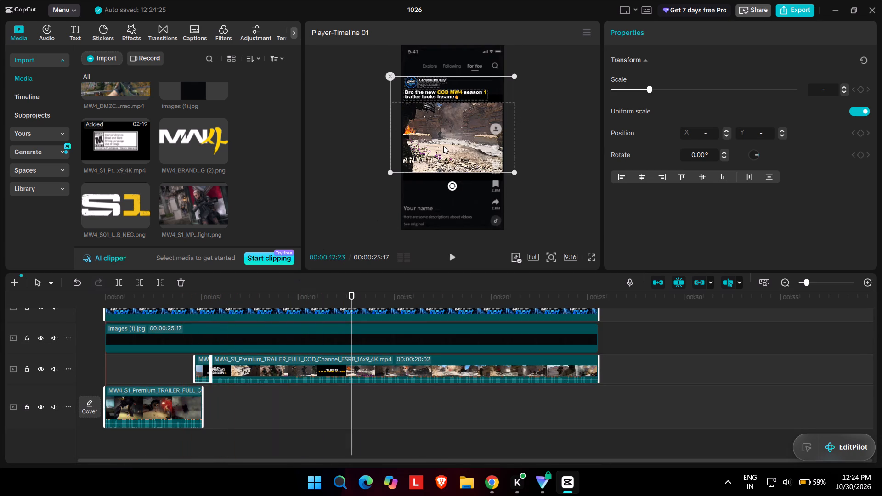
left_click_drag(450, 137, 451, 143)
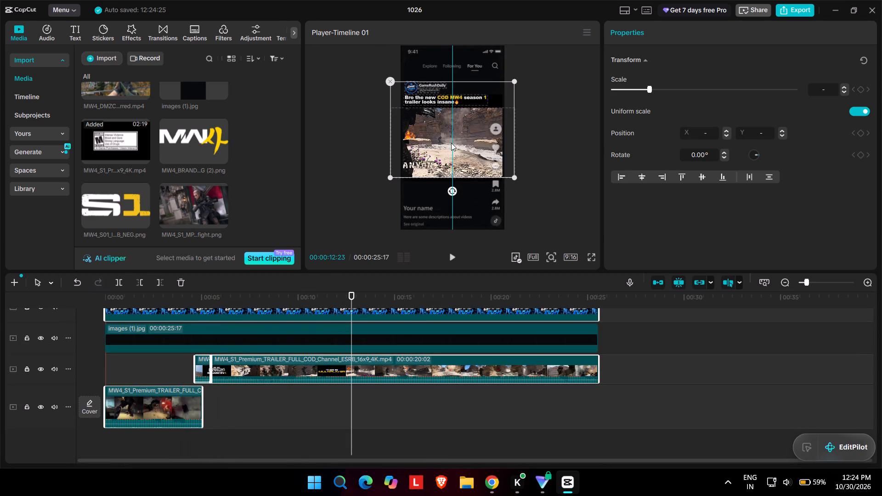
left_click_drag(451, 143, 452, 146)
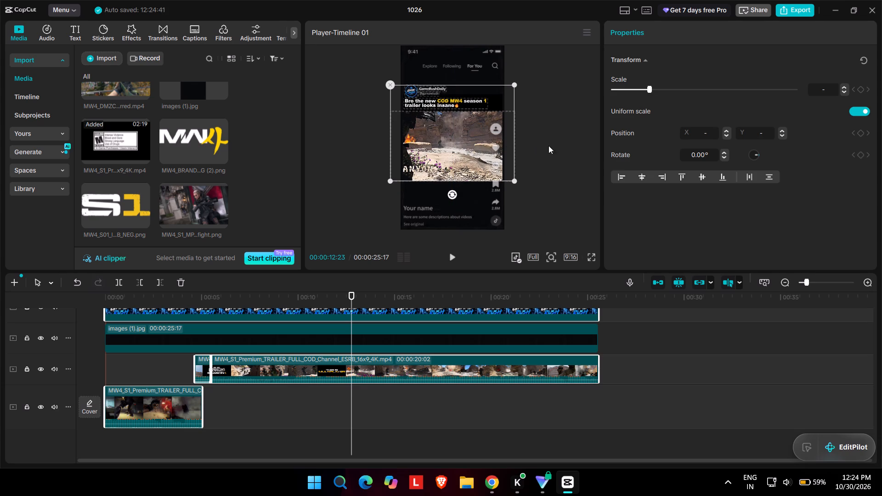
Play the video full screen to check the lowered footage, headline and account block.
left_click(558, 145)
left_click(590, 254)
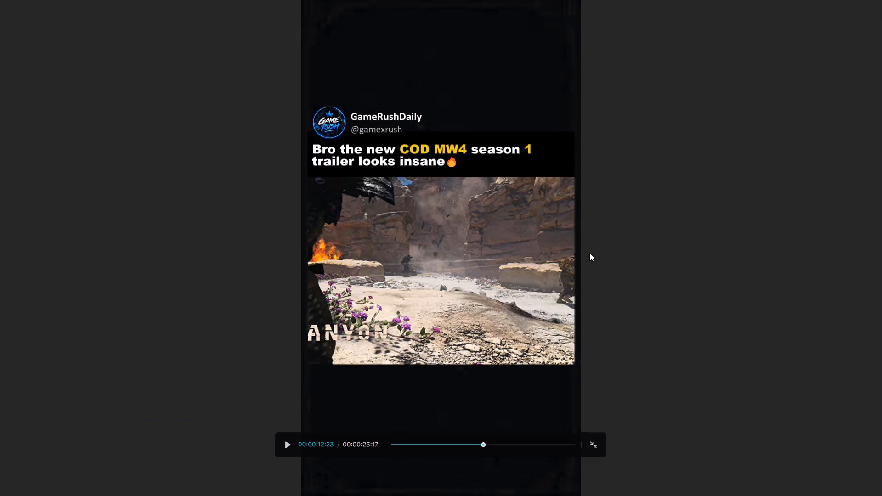
key("space")
key("space")
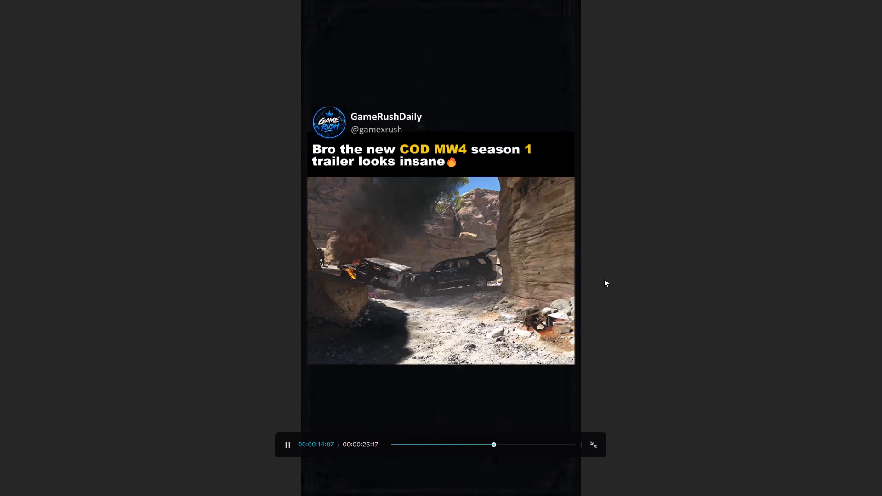
left_click(629, 408)
left_click(594, 446)
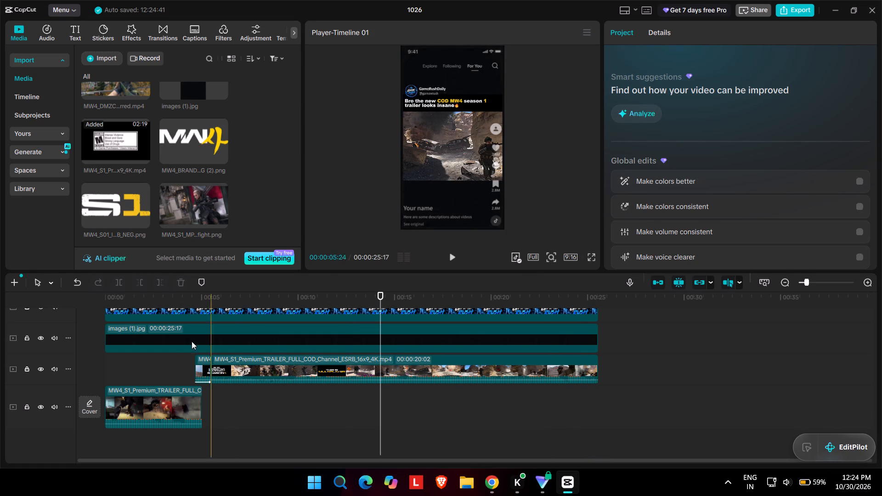
scroll(186, 351, "up", 9)
left_click_drag(600, 358, 529, 379)
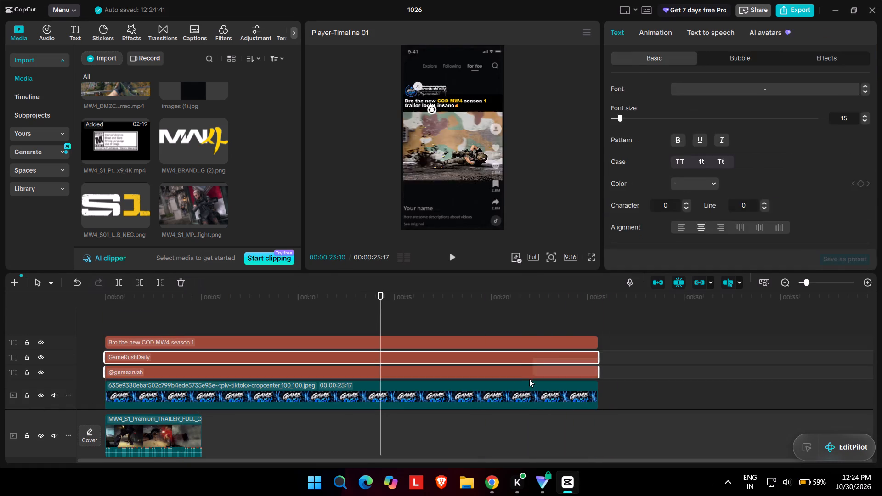
left_click_drag(529, 379, 513, 389)
left_click(425, 91)
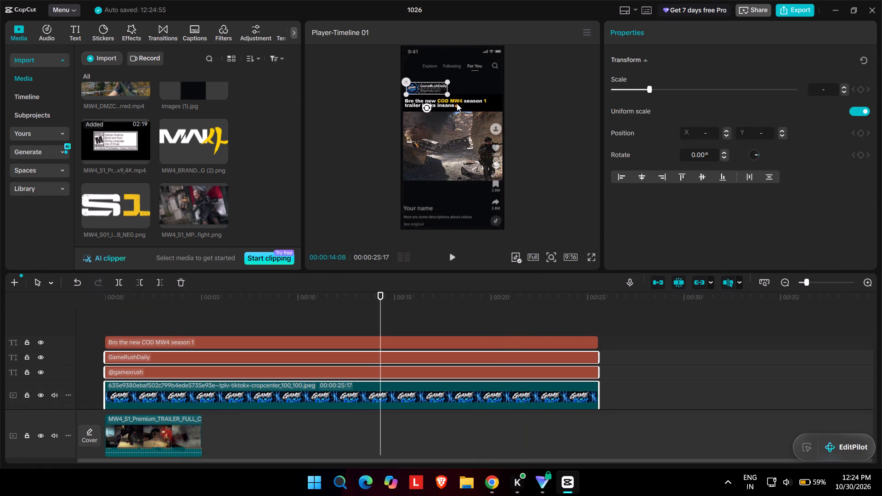
Move the headline slightly up and right so it sits just under the account block.
left_click(458, 104)
left_click(455, 104)
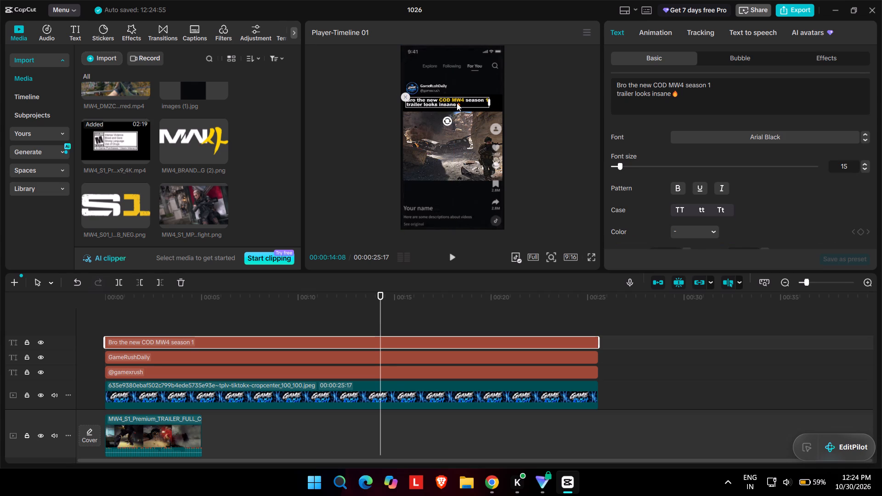
Play the video full screen to check the spacing of the account block and headline above the footage.
left_click(533, 110)
left_click(594, 256)
key("space")
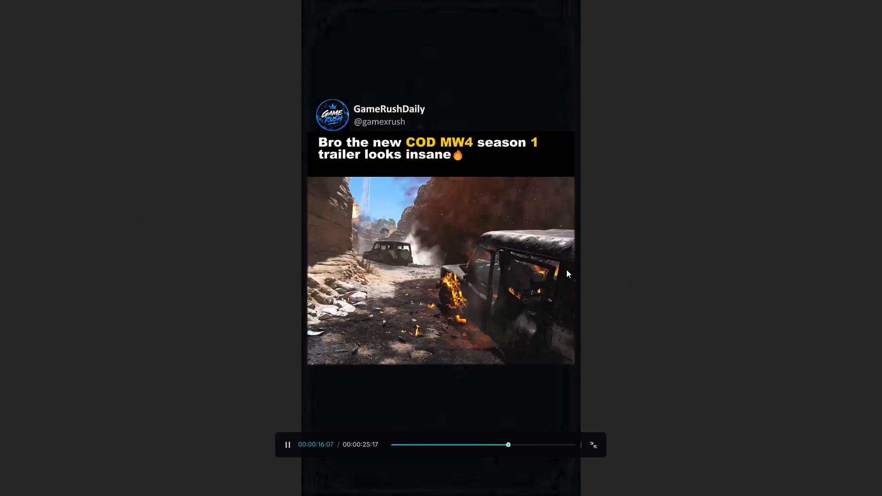
key("space")
left_click(638, 308)
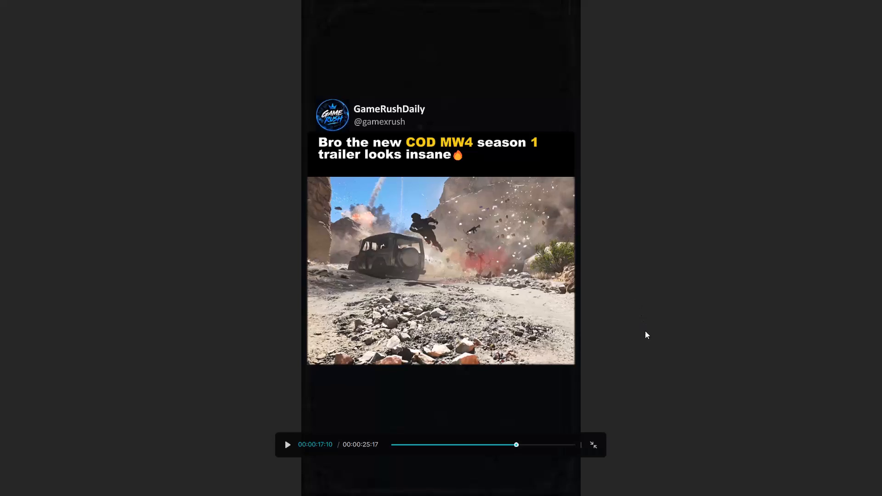
left_click(597, 447)
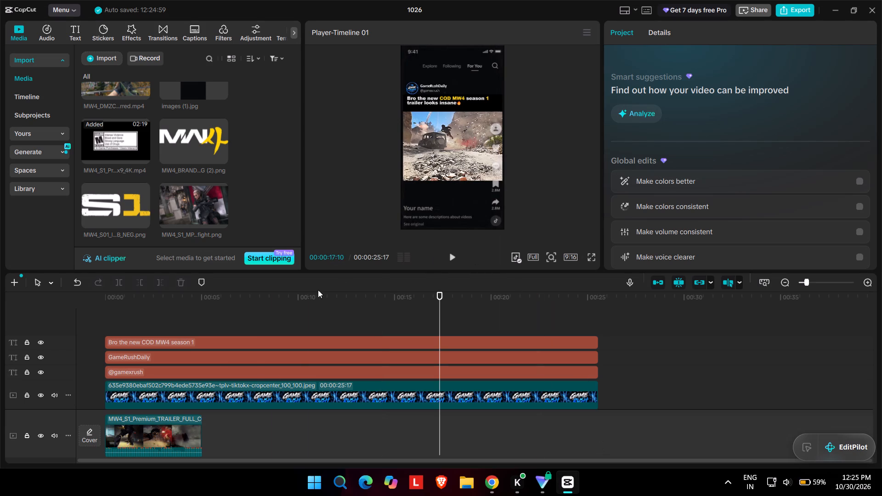
Select all three trailer clips and brighten their highlights by raising a point on the upper part of the Luma curve.
left_click(198, 304)
scroll(202, 316, "down", 5)
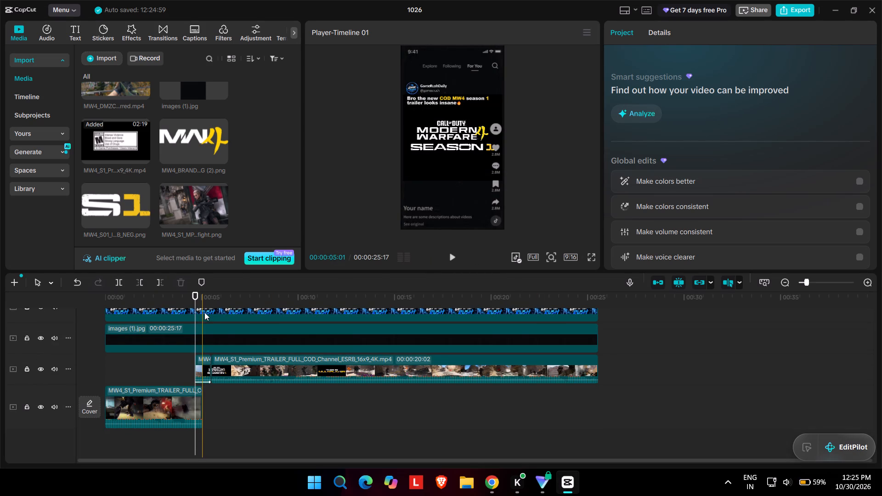
left_click(163, 408)
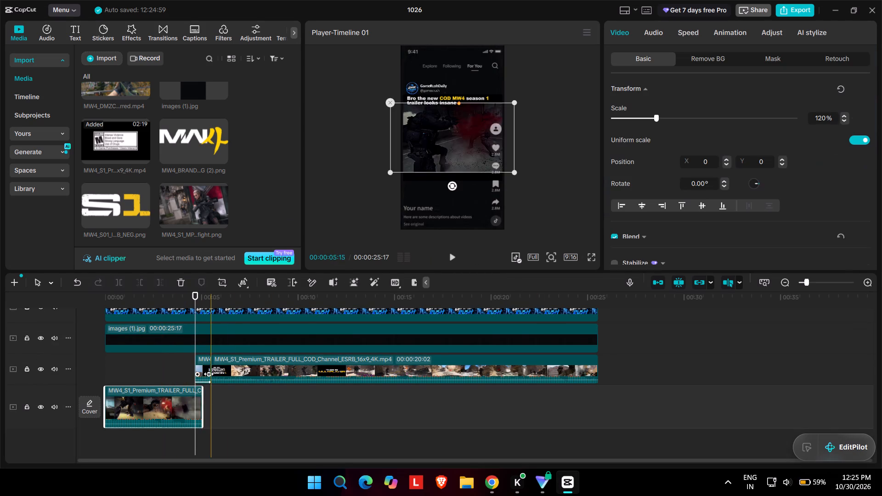
left_click(201, 369, "ctrl")
left_click(278, 371, "ctrl")
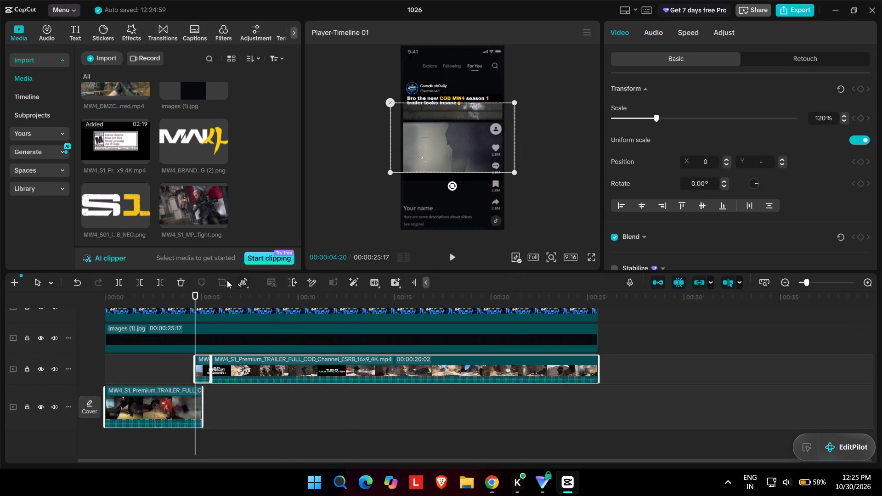
left_click_drag(191, 294, 133, 302)
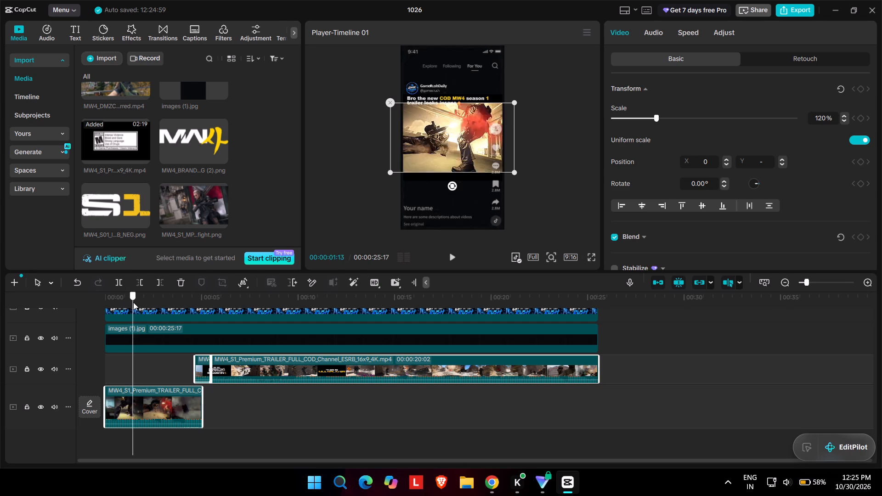
left_click_drag(133, 302, 138, 302)
left_click(733, 39)
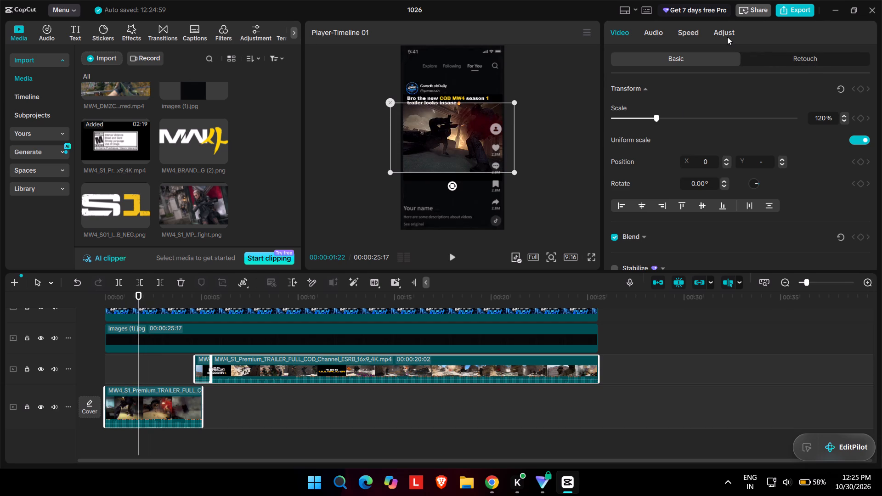
left_click(727, 37)
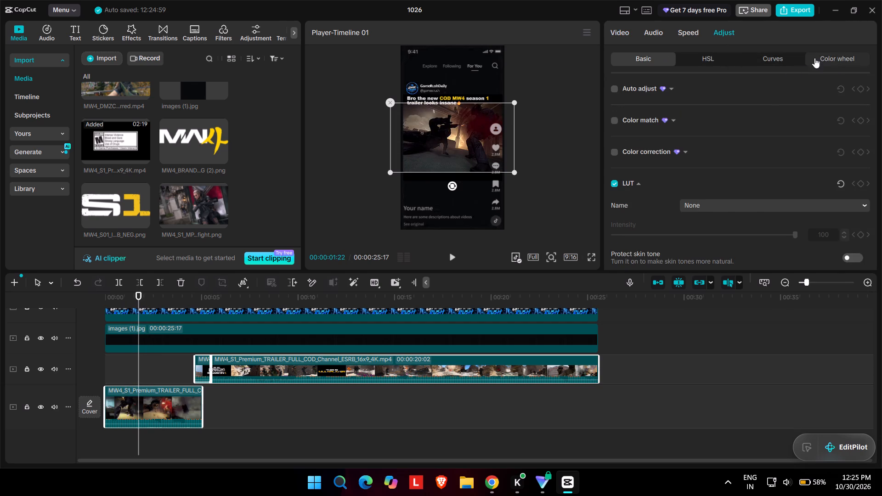
left_click(711, 55)
left_click(763, 61)
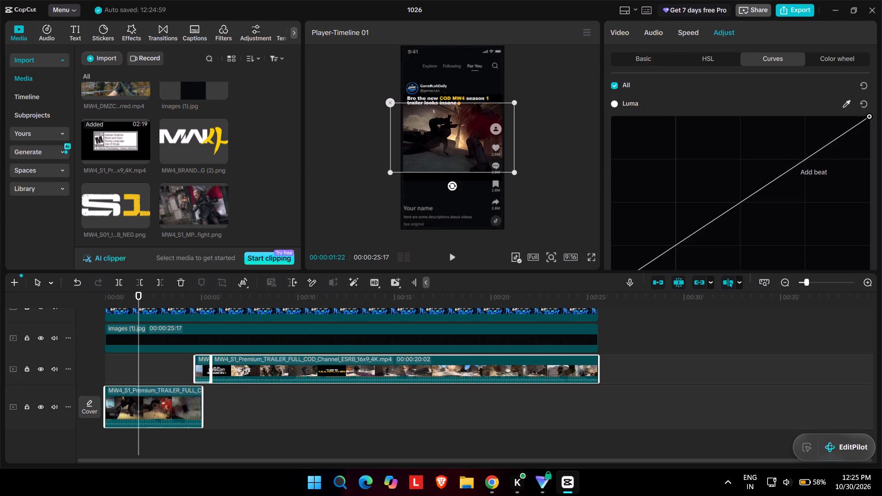
left_click_drag(805, 157, 799, 141)
left_click_drag(817, 161, 808, 149)
left_click_drag(807, 159, 806, 143)
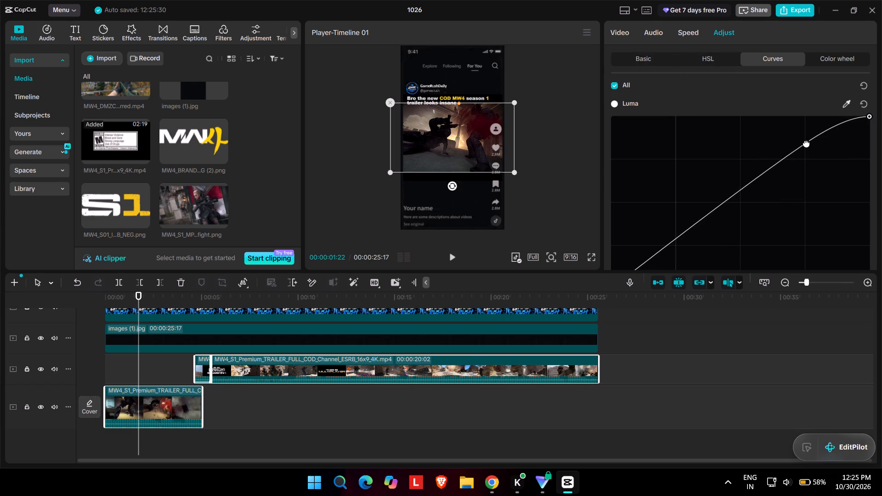
left_click_drag(806, 143, 810, 139)
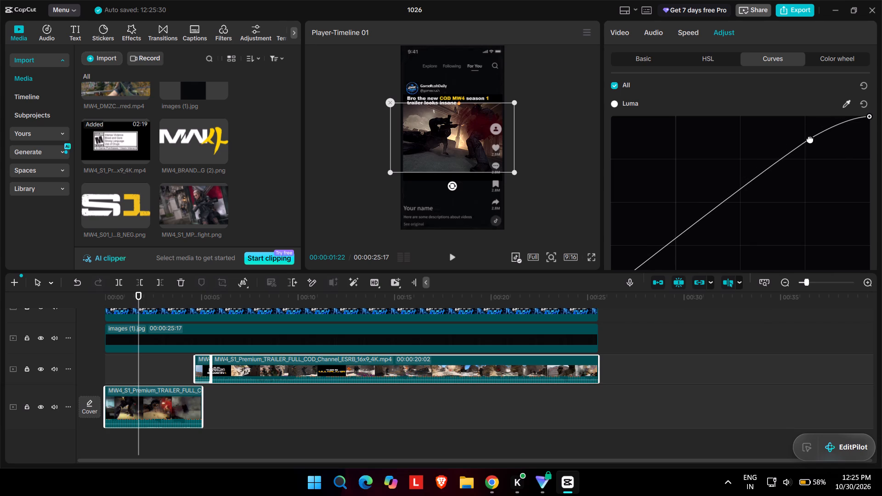
left_click_drag(810, 139, 810, 139)
Add a middle point and a raised lower point to the Luma curve of the three trailer clips to lift their darker tones.
left_click_drag(740, 189, 742, 203)
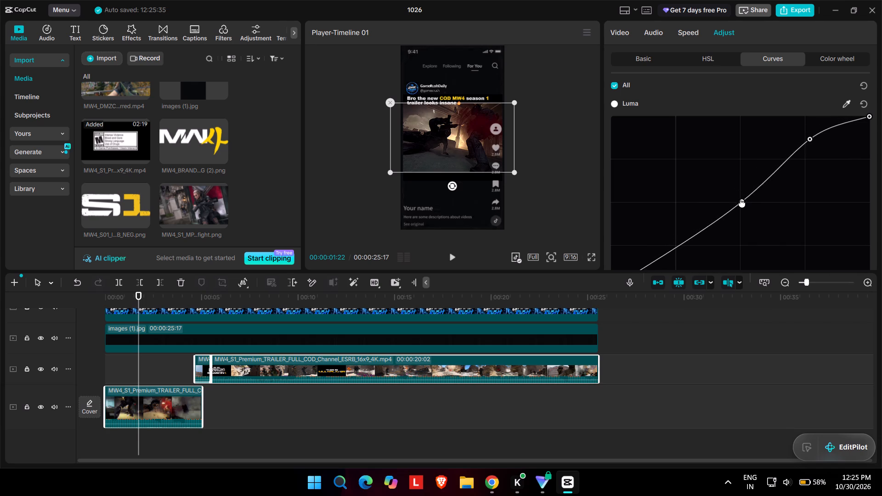
left_click_drag(742, 203, 741, 193)
left_click_drag(686, 232, 685, 218)
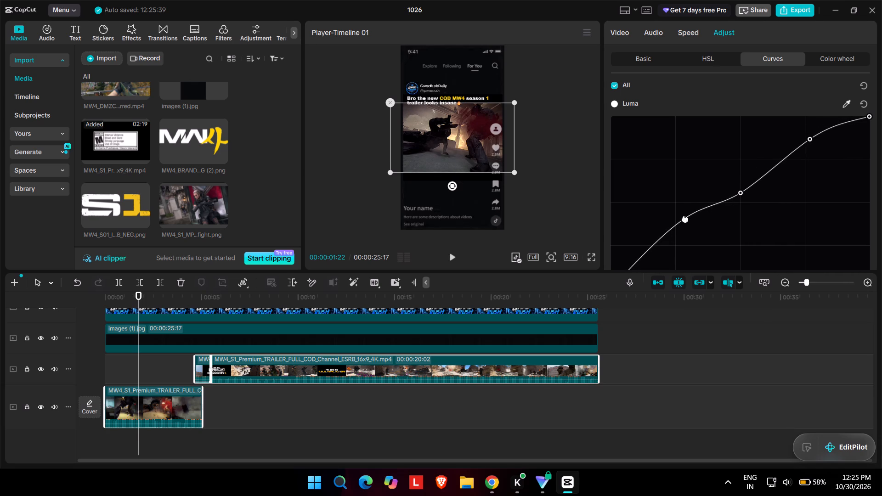
left_click_drag(685, 218, 678, 222)
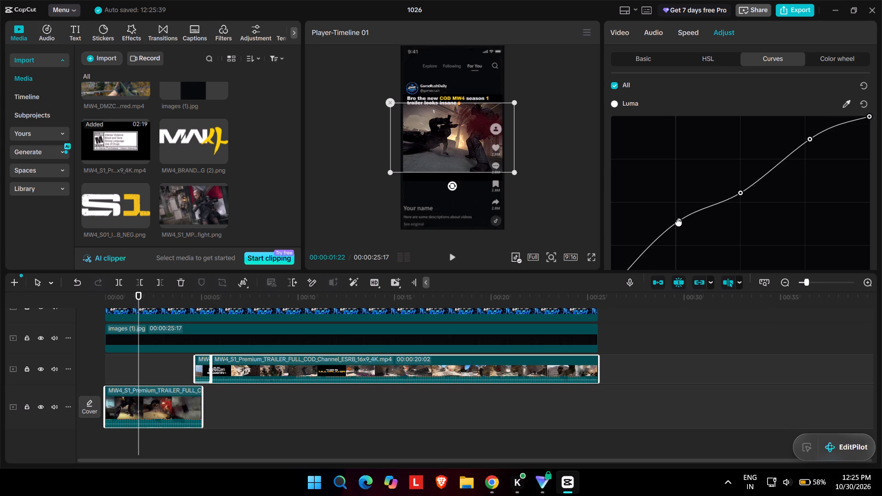
left_click_drag(678, 222, 671, 226)
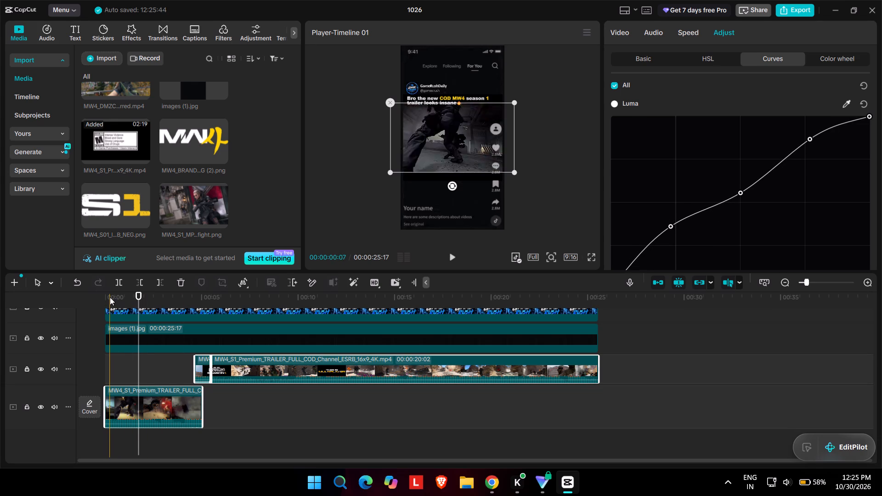
Play the video from near the start to its end to check the curve grading on the trailer footage.
key("space")
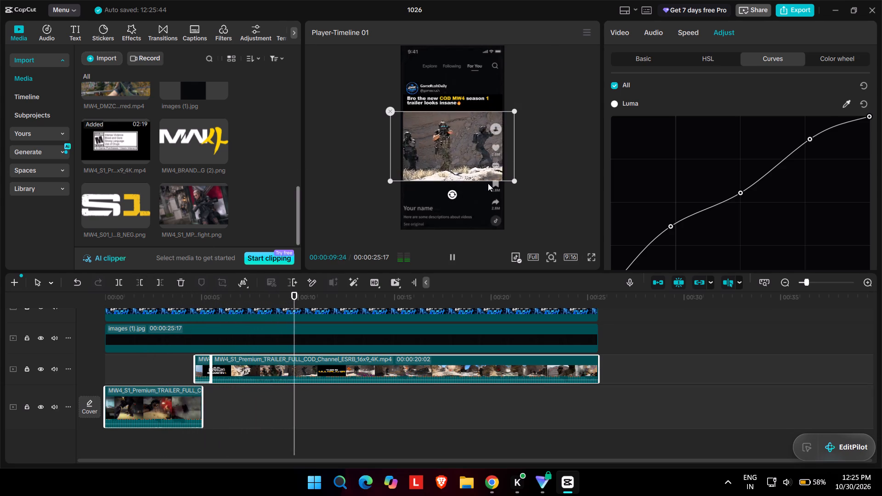
scroll(488, 183, "up", 4, "ctrl")
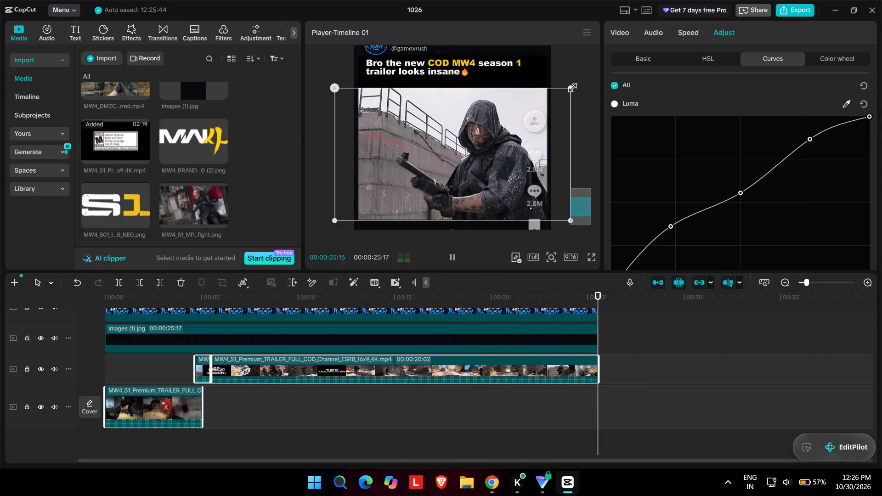
left_click(591, 105)
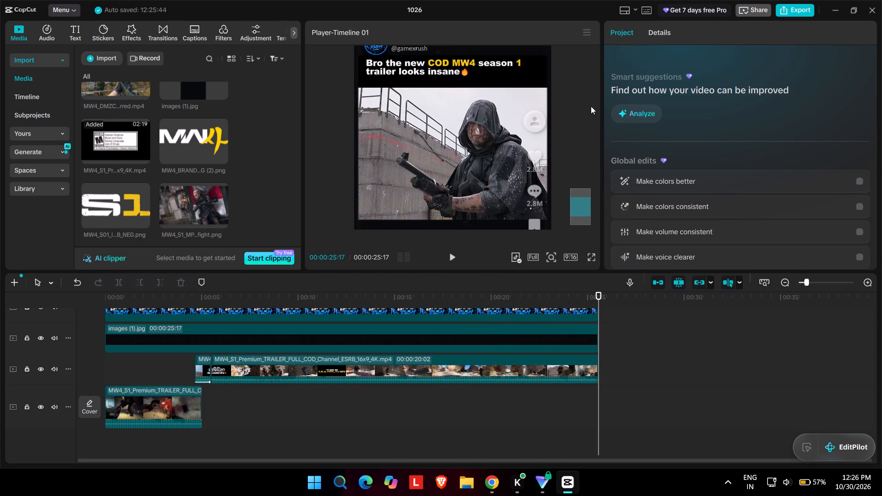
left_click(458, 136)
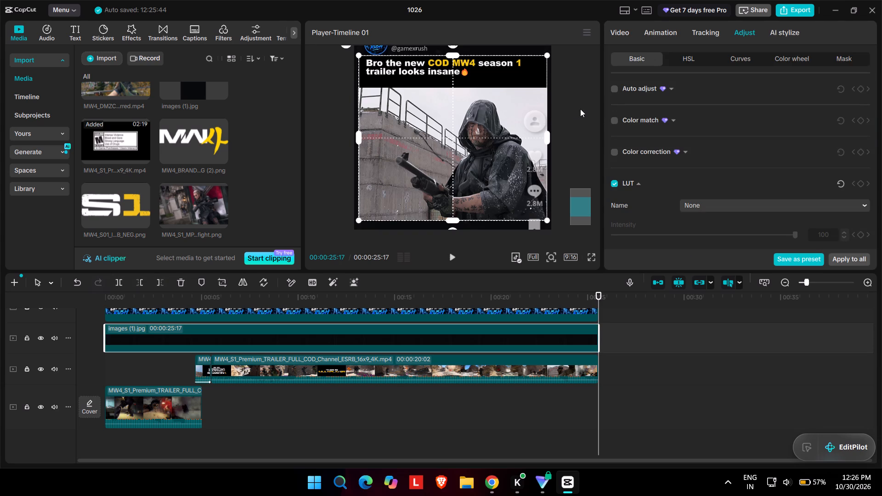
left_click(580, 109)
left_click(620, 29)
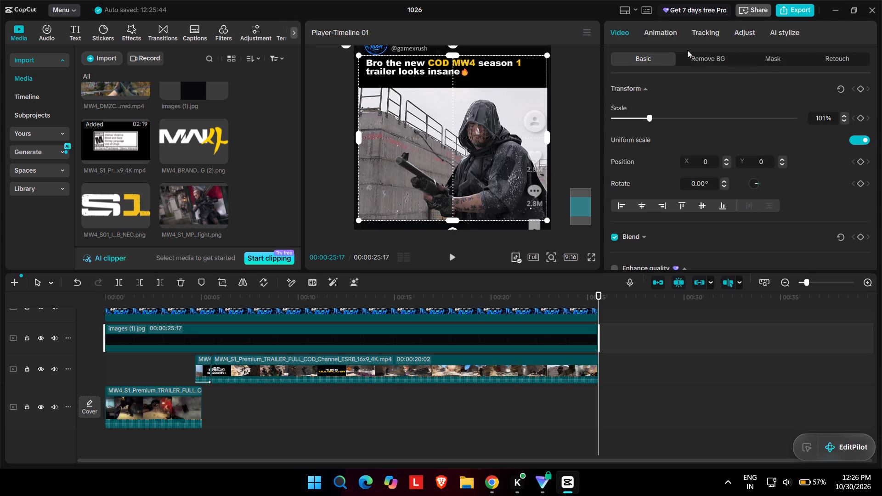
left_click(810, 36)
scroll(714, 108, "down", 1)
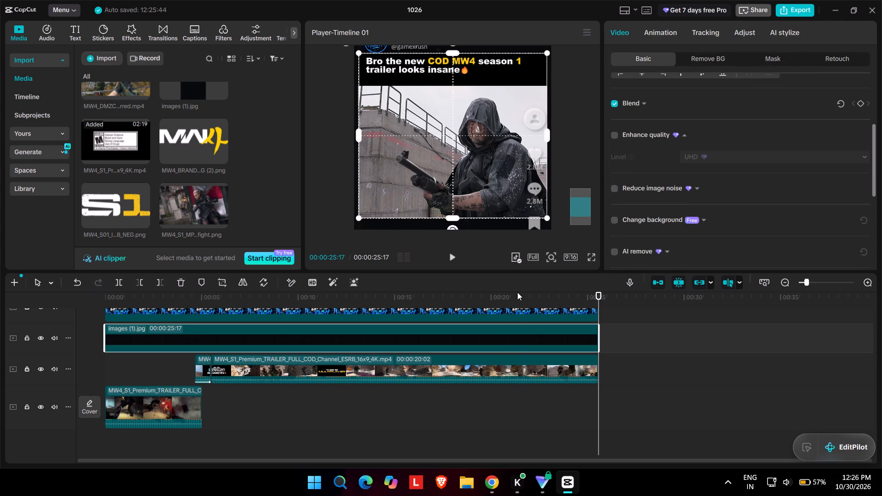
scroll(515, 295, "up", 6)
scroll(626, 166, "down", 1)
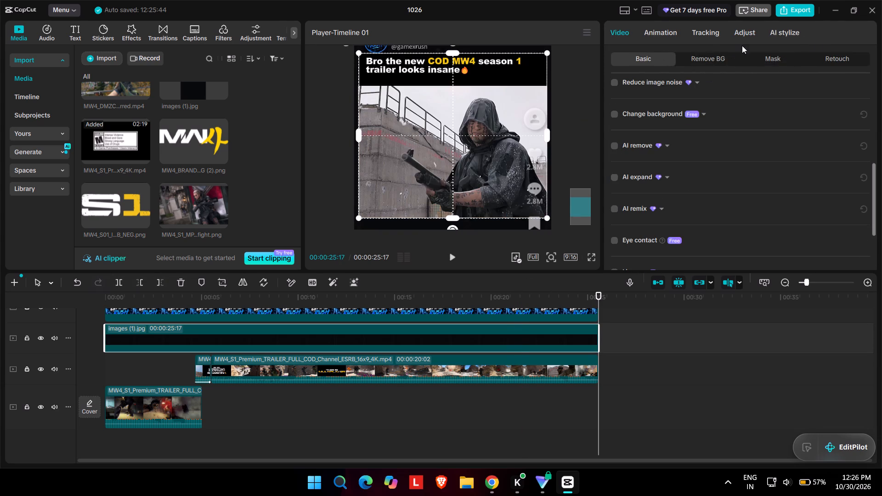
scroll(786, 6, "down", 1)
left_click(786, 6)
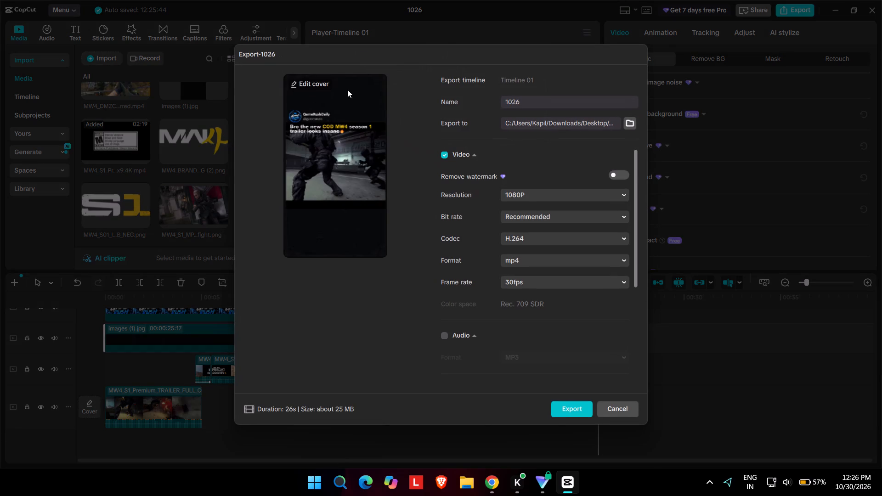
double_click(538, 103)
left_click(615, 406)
Select all three trailer clips together and set their Temp to 3 and Saturation to 8 in the basic color adjustments.
left_click(349, 373)
left_click(261, 369)
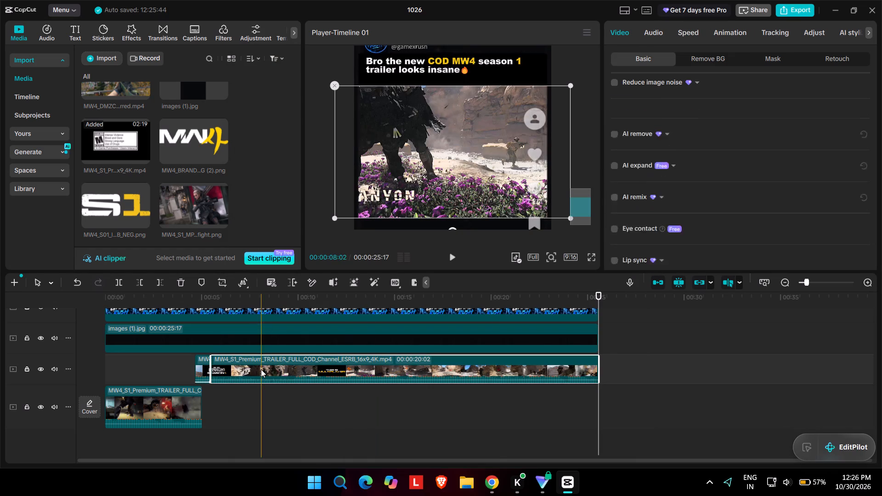
left_click(200, 363, "ctrl")
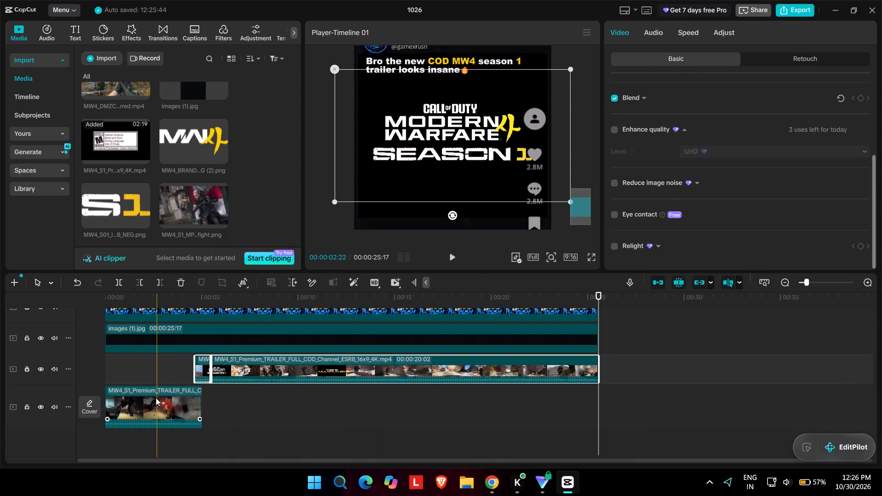
left_click(155, 399, "ctrl")
left_click(718, 30)
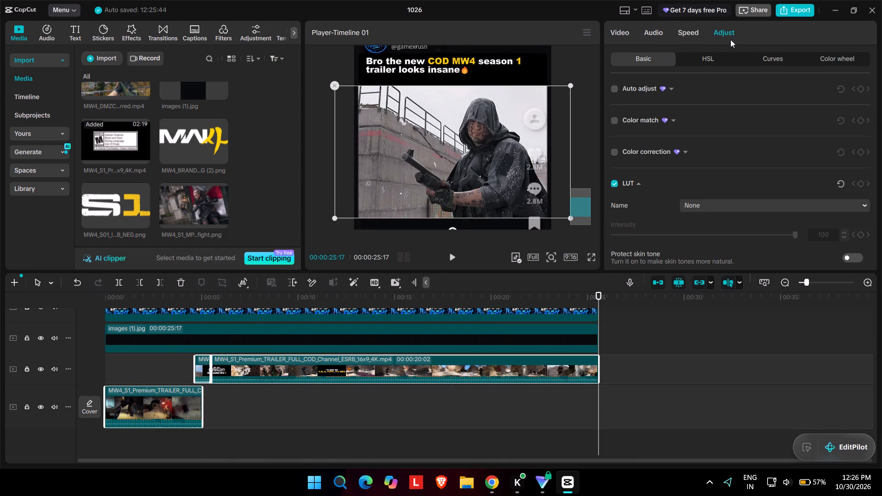
scroll(690, 185, "down", 3)
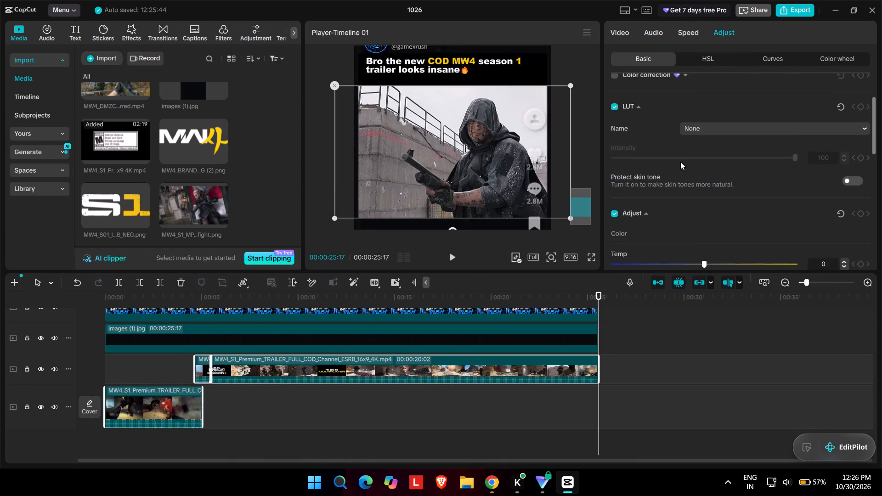
scroll(680, 162, "down", 3)
left_click(707, 238)
left_click(708, 239)
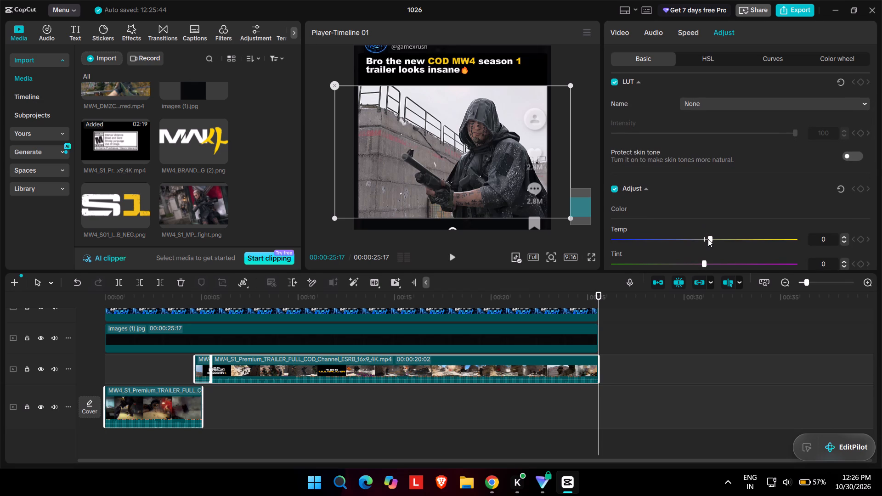
scroll(708, 243, "down", 5)
scroll(715, 163, "up", 1)
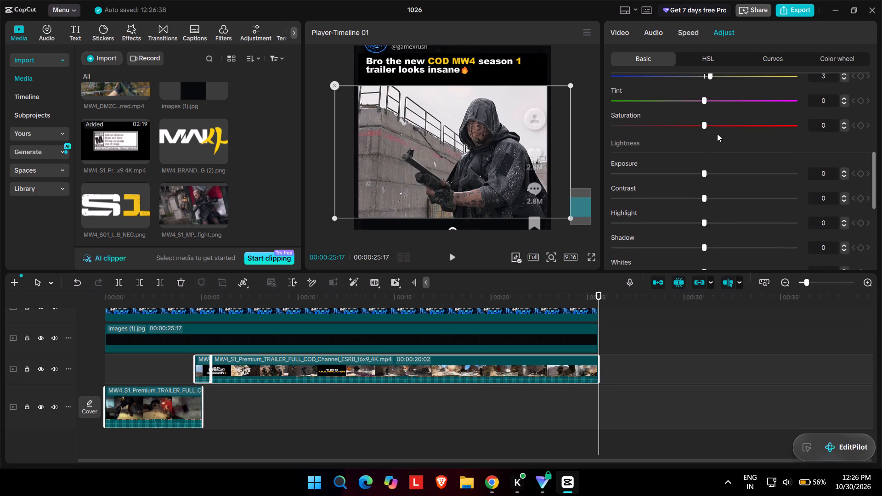
left_click(714, 128)
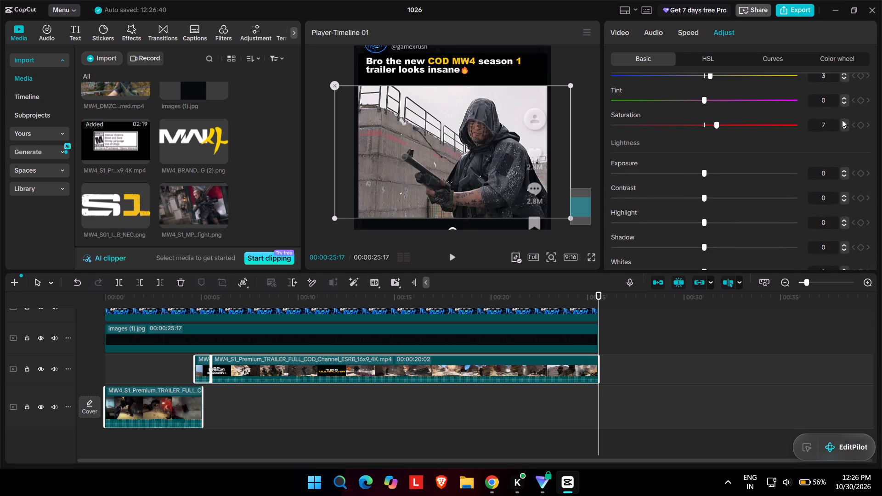
left_click(844, 121)
Set the trailer clips' Exposure to 4, Contrast to 5 and Highlight to -10.
scroll(694, 170, "down", 1)
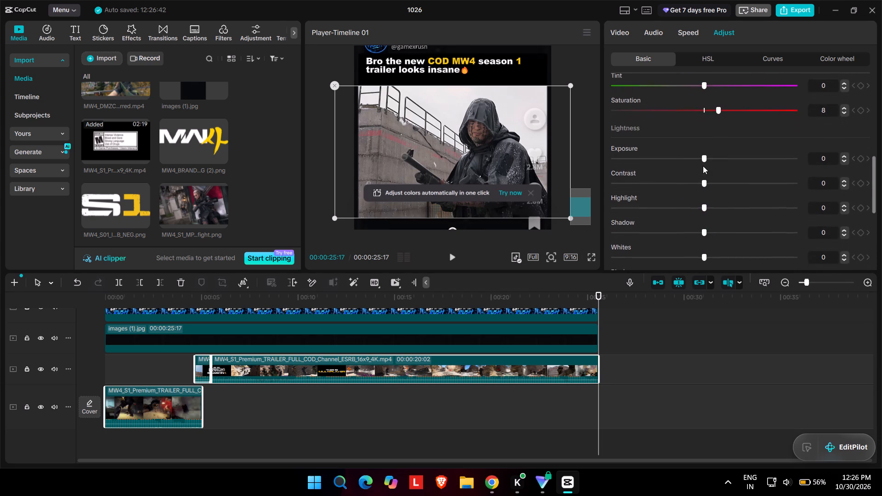
scroll(703, 166, "down", 1)
left_click(708, 153)
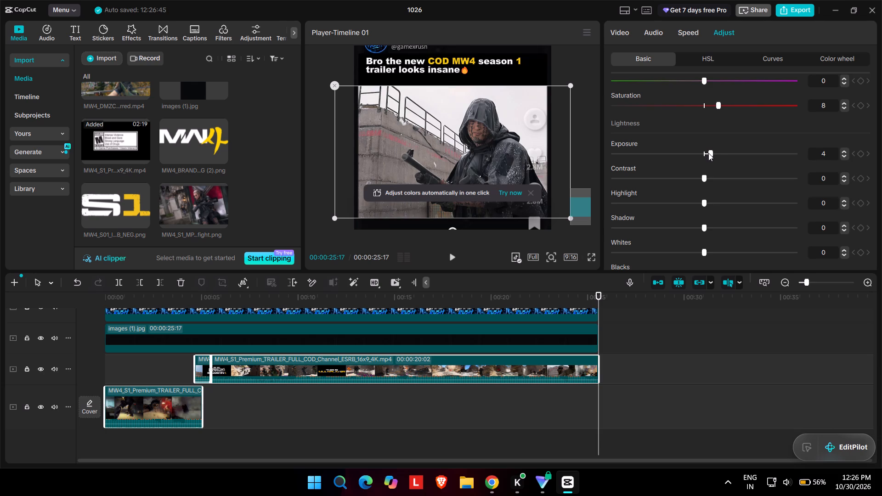
left_click(712, 176)
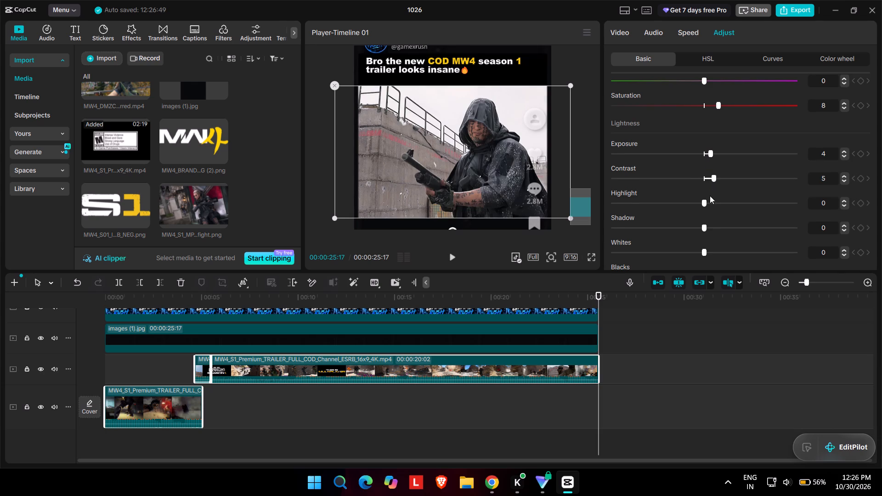
scroll(707, 198, "down", 1)
left_click(681, 192)
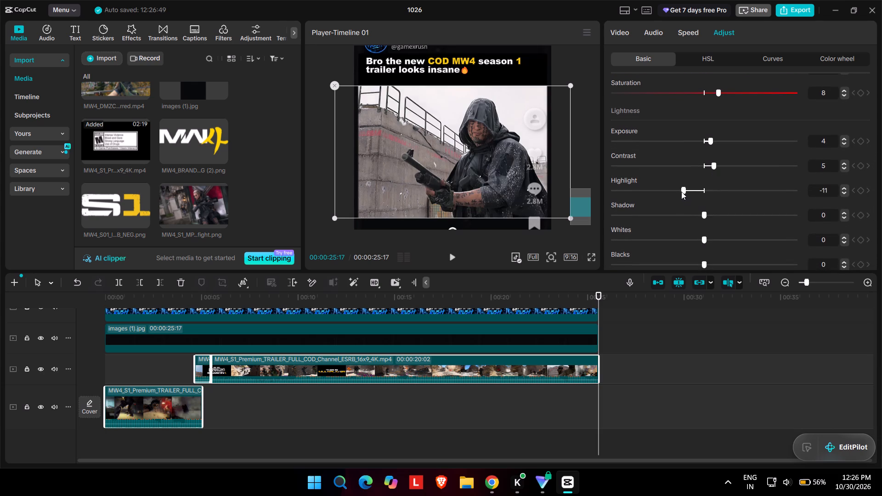
left_click(681, 192)
Set the trailer clips' Brilliance to 5 and Sharpen to 25.
scroll(803, 193, "down", 1)
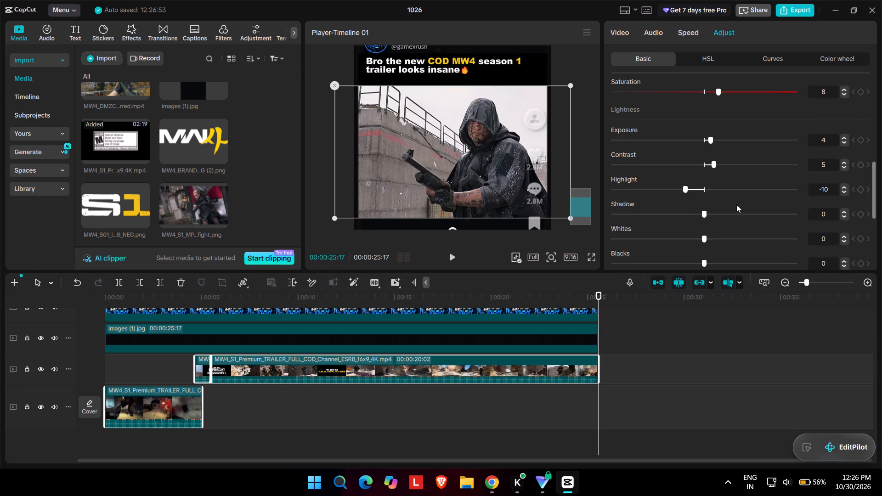
scroll(736, 204, "down", 1)
scroll(699, 226, "down", 1)
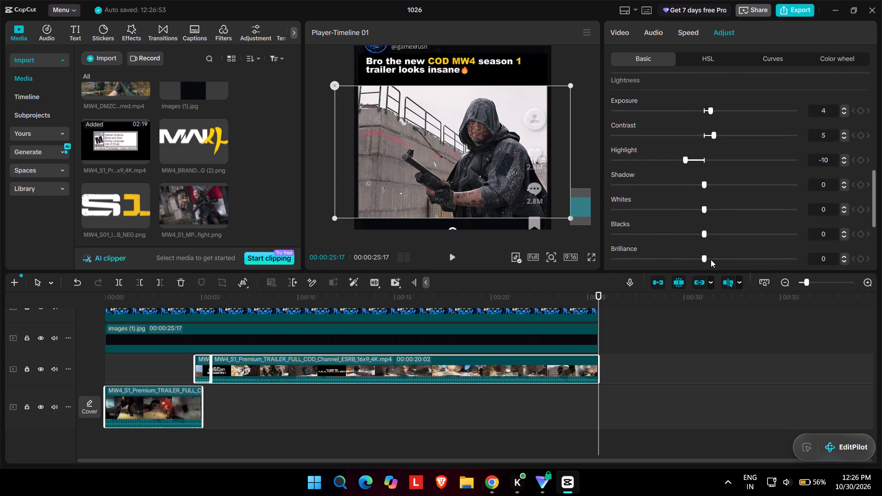
left_click(711, 259)
scroll(718, 259, "down", 3)
scroll(710, 206, "down", 1)
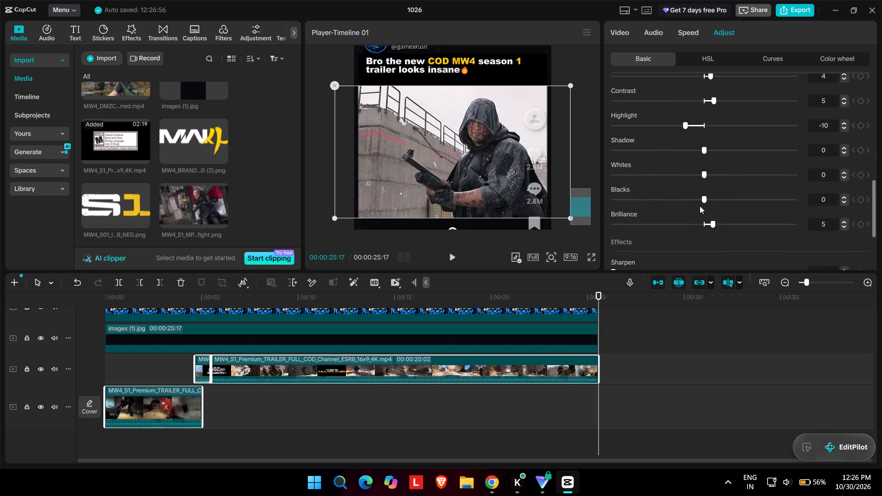
scroll(700, 206, "down", 1)
left_click(645, 245)
left_click_drag(646, 245, 651, 247)
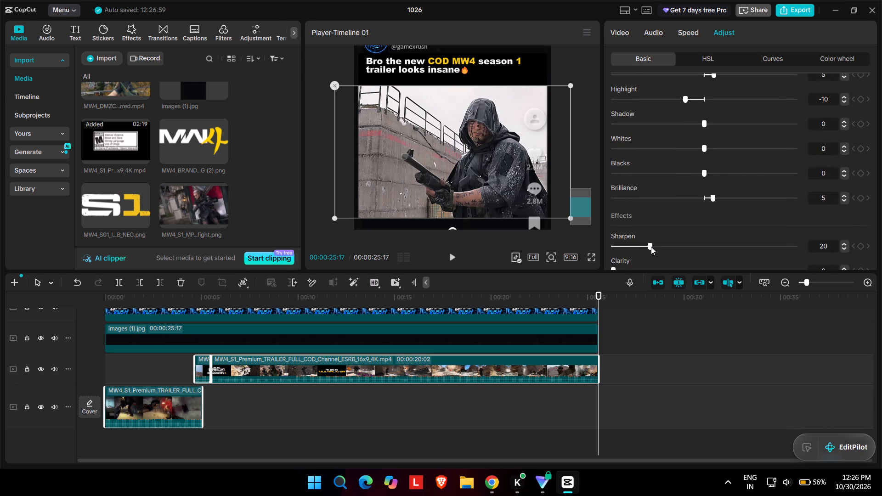
left_click_drag(651, 247, 661, 248)
left_click(845, 248)
Set the trailer clips' Shadow to -8 to deepen the dark areas.
scroll(683, 162, "up", 1)
left_click(712, 130)
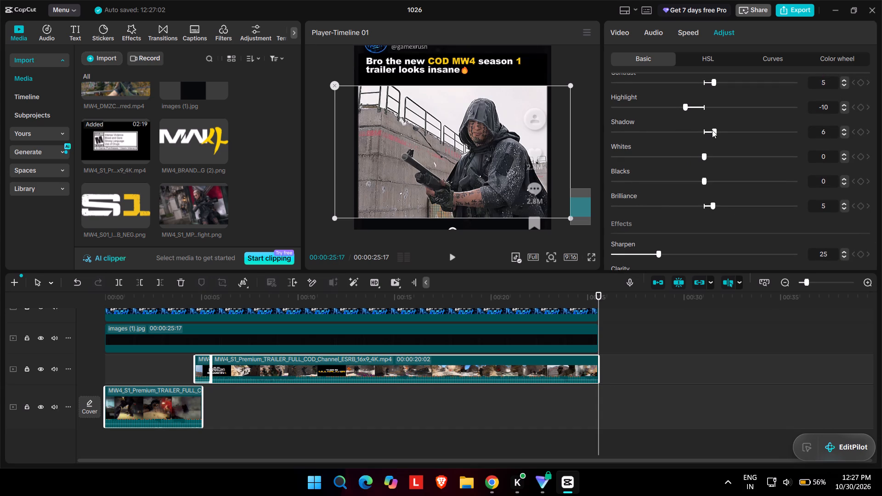
left_click_drag(711, 130, 691, 134)
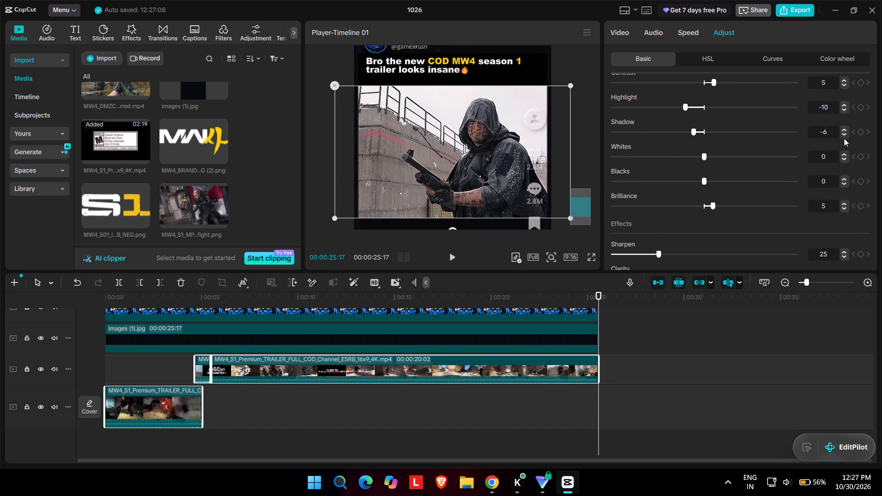
double_click(844, 138)
double_click(845, 135)
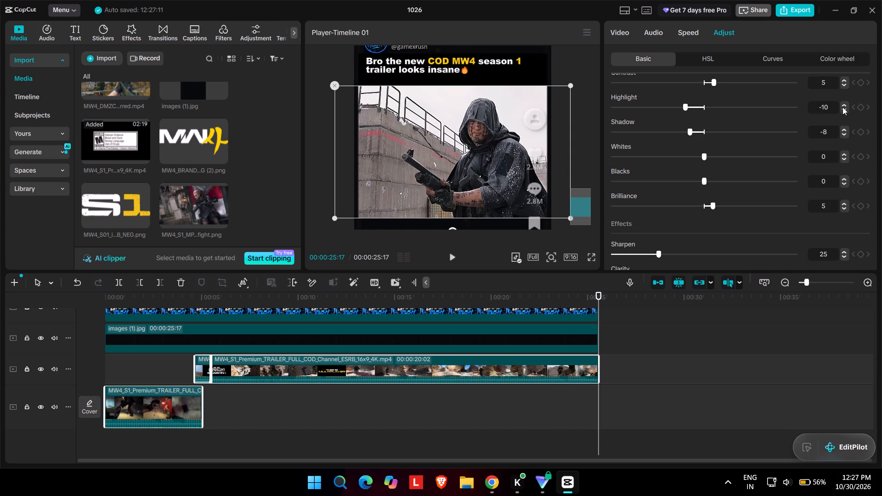
Set the trailer clips' Highlight to -6.
triple_click(842, 107)
left_click(842, 107)
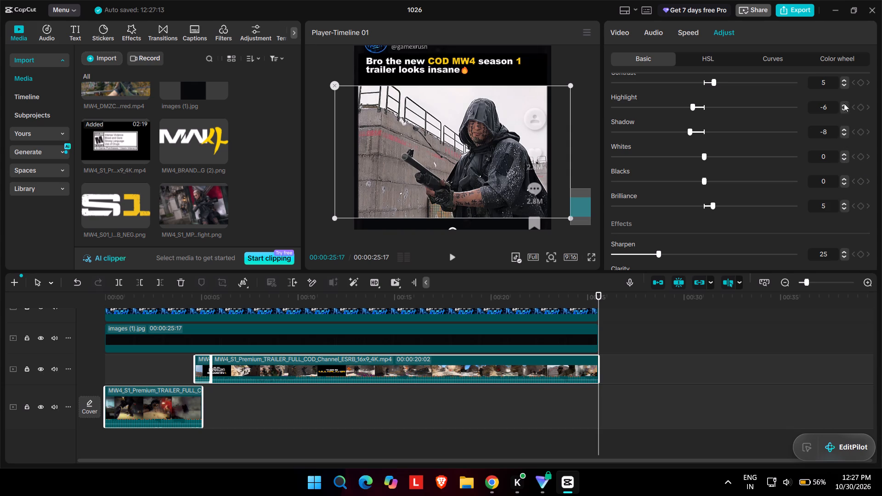
triple_click(846, 101)
left_click(843, 112)
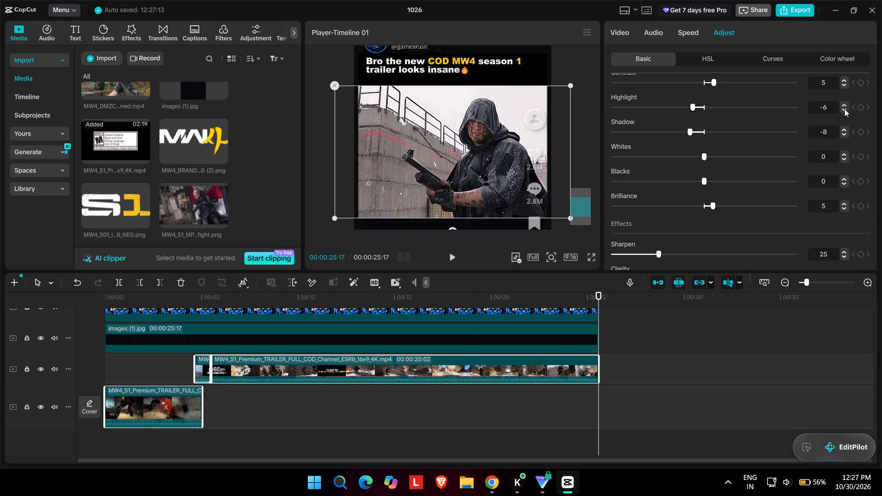
Set the trailer clips' Highlight to -15.
triple_click(844, 109)
triple_click(844, 109)
left_click(844, 109)
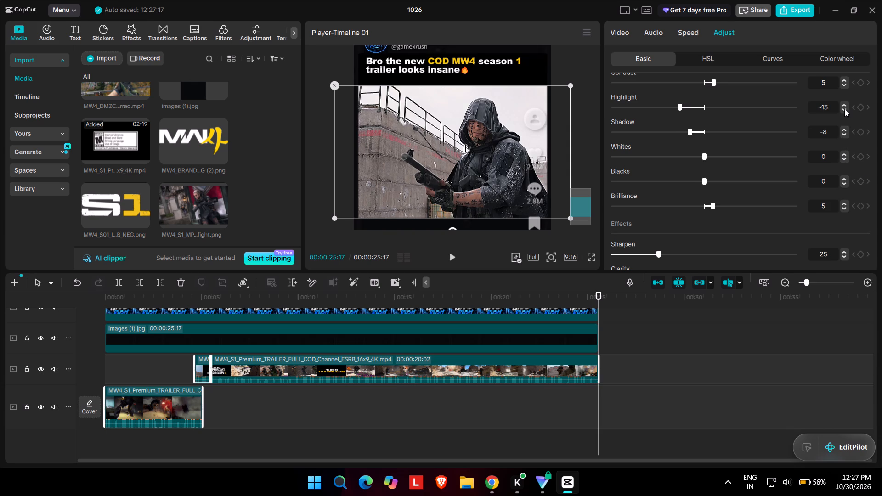
double_click(844, 109)
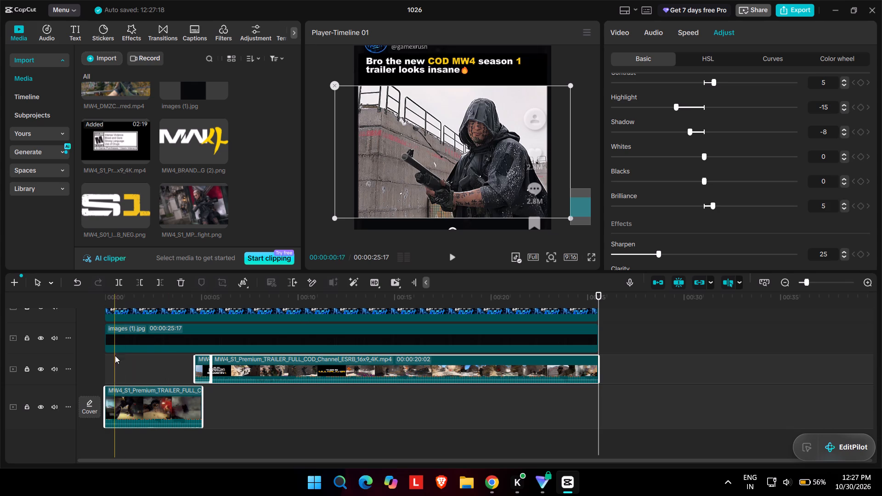
Play the short full screen from the start to review the color grade, headline and clip framing.
left_click(107, 300)
left_click(592, 253)
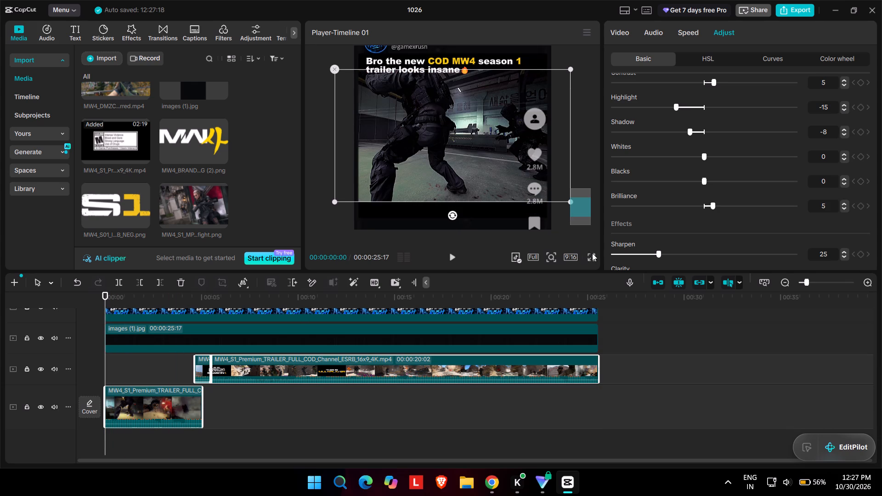
left_click(591, 253)
left_click(586, 257)
left_click(590, 257)
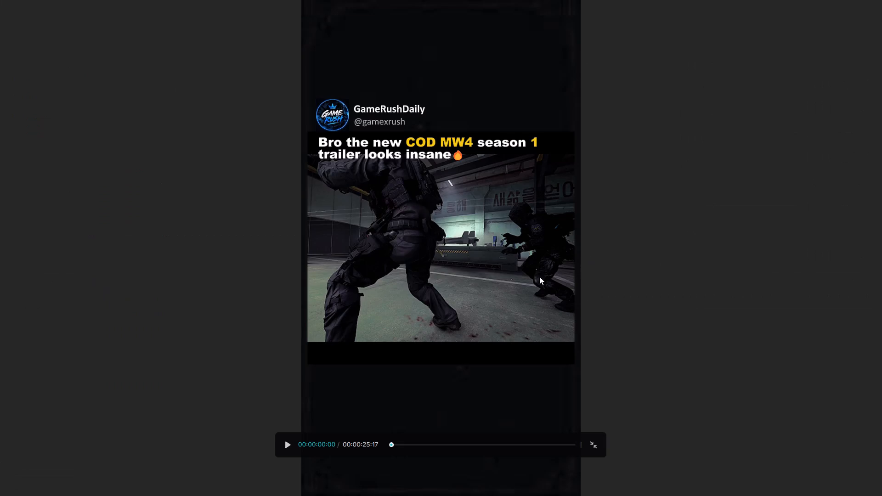
key("space")
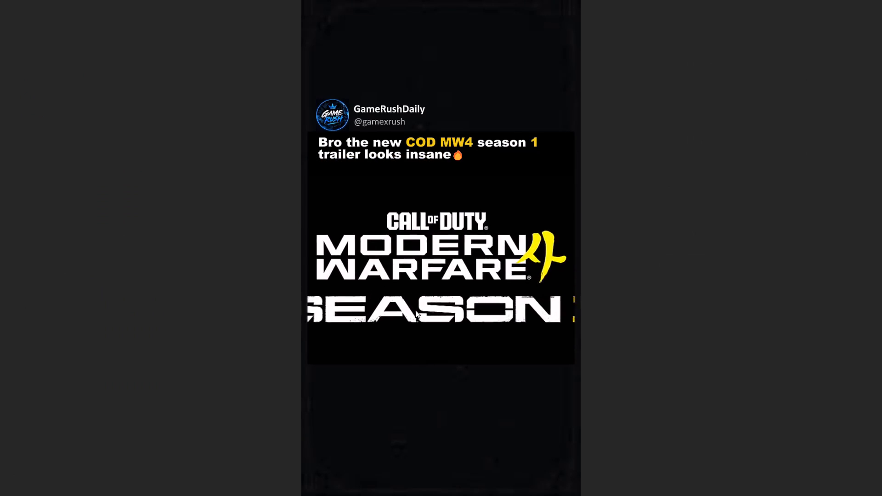
left_click(415, 310)
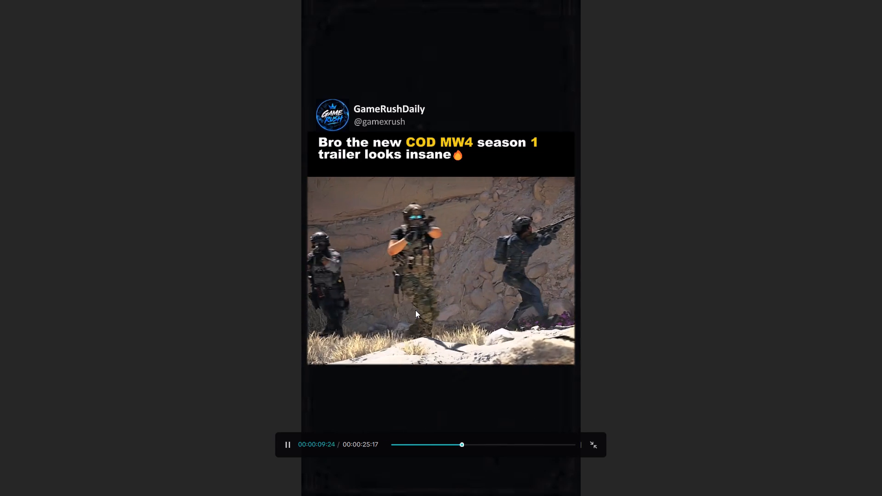
left_click(415, 310)
key("space")
left_click(592, 446)
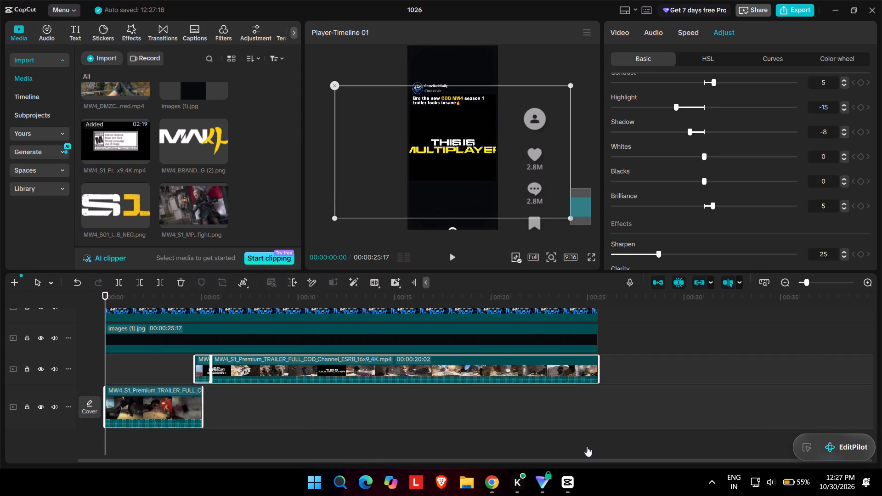
Split the opening trailer clip at 00:00:04:20 and lower the volume of its short tail piece.
scroll(156, 362, "up", 10, "ctrl")
scroll(256, 349, "up", 5, "ctrl")
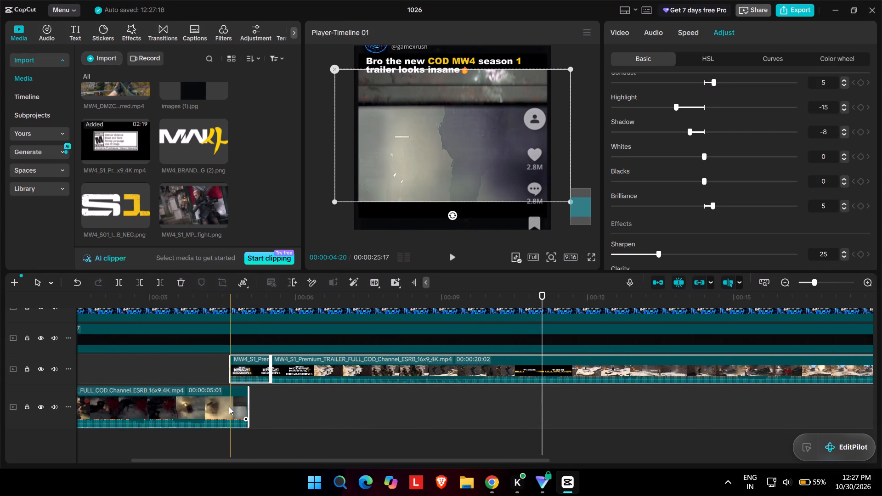
key("ctrl+b")
left_click(244, 411)
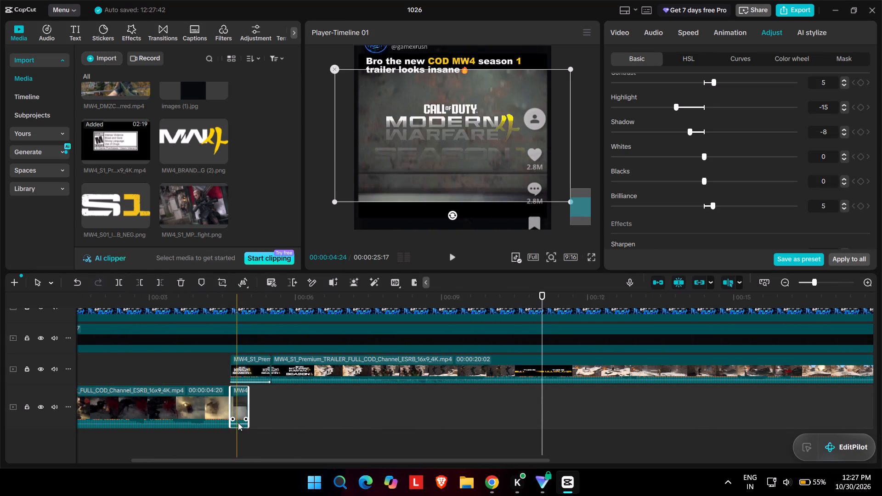
left_click_drag(238, 423, 235, 437)
Play back the section around the split to check the transition into the Season 1 title card.
left_click(223, 339)
key("space")
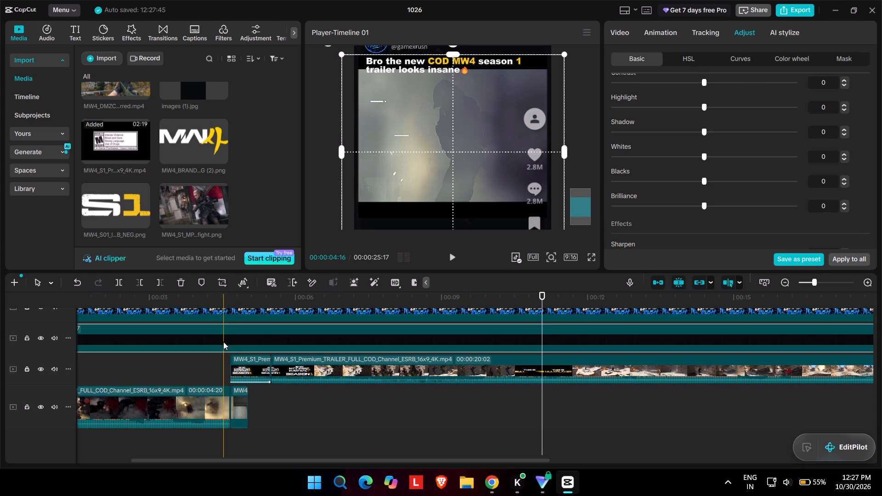
key("space")
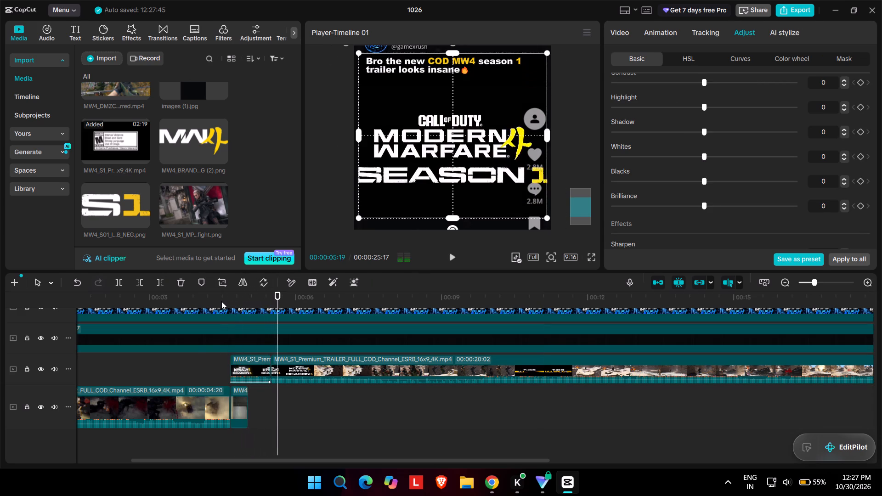
left_click(209, 303)
key("space")
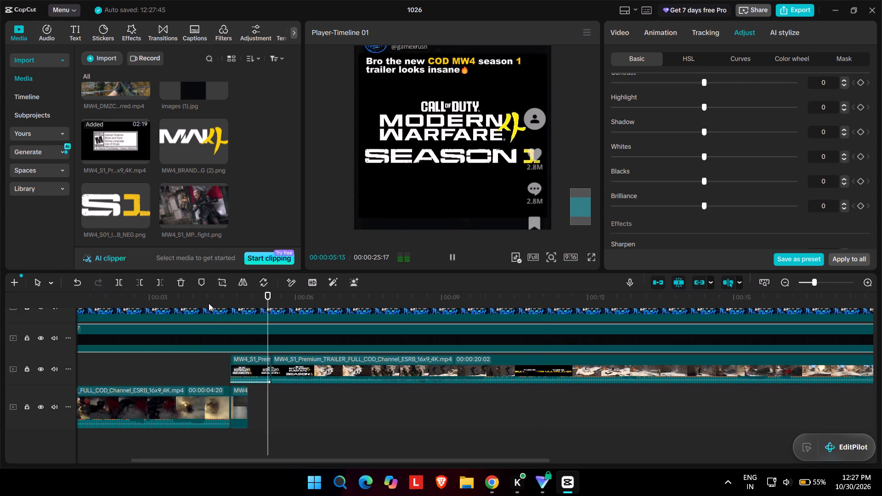
key("space")
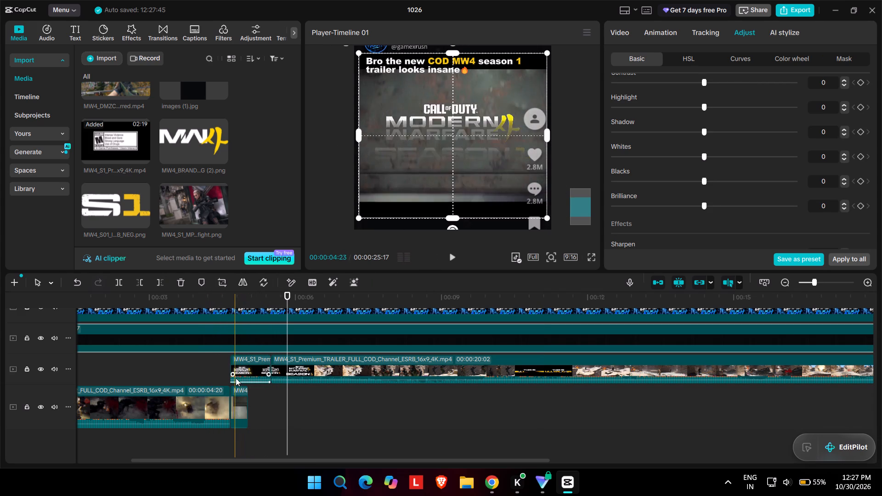
left_click(215, 301)
key("space")
key("space")
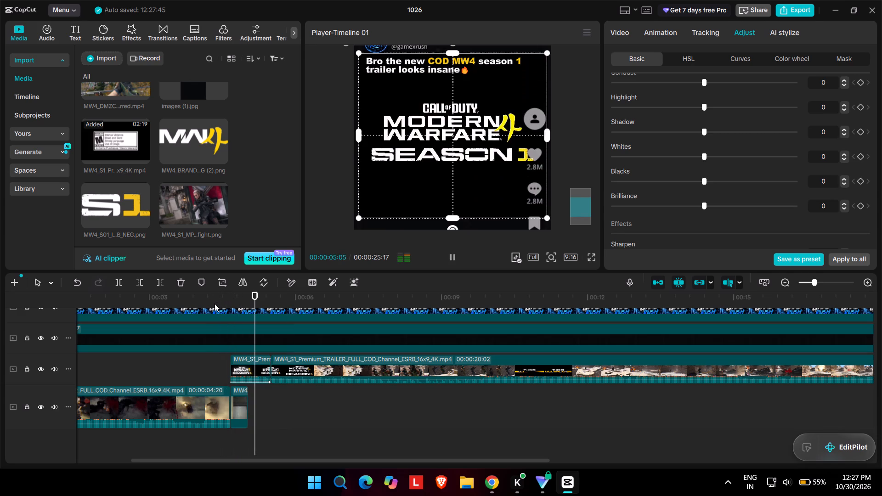
Export the video under the name S11 at 4K resolution.
scroll(388, 322, "down", 4, "ctrl")
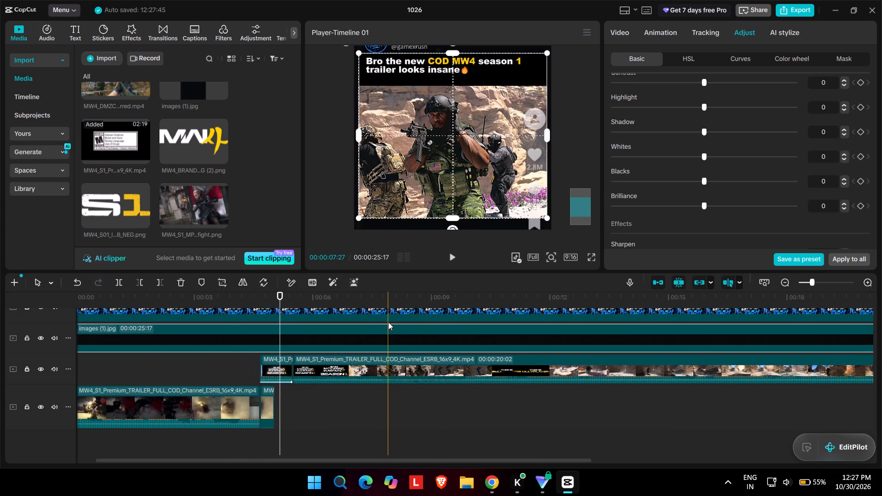
scroll(386, 322, "up", 1)
scroll(386, 322, "down", 1)
scroll(386, 320, "up", 1)
left_click(791, 13)
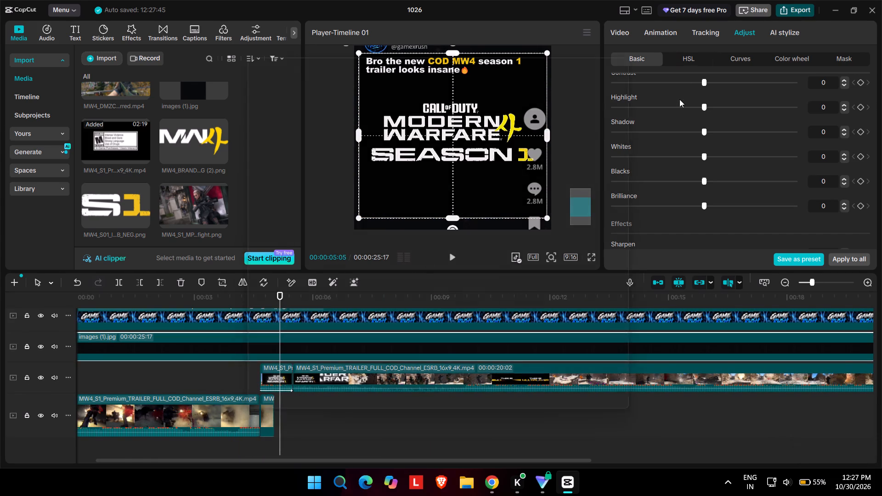
double_click(522, 102)
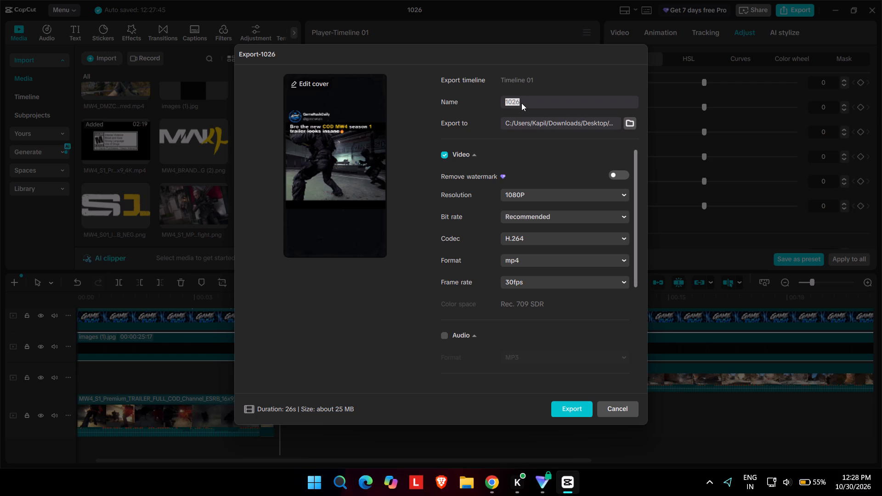
key("s")
key("1")
key("1")
left_click(570, 192)
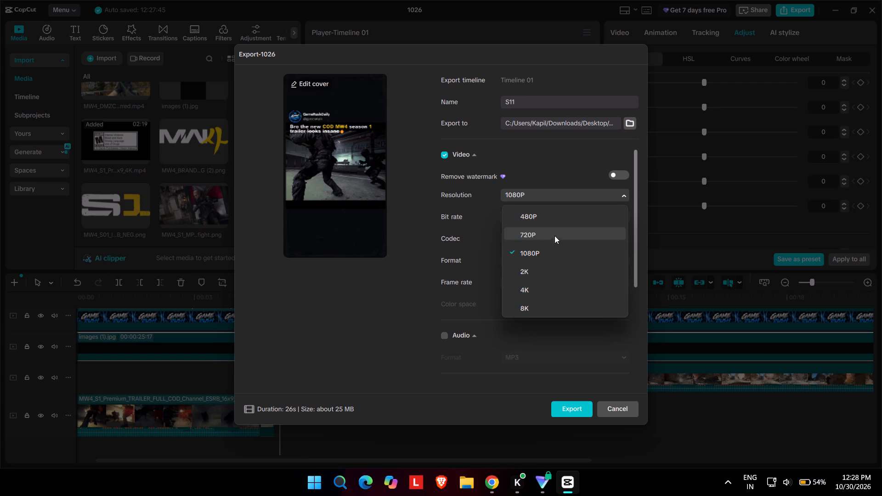
left_click(522, 292)
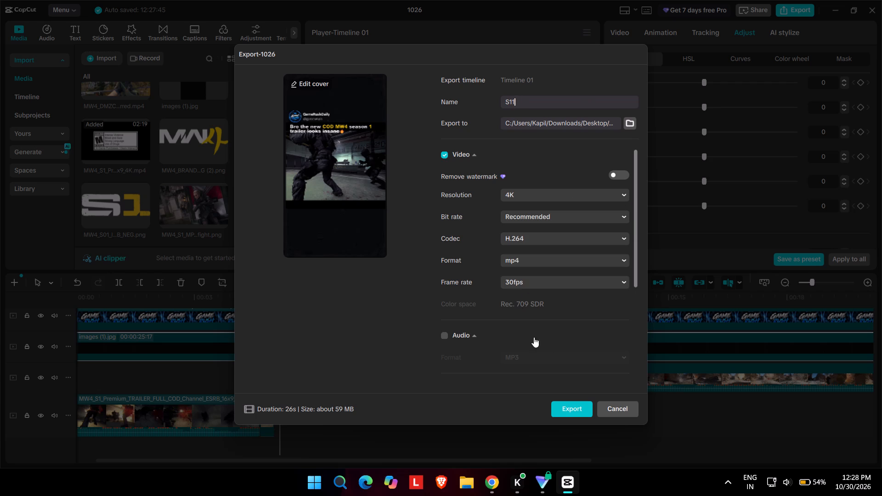
left_click(575, 411)
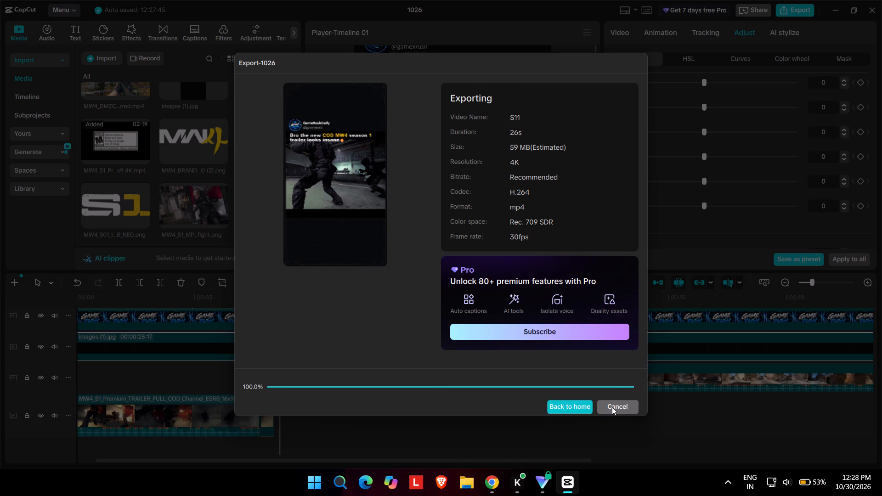
left_click(616, 404)
Export a second copy of the video under the name S11P at 1080P resolution.
left_click(803, 7)
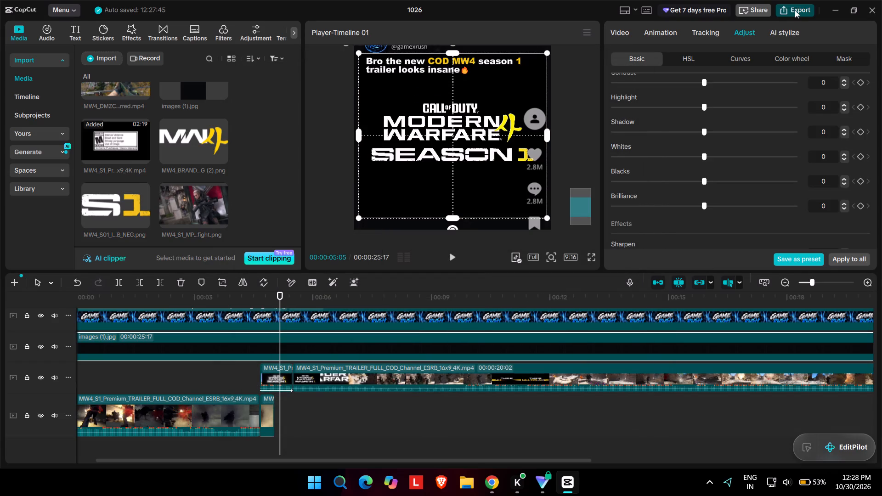
double_click(518, 101)
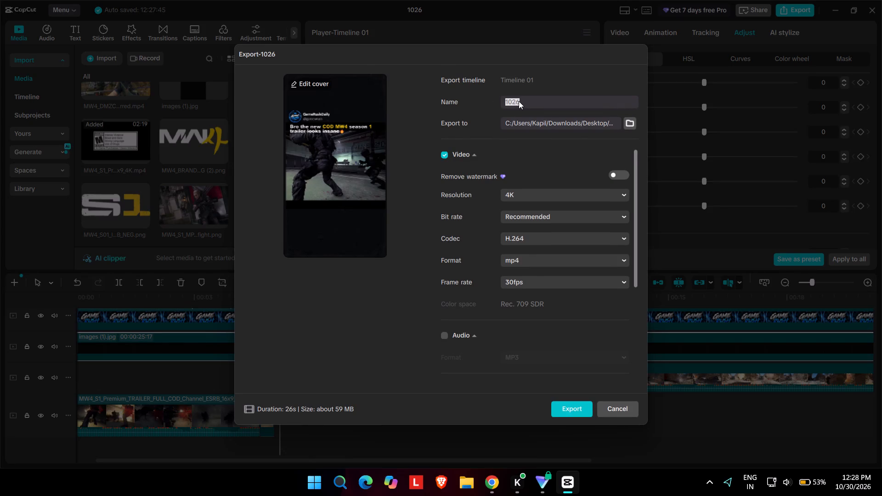
key("s")
type("11")
left_click(510, 104)
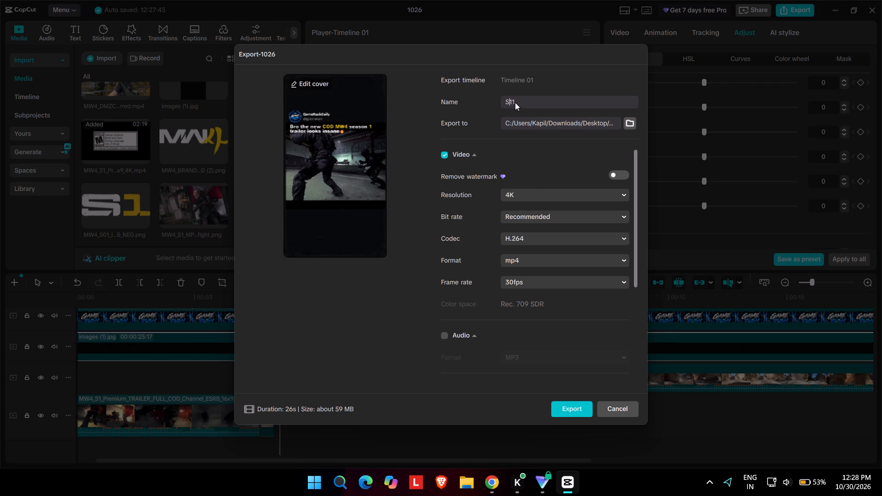
double_click(520, 103)
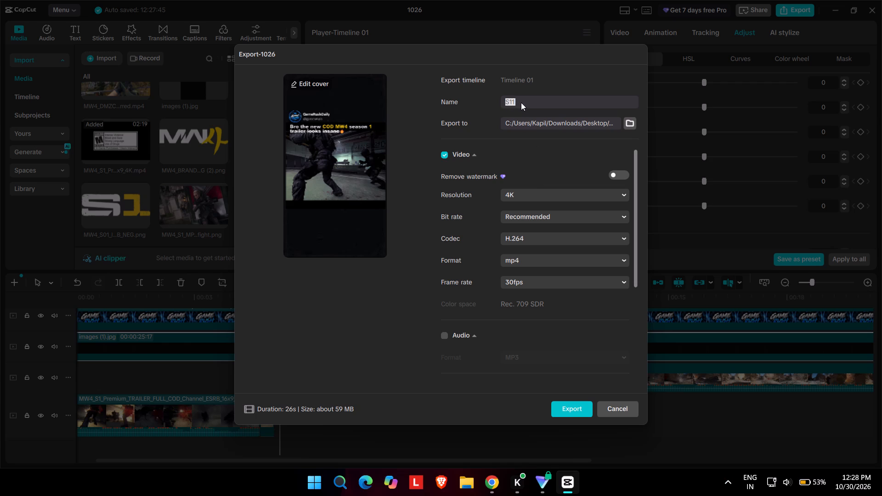
left_click(521, 102)
key("p")
left_click(523, 196)
left_click(534, 253)
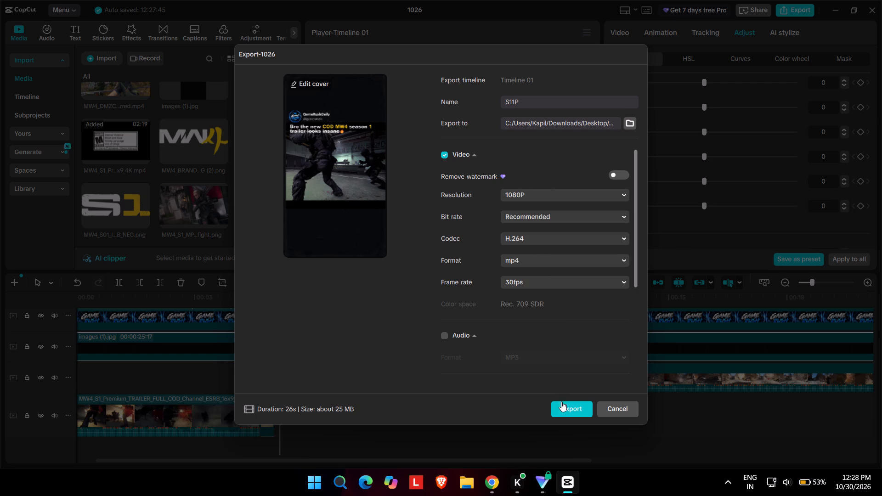
left_click(561, 402)
left_click(616, 399)
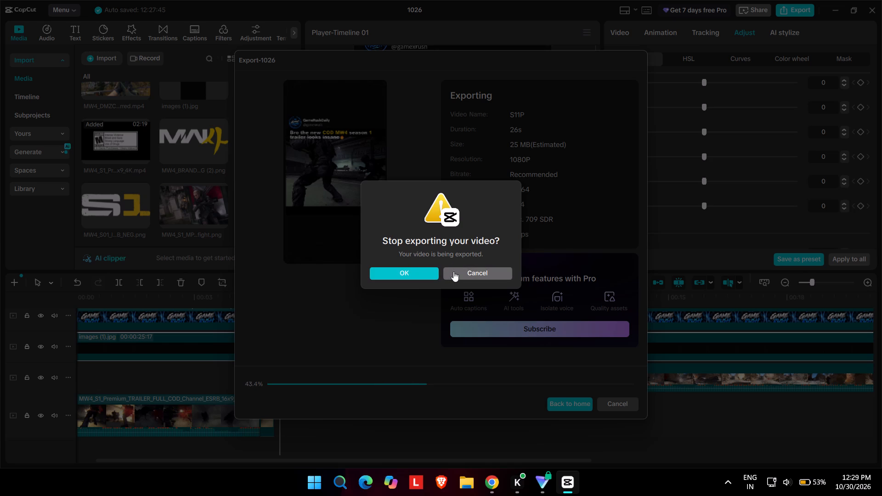
left_click(480, 269)
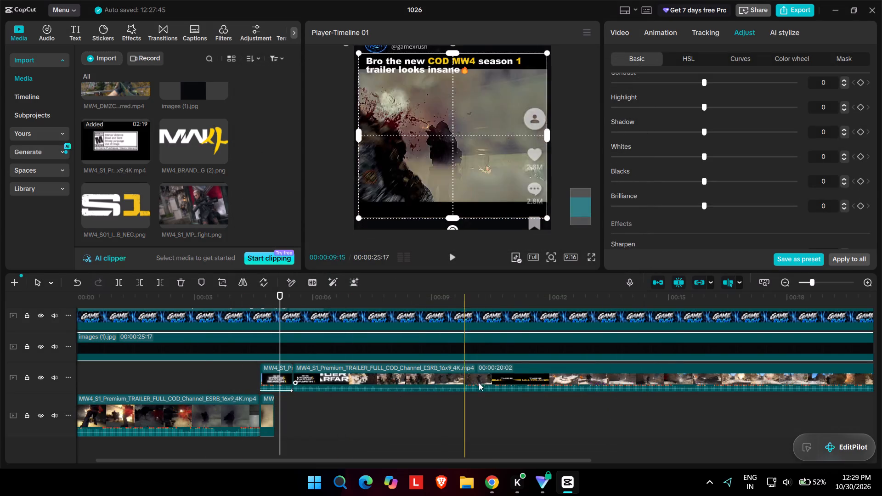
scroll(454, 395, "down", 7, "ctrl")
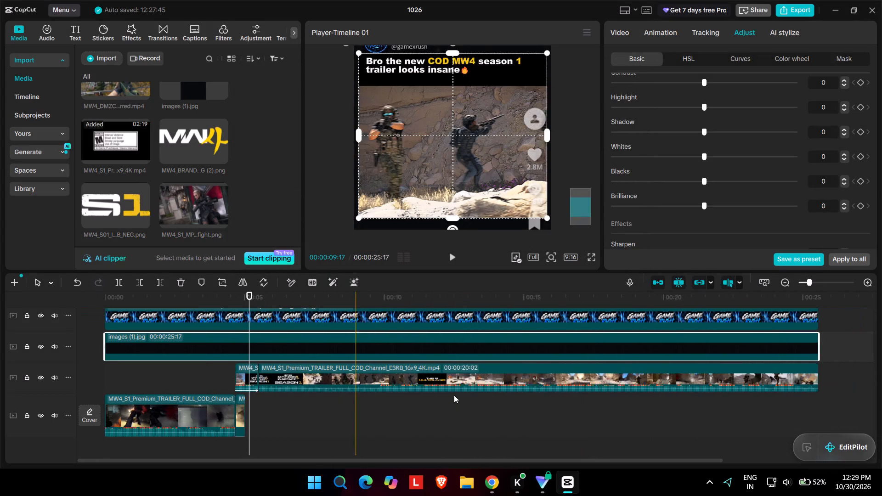
Replace the headline text "Bro the new COD MW4 season 1 trailer looks insane" with "Bro.. These shots in new MP in COD MW4 is just".
scroll(454, 395, "down", 1, "ctrl")
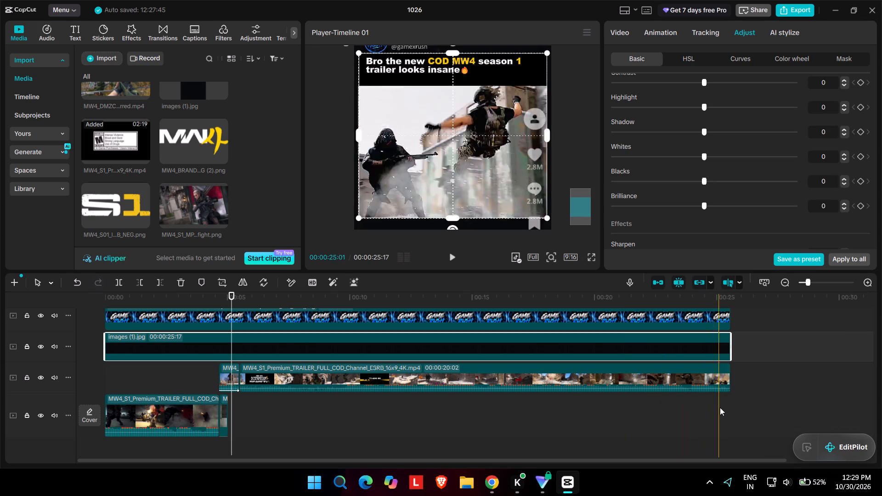
scroll(755, 411, "down", 1)
scroll(264, 390, "up", 4)
left_click(178, 358)
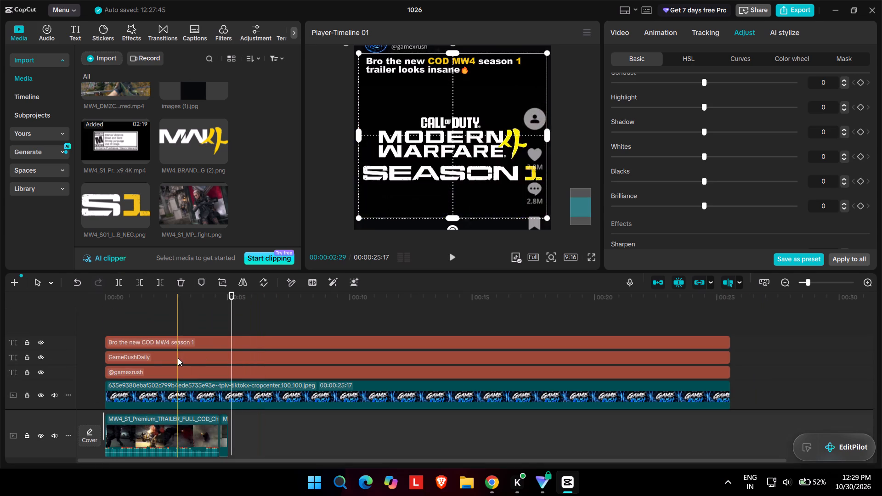
left_click(188, 341)
left_click_drag(688, 94, 616, 84)
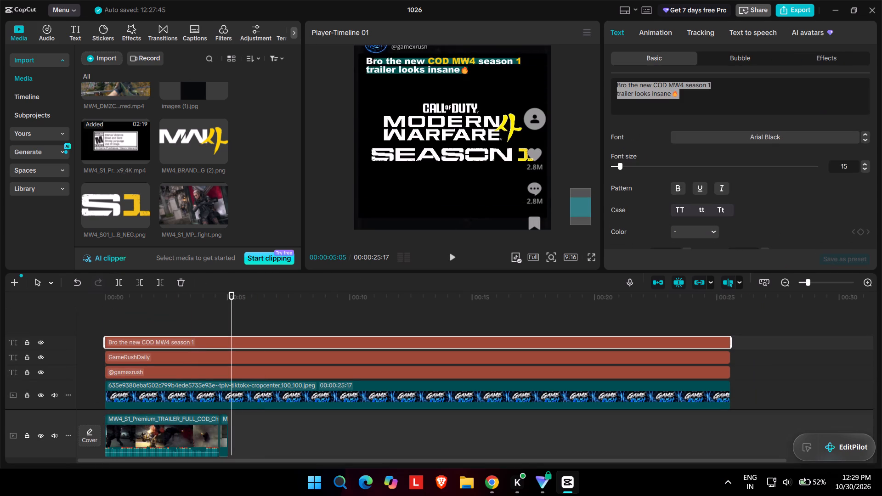
left_click_drag(616, 84, 607, 82)
type("ro")
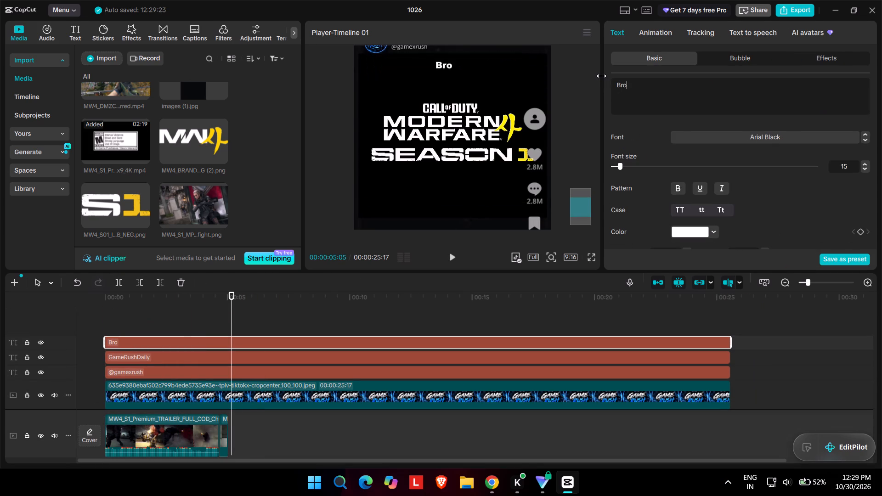
type("..")
key("space")
type("HESE")
key("space")
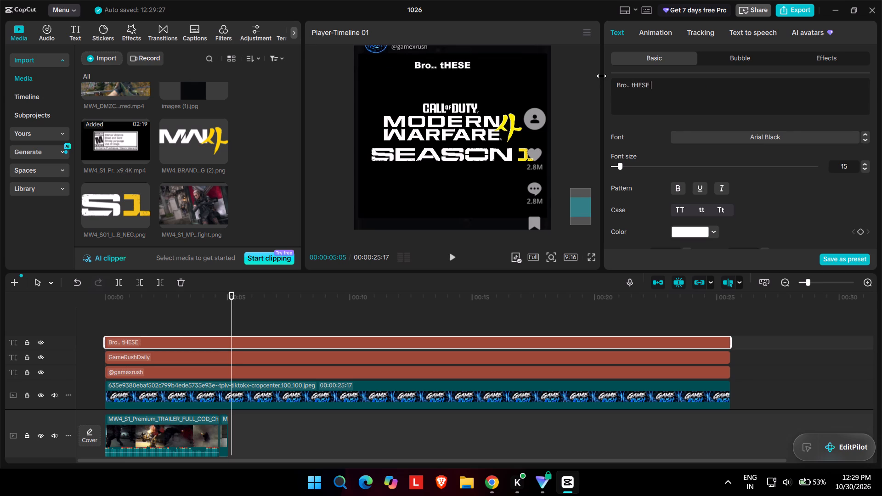
key("BackSpace")
key("BackSpace")
key("BackSpace")
key("BackSpace")
key("BackSpace")
key("BackSpace")
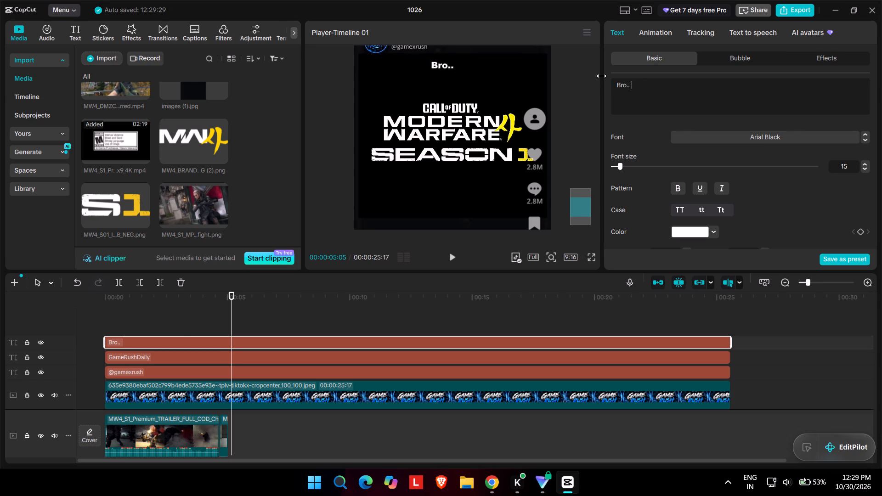
type("hese shots in")
key("space")
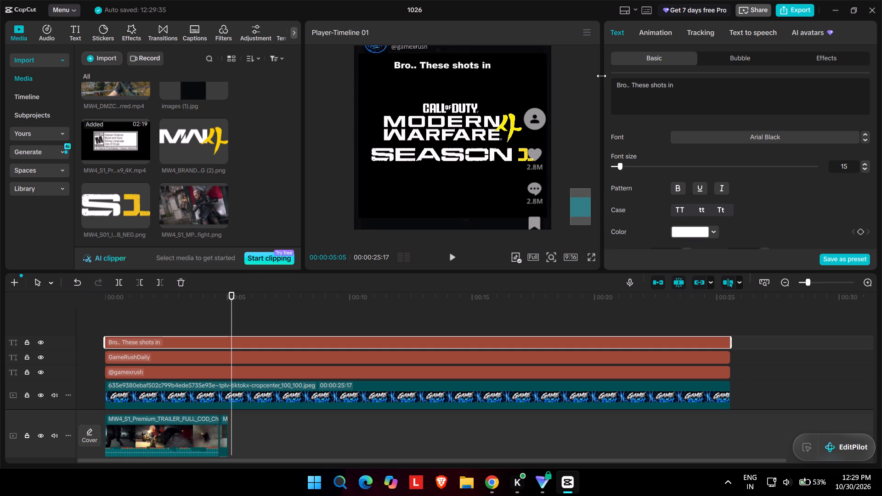
type("new")
key("space")
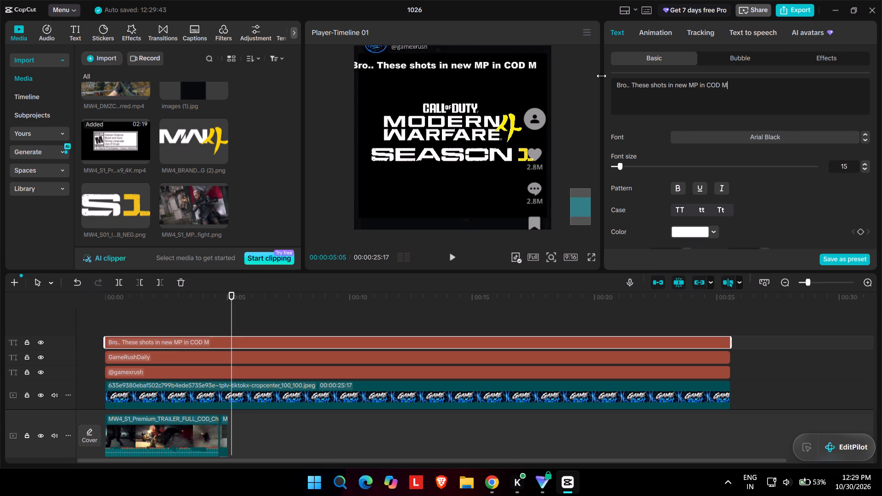
type("W4")
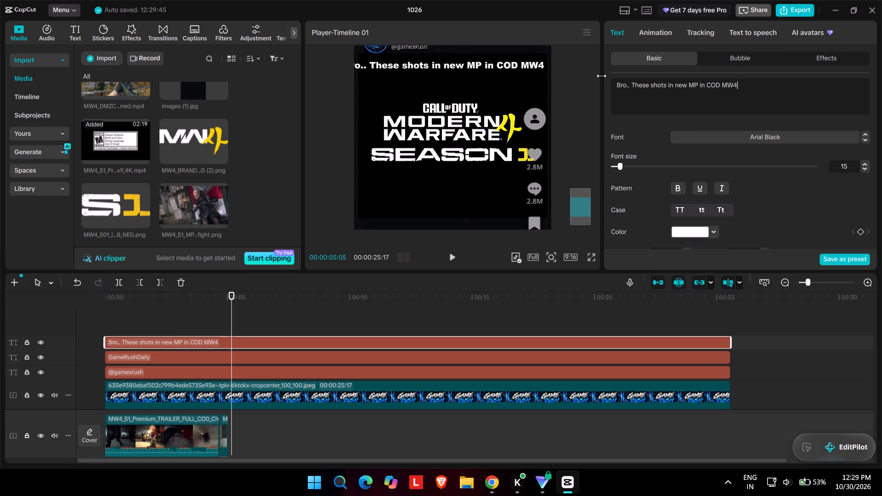
key("space")
type("IS JUST")
key("space")
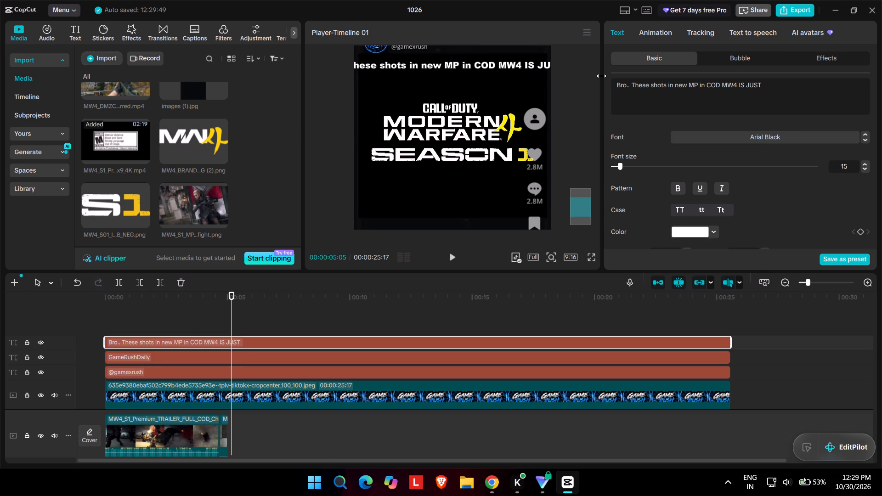
key("BackSpace")
key("BackSpace")
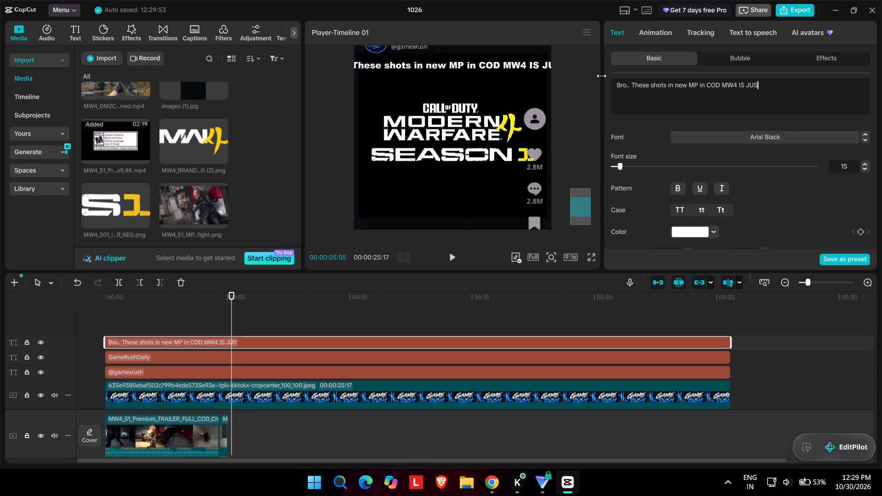
key("BackSpace")
key("BackSpace")
key("BackSpace")
key("BackSpace")
key("BackSpace")
key("BackSpace")
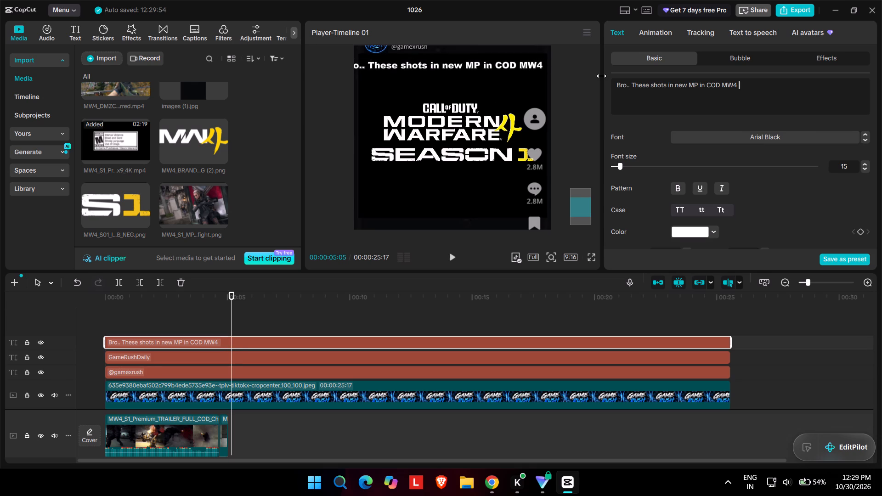
type("is just")
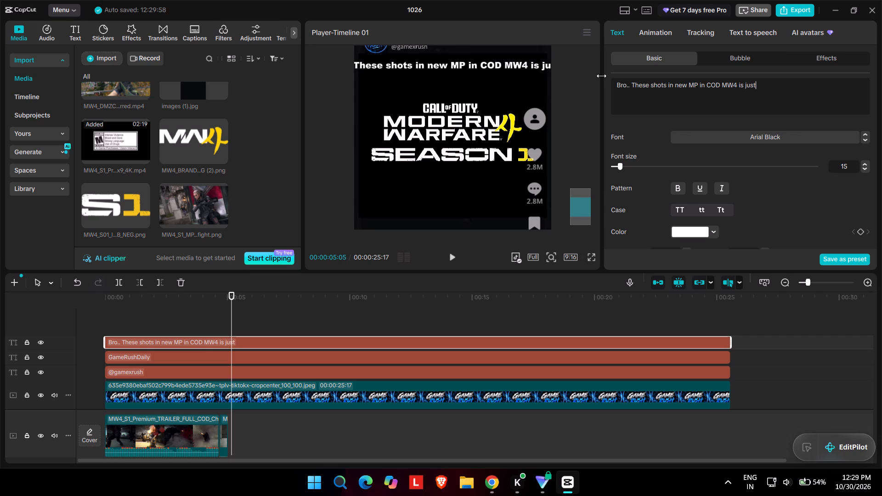
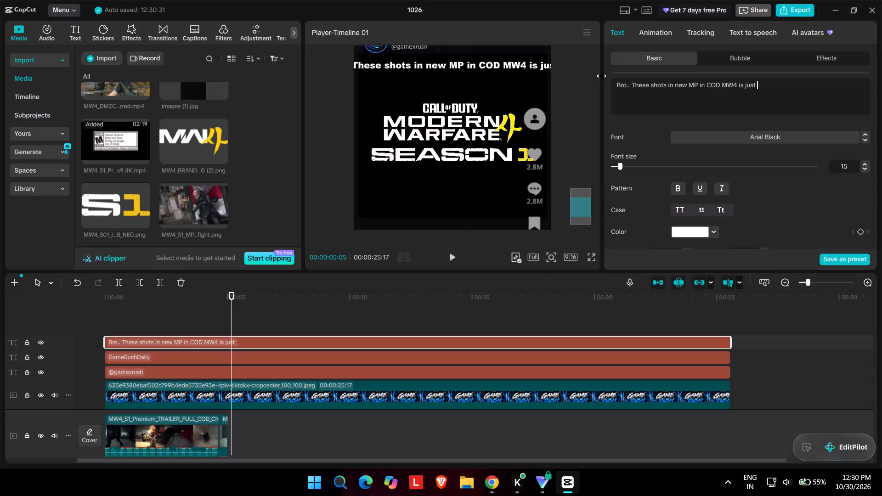
Change the end of the headline from "just" so it reads "Bro.. These shots in new MP in COD MW4 is f*cking insane".
key("BackSpace")
key("BackSpace")
key("BackSpace")
key("BackSpace")
key("BackSpace")
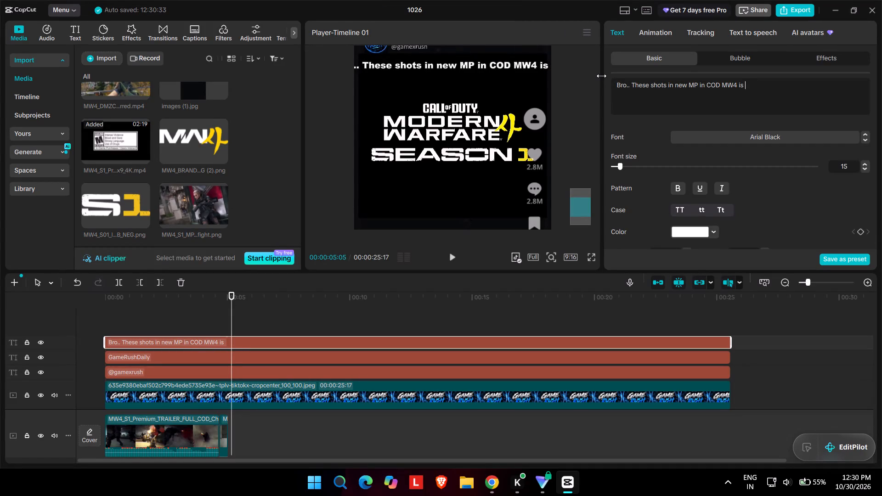
key("f")
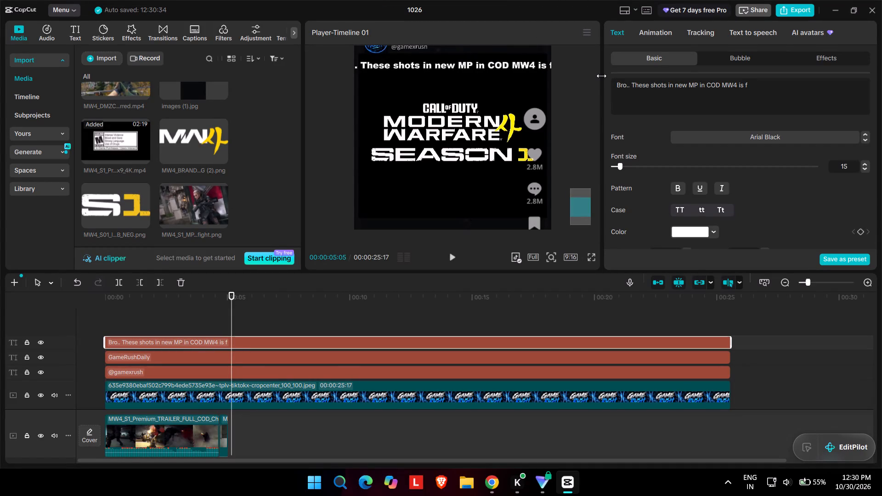
key("shift+asterisk")
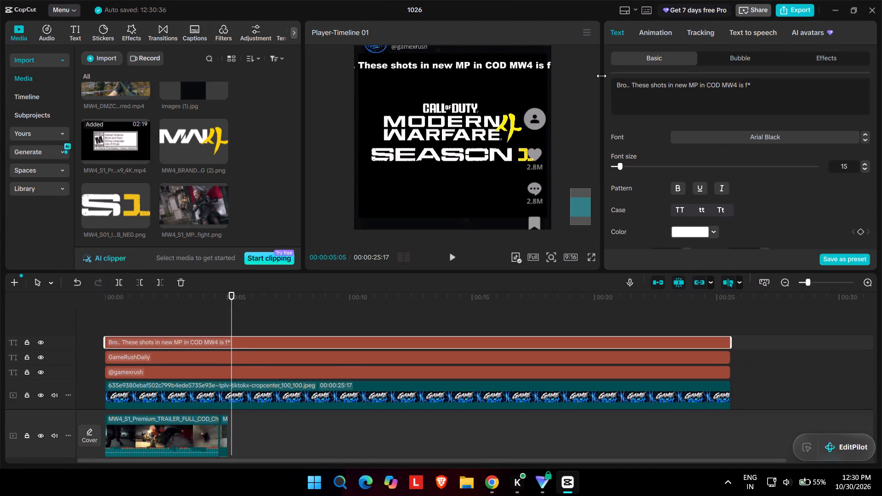
type("cing")
key("BackSpace")
key("BackSpace")
key("BackSpace")
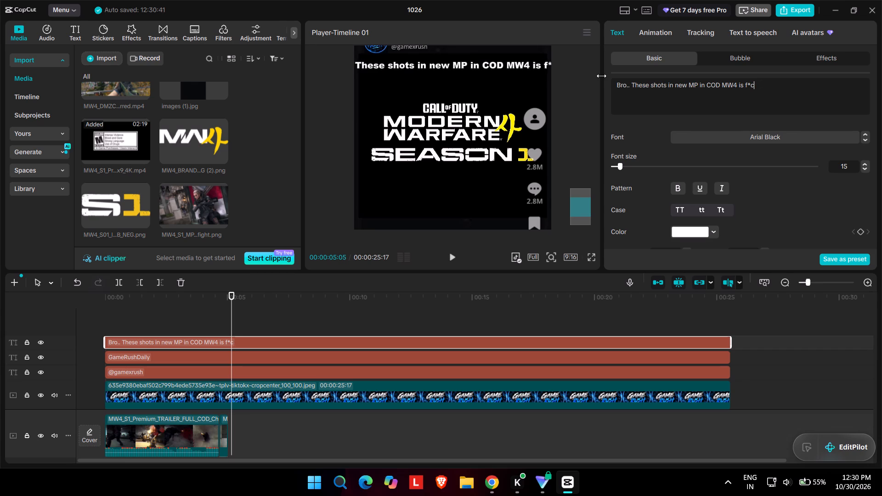
type("king")
key("space")
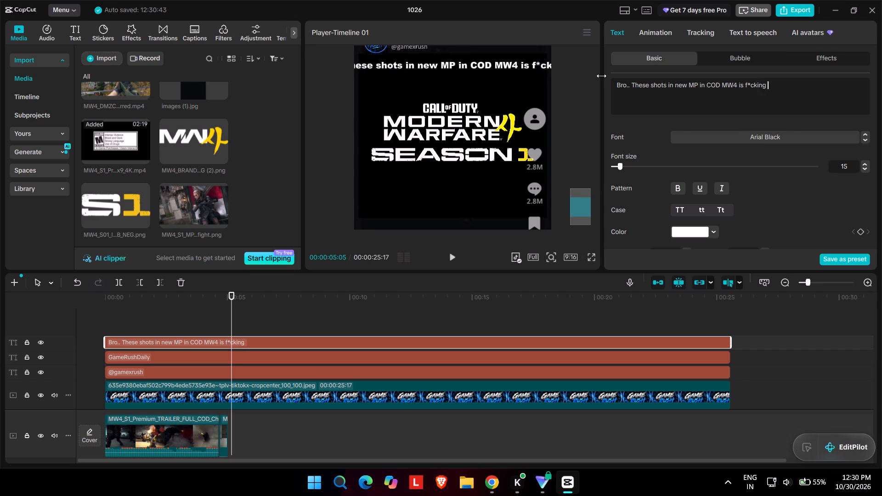
type("insane")
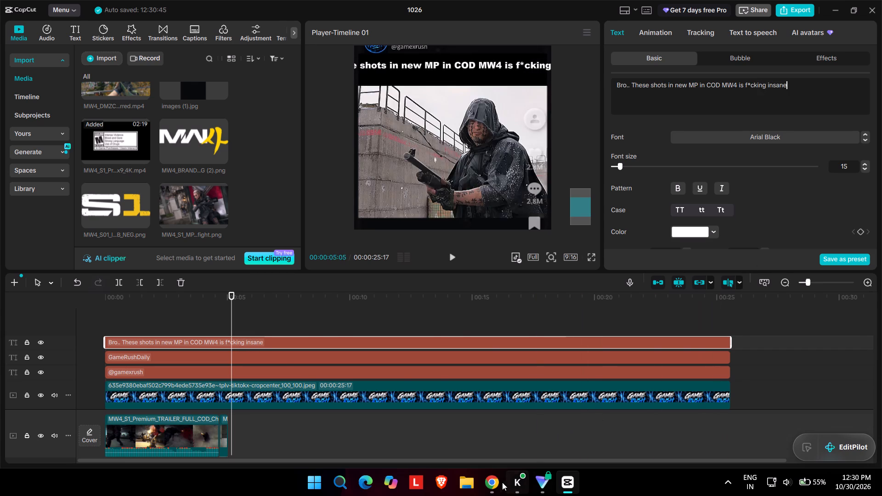
Copy the fire emoji from the EmojiCopy page in Chrome and append it to the end of the headline in CapCut.
left_click(487, 484)
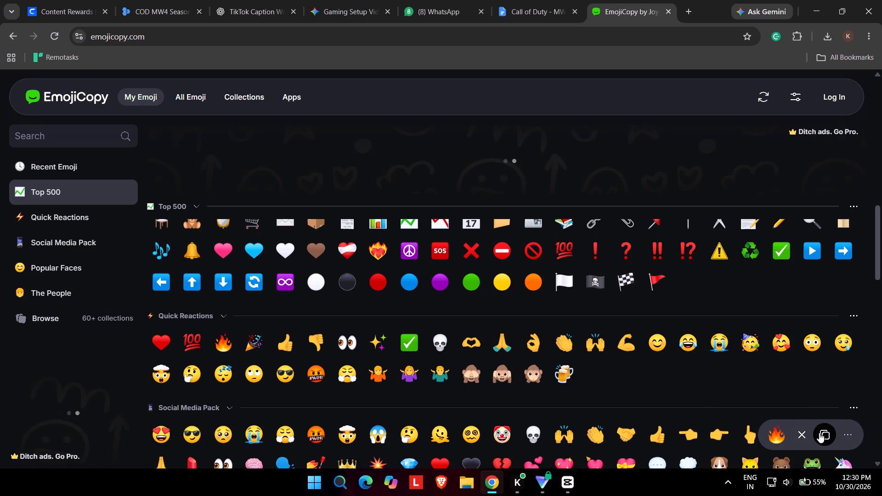
left_click(819, 432)
left_click(567, 482)
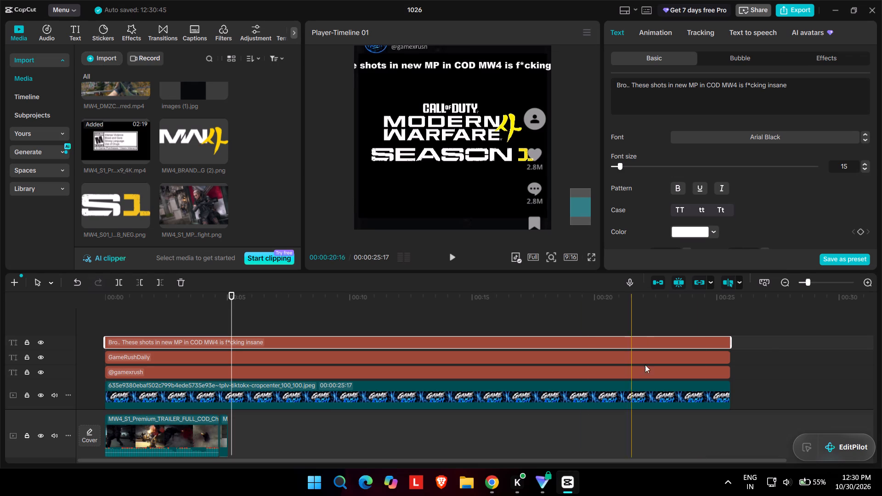
key("ctrl+v")
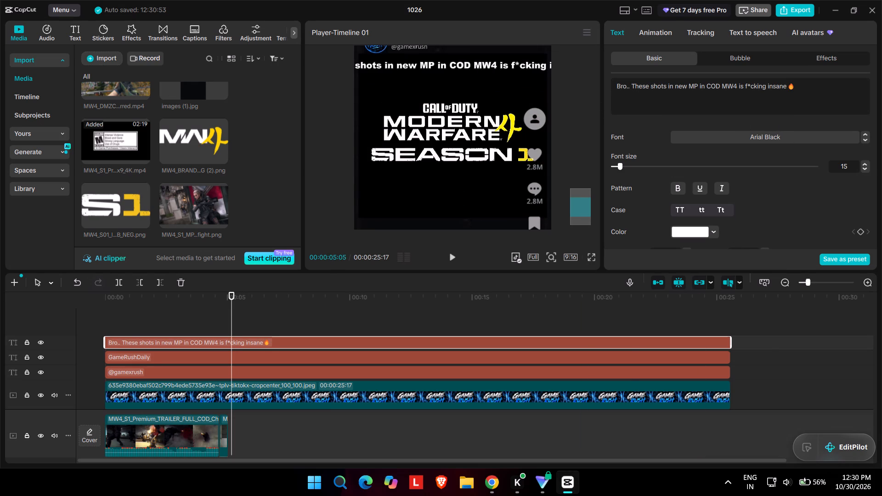
Break the headline into two lines so the second line starts with "COD MW4".
left_click(708, 88)
key("BackSpace")
key("Return")
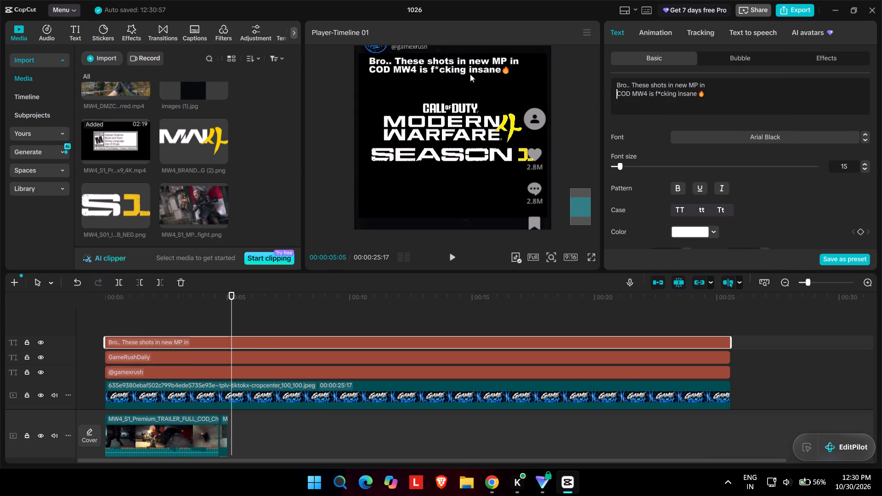
Examine how the two-line headline sits against the top of the video in the opening clips.
left_click(432, 62)
scroll(620, 49, "up", 1)
scroll(334, 192, "up", 1)
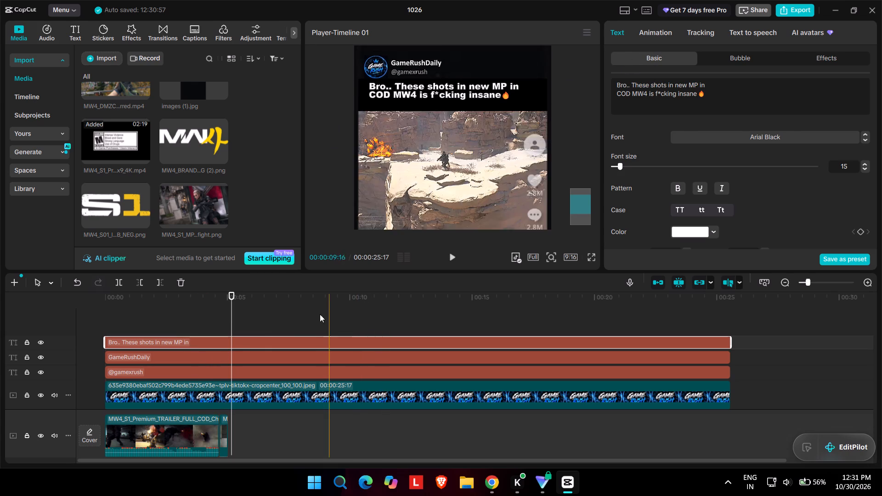
left_click(303, 311)
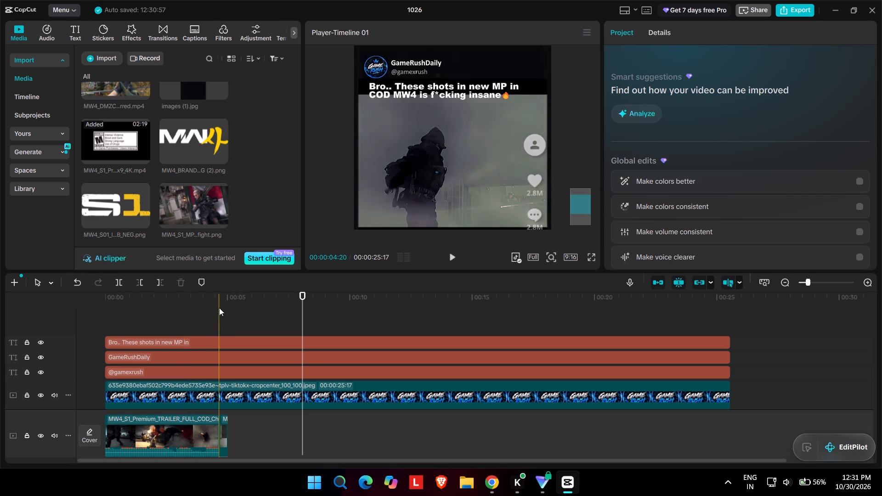
left_click(165, 310)
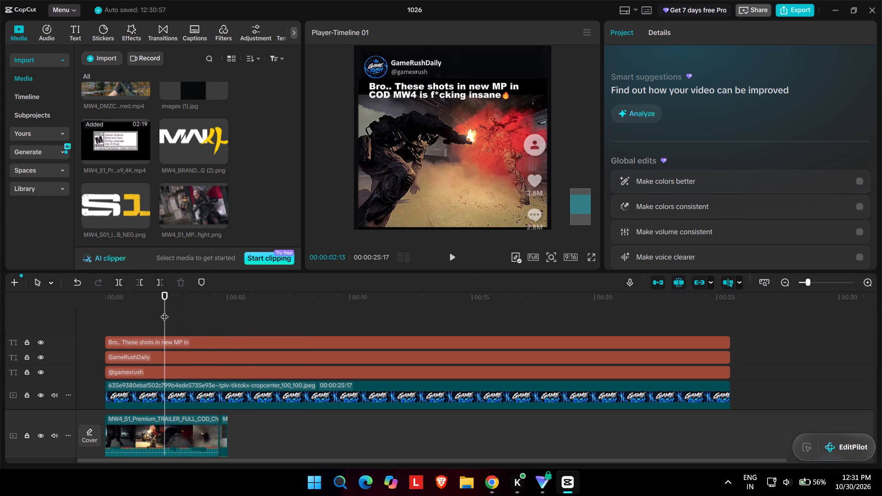
scroll(417, 92, "up", 1)
left_click(418, 91)
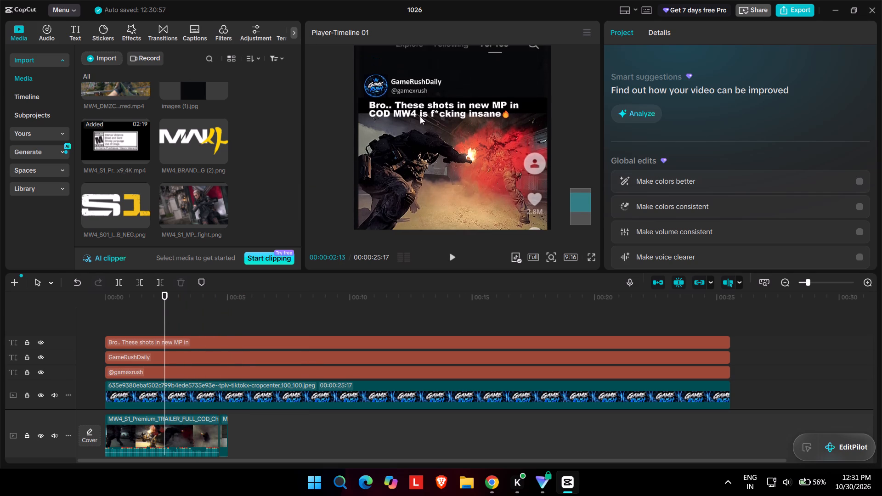
scroll(420, 116, "up", 1)
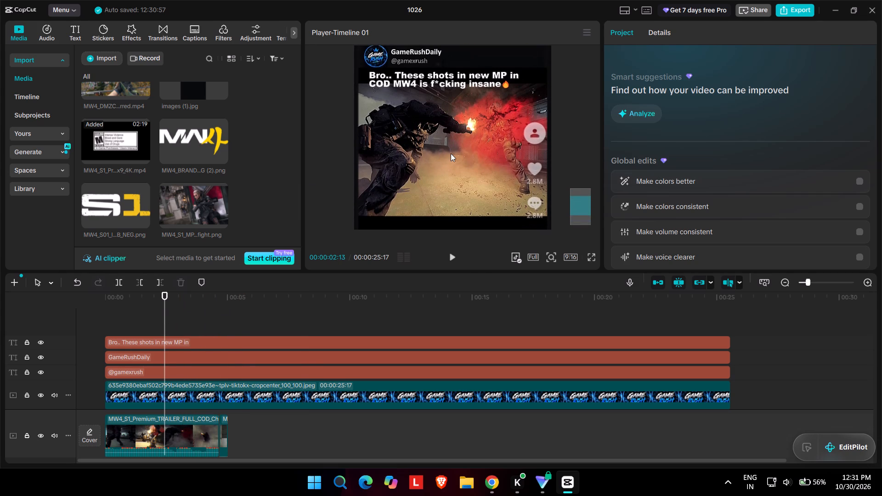
scroll(452, 156, "up", 1)
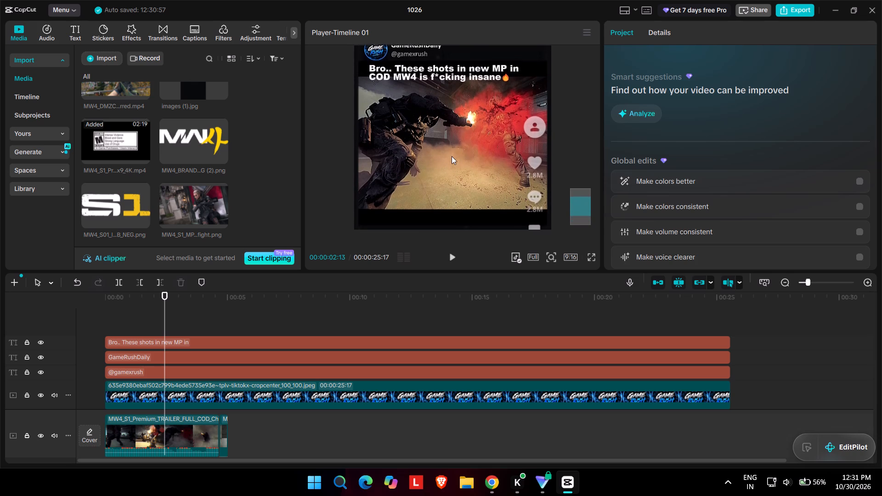
scroll(452, 156, "up", 1)
left_click(452, 156)
scroll(314, 286, "up", 1)
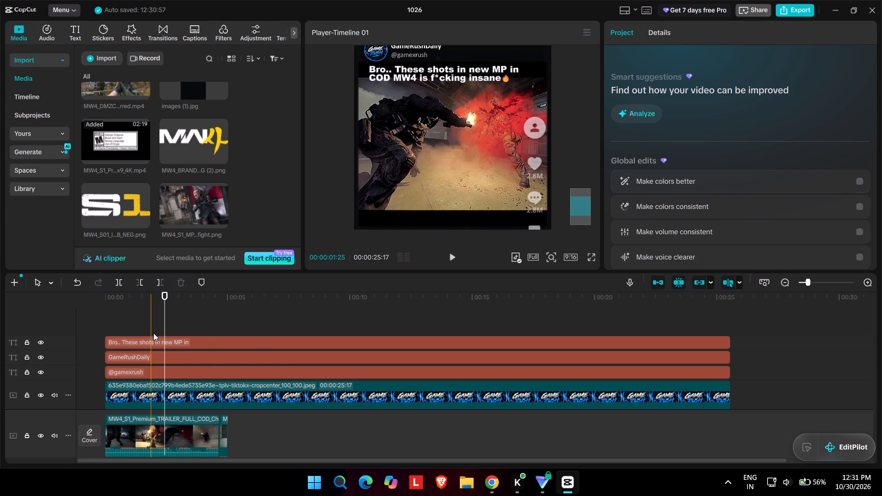
Compare the scale and position settings of the opening clip, the long trailer clip and the short overlay clip before it.
scroll(163, 331, "down", 3)
left_click(167, 400)
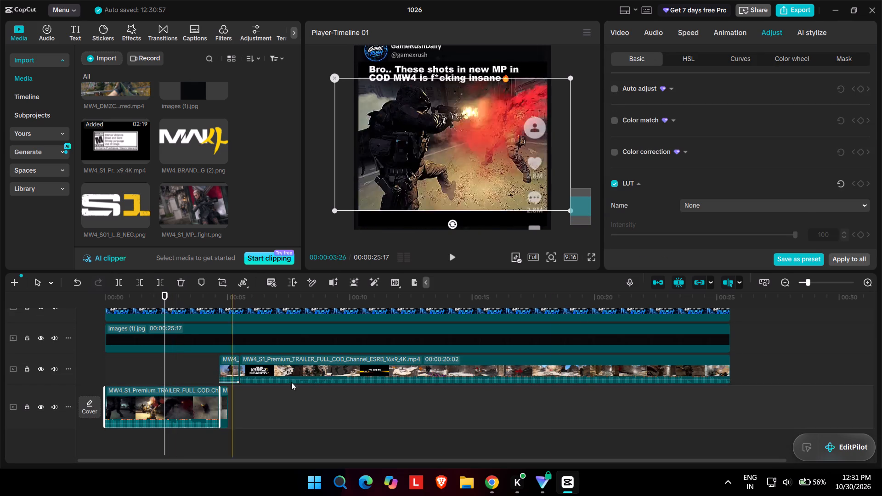
scroll(811, 210, "up", 10)
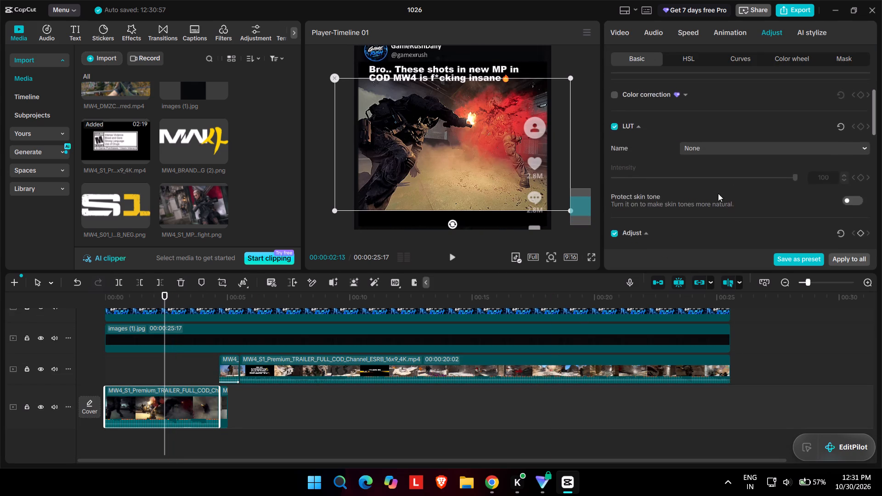
scroll(718, 193, "up", 2)
left_click(631, 56)
scroll(641, 67, "up", 2)
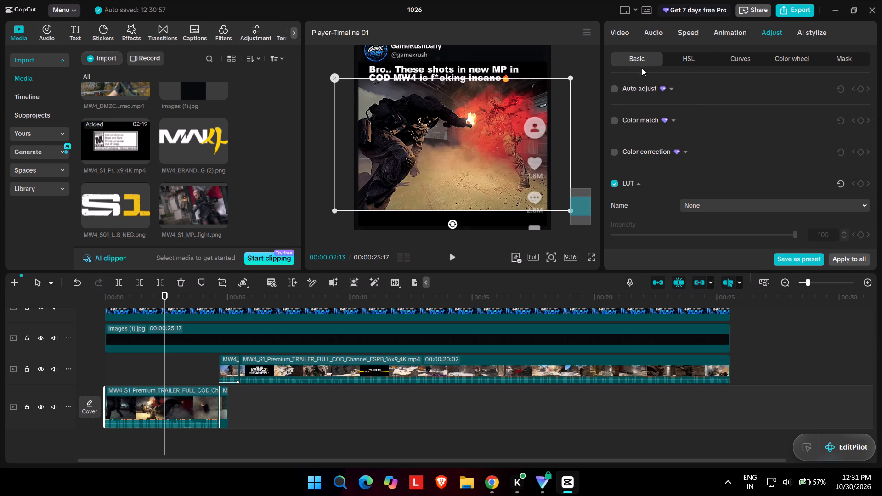
scroll(642, 68, "up", 1)
left_click(628, 35)
scroll(679, 122, "down", 1)
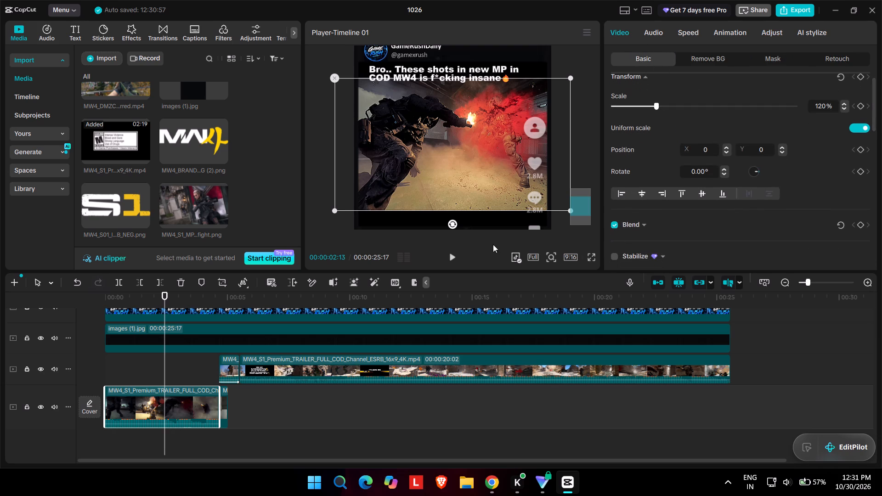
scroll(512, 268, "down", 1)
scroll(730, 167, "down", 1)
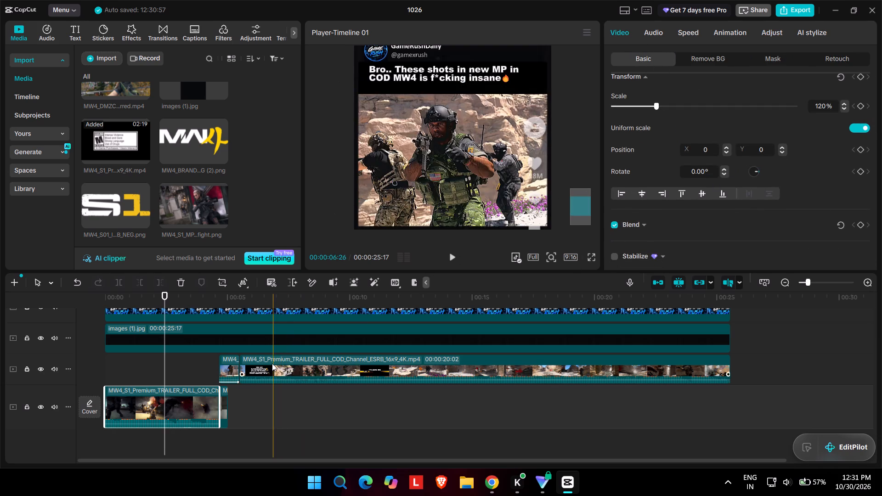
left_click(272, 363)
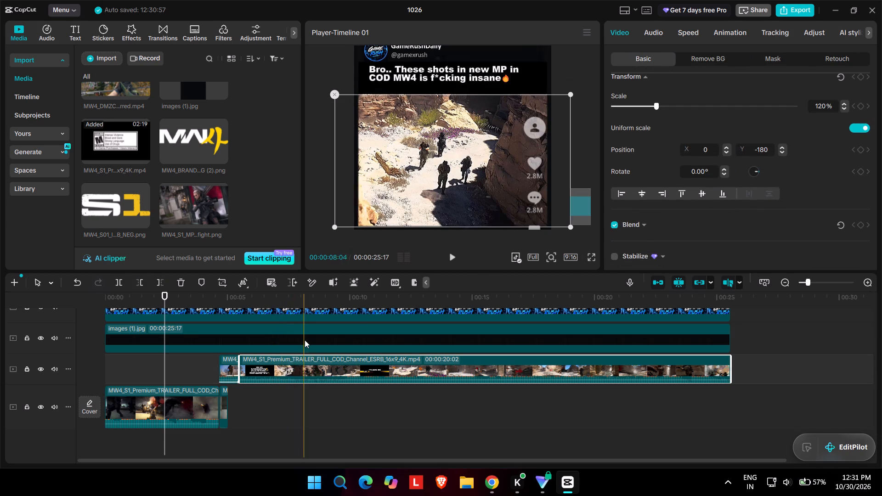
left_click(236, 365)
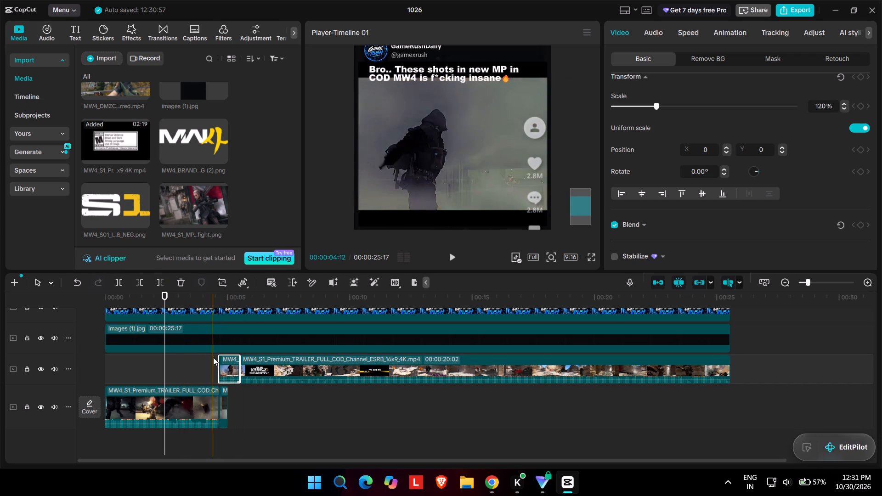
Set the vertical position of the opening clip, the short clip after it and the short overlay clip to -180.
left_click(223, 398, "ctrl")
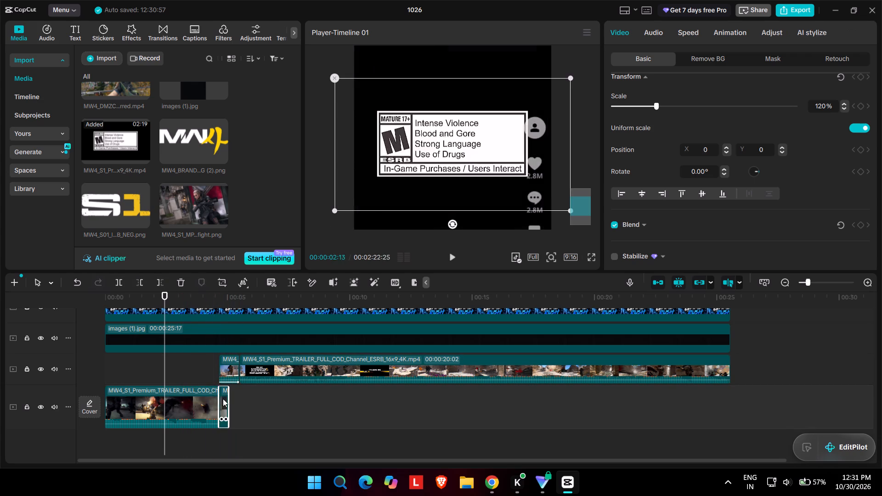
left_click(200, 404, "ctrl")
left_click(232, 365, "ctrl")
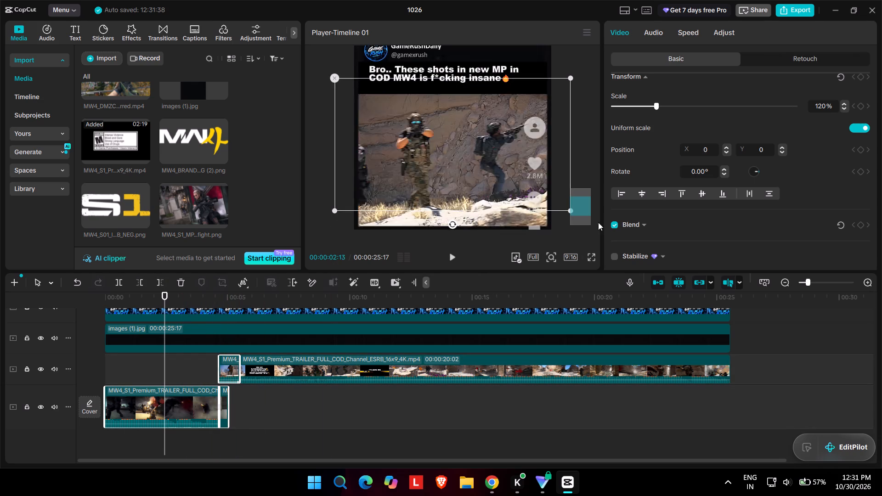
double_click(762, 146)
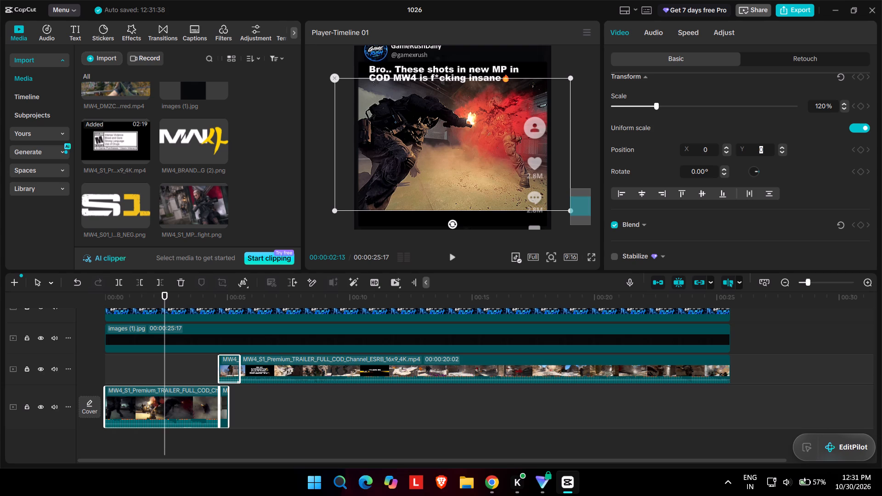
type("-180")
key("Return")
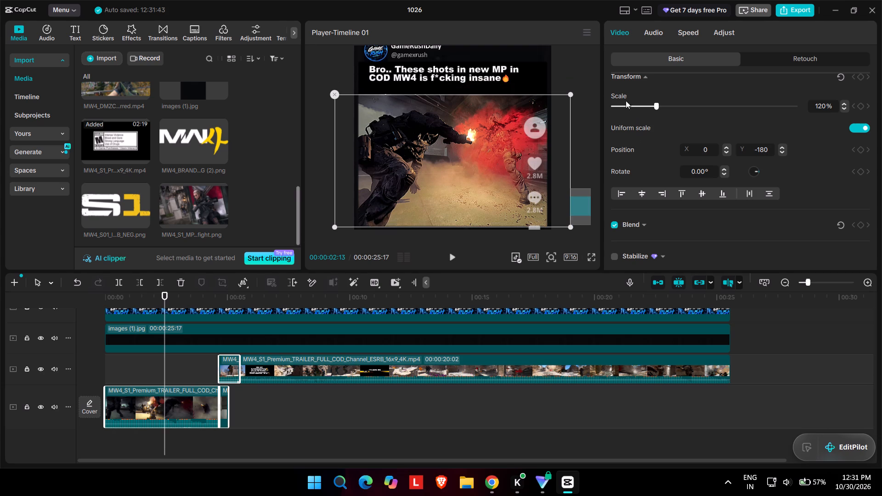
left_click(593, 70)
Move the two-line headline slightly lower within the black band above the video.
left_click(448, 73)
left_click(432, 76)
left_click(432, 76)
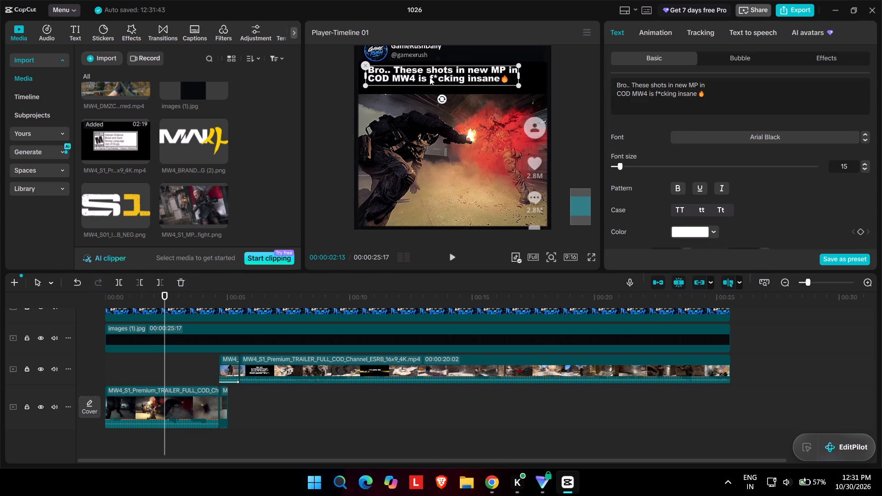
left_click(576, 90)
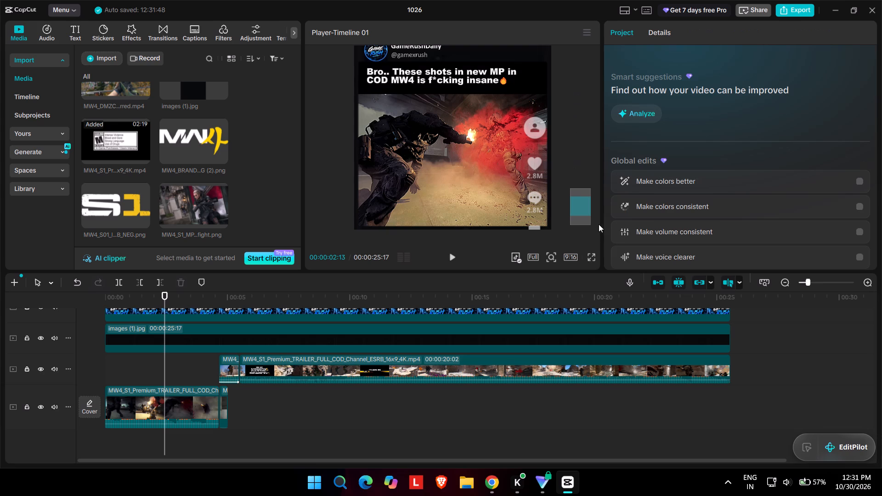
Play the video in full screen from the opening fight shot to check the headline and clip placement.
left_click(599, 259)
left_click(591, 257)
key("space")
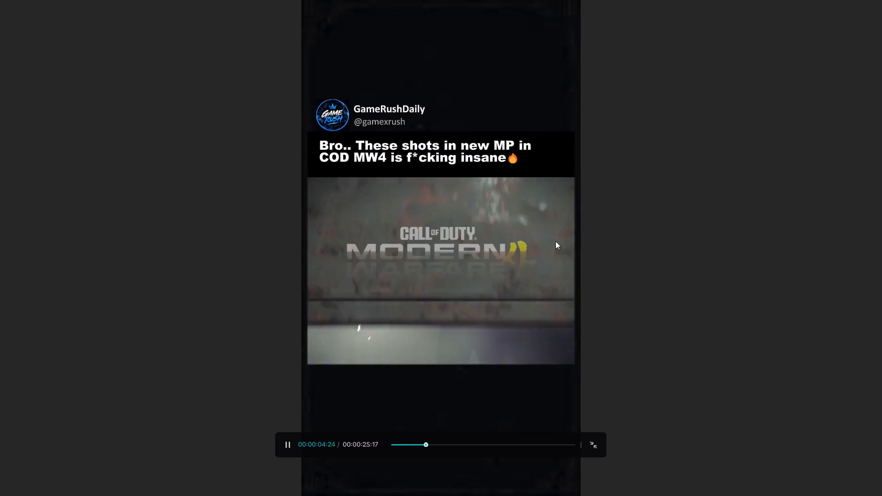
left_click(623, 246)
key("space")
left_click(594, 443)
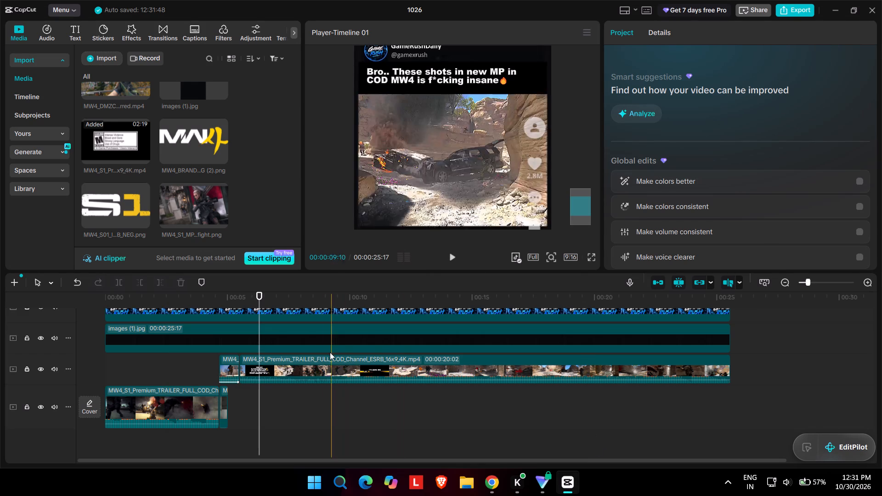
Color the words "COD MW4" in the headline yellow, F4C70F.
scroll(273, 346, "up", 6)
left_click(263, 343)
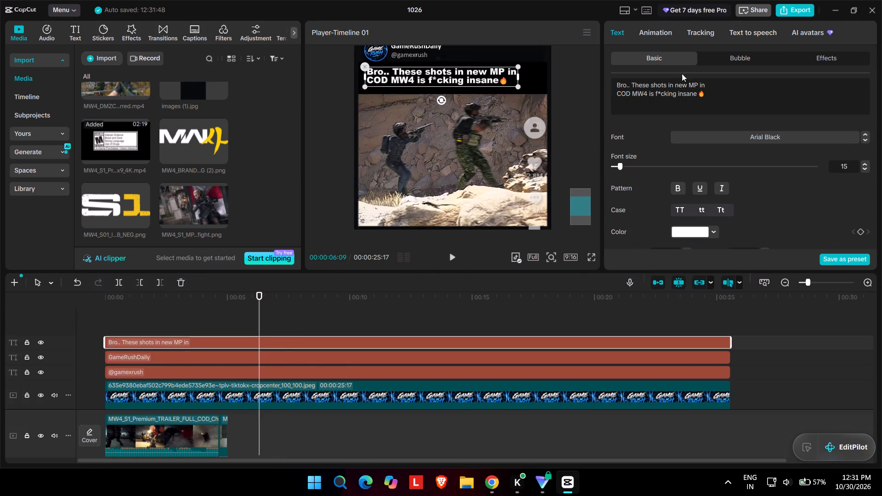
left_click_drag(617, 95, 647, 96)
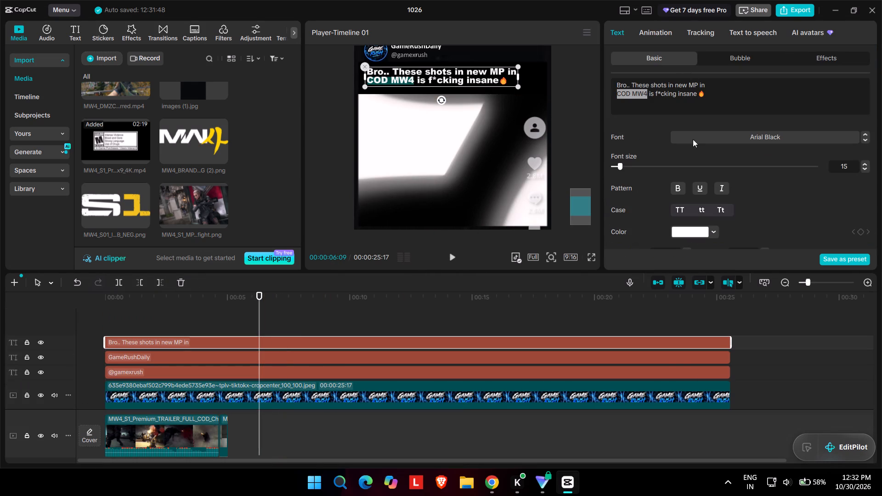
left_click(707, 227)
left_click(728, 371)
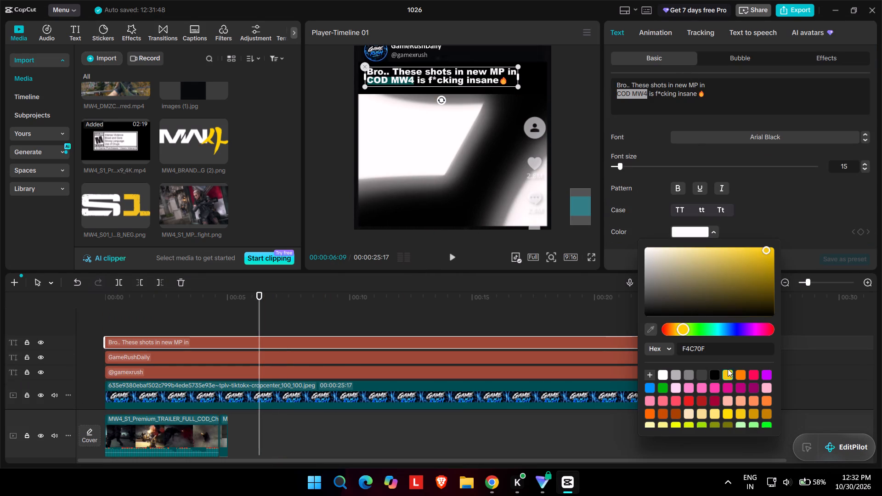
left_click(766, 102)
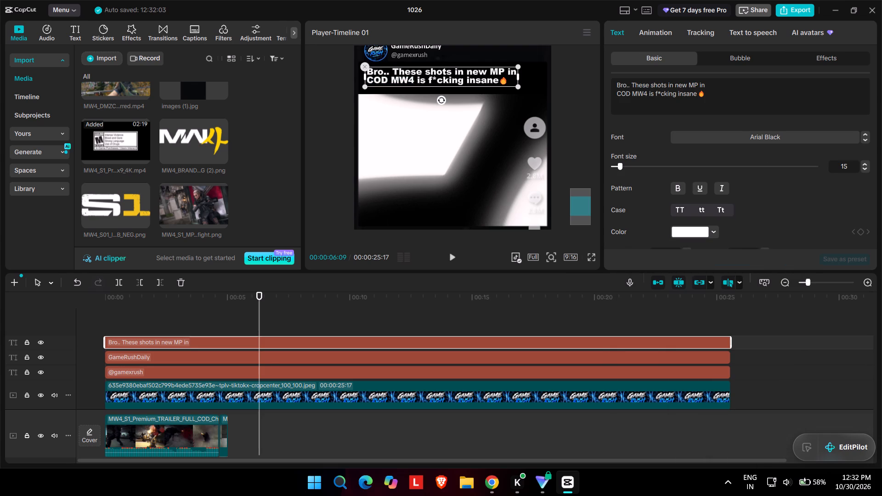
left_click_drag(647, 96, 577, 96)
left_click(701, 224)
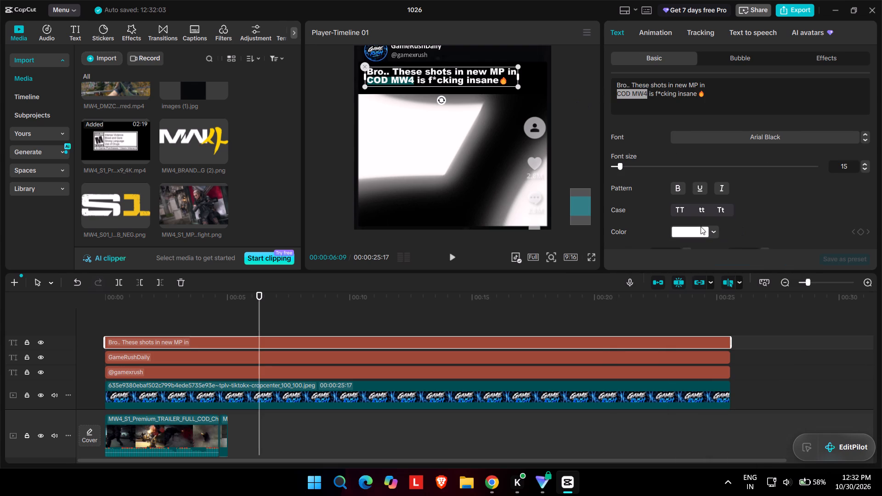
left_click(701, 231)
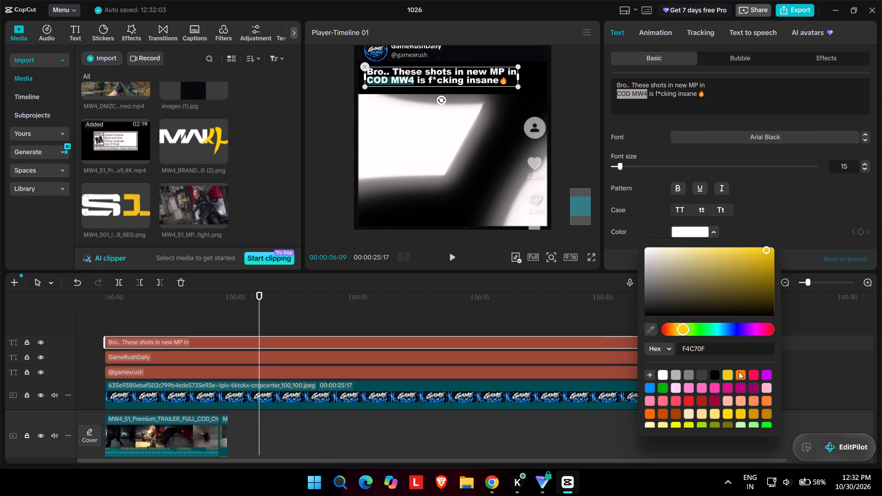
left_click(739, 372)
left_click(719, 374)
left_click(729, 374)
left_click(747, 99)
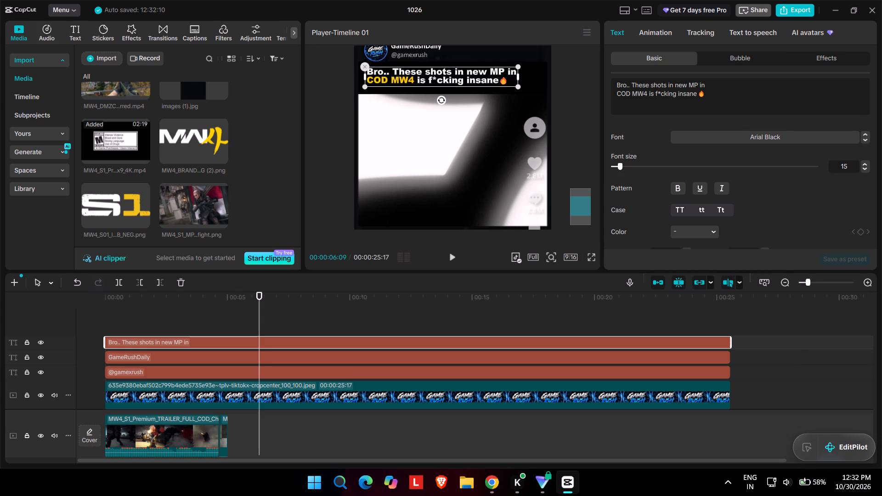
Color the word "MP" in the headline yellow F4C70F, trying pink FF0855 and blue 0090FF along the way.
double_click(695, 82)
left_click(708, 236)
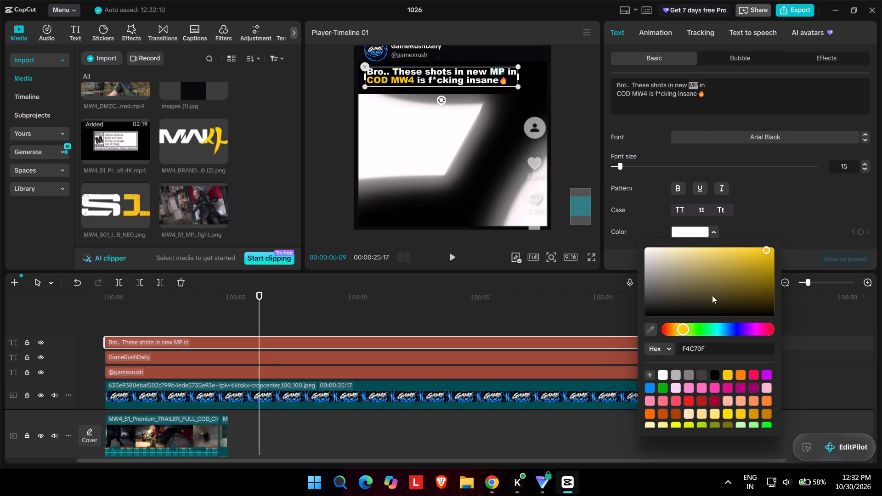
left_click(731, 375)
left_click(736, 372)
left_click(729, 375)
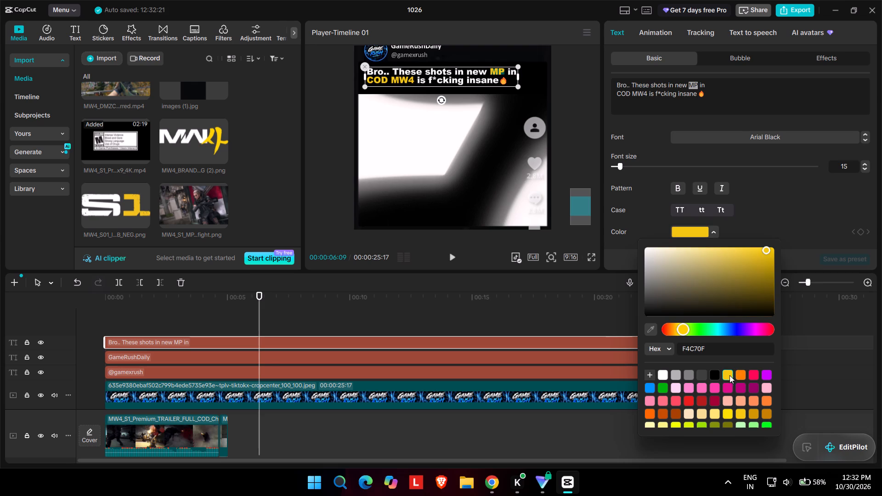
left_click(755, 376)
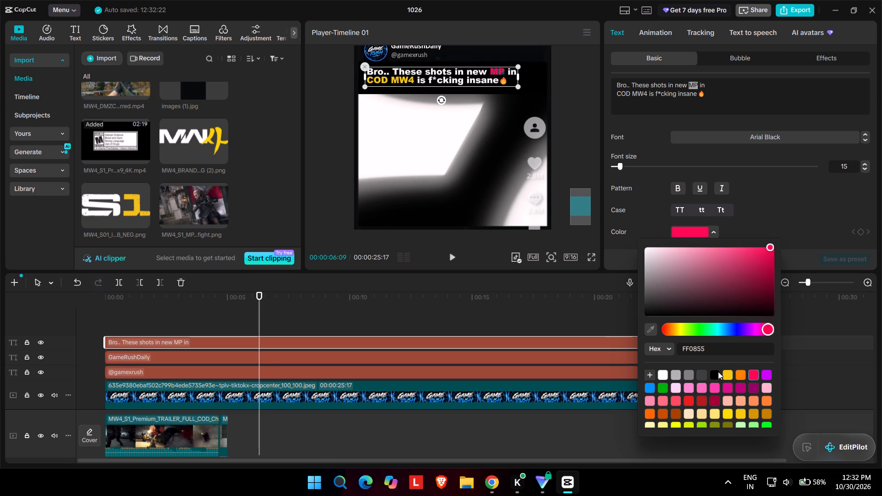
left_click(727, 377)
left_click(651, 389)
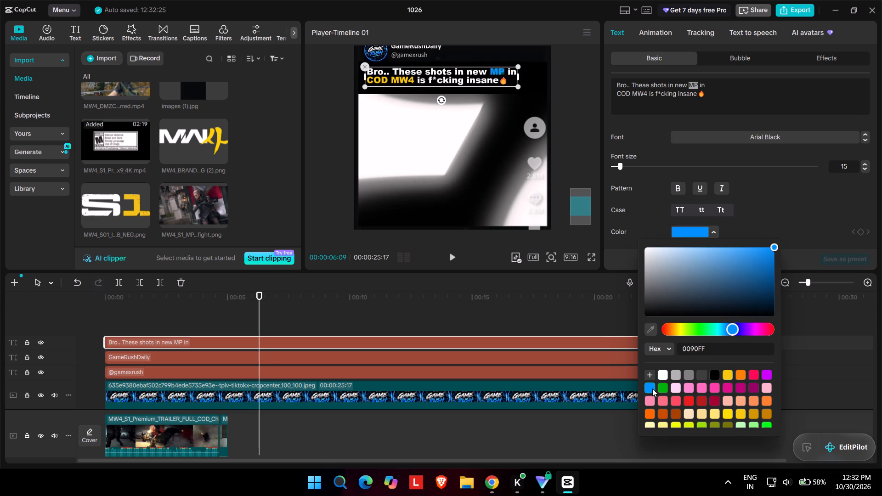
left_click(729, 377)
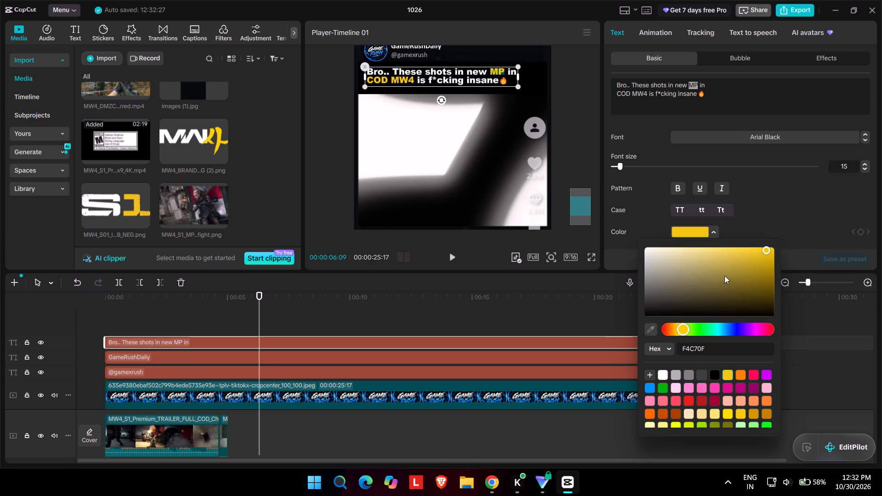
left_click(753, 99)
Search the fonts for "anton" and "babus", and set the headline's font to BebasNeue.
left_click(746, 135)
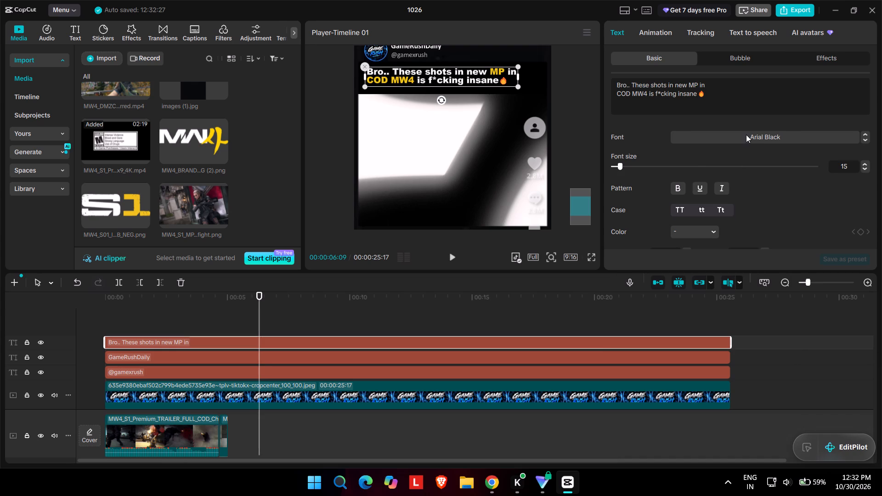
left_click(713, 75)
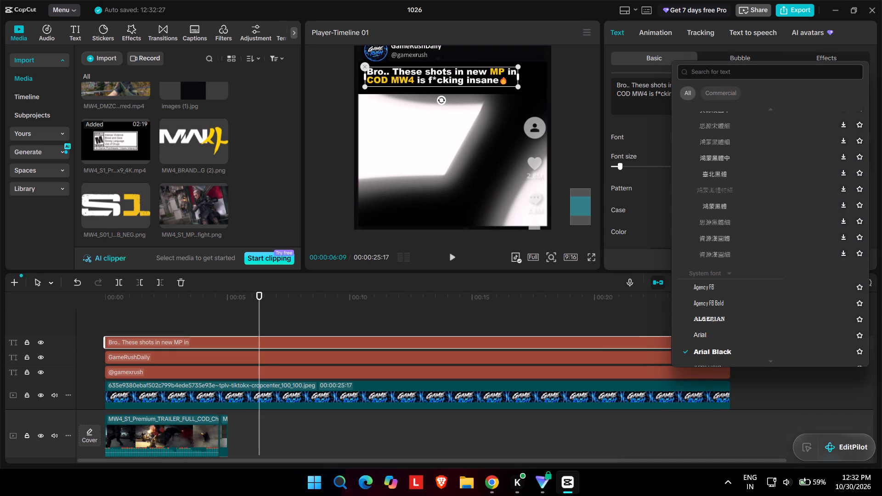
type("anton")
key("Return")
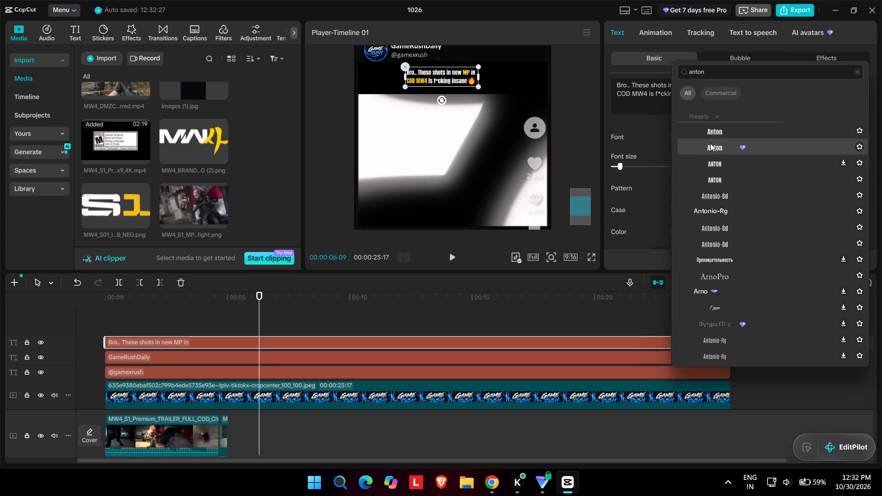
double_click(705, 73)
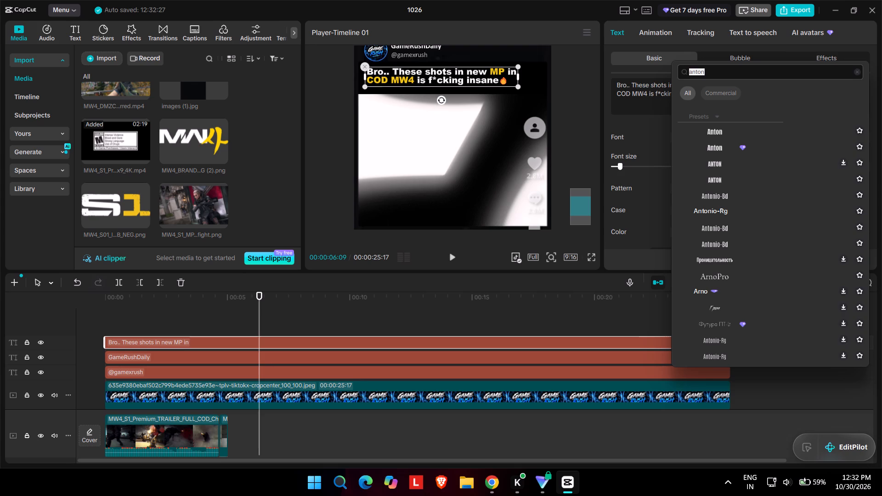
type("bb")
key("BackSpace")
type("ab")
type("us")
key("Return")
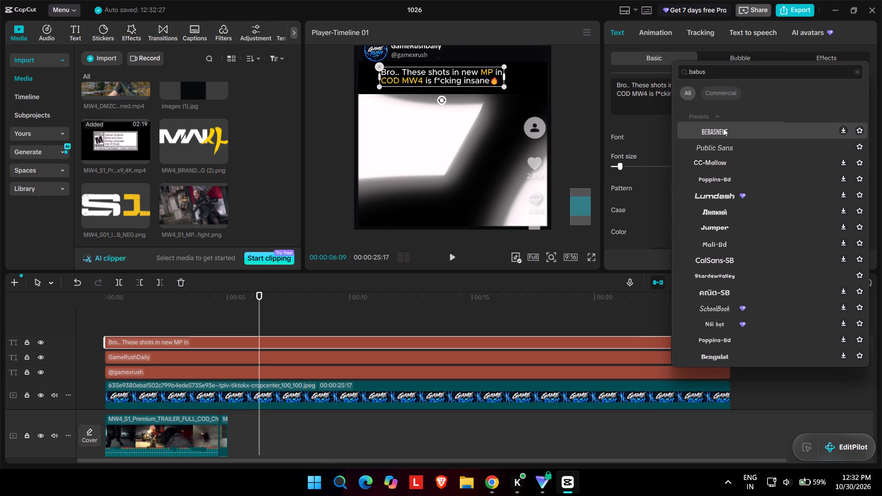
left_click(723, 128)
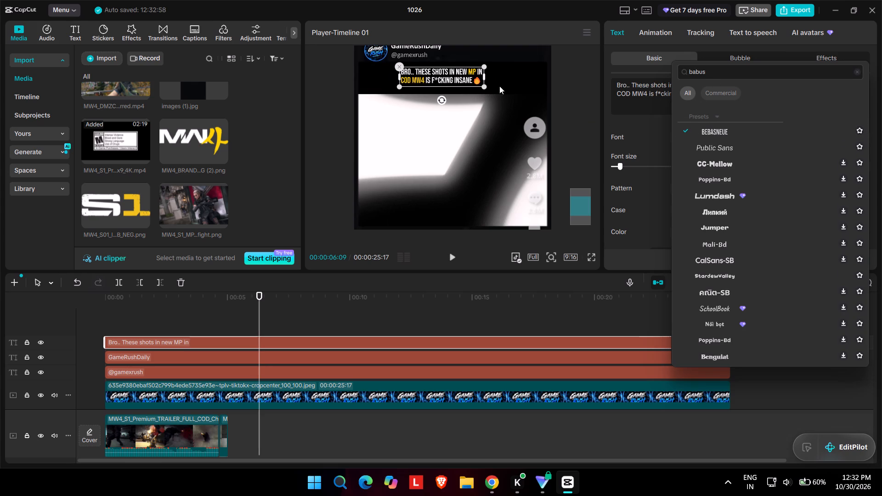
Widen the headline's text box, enlarge it and position it to span nearly the full width of the black band.
left_click_drag(485, 75, 528, 84)
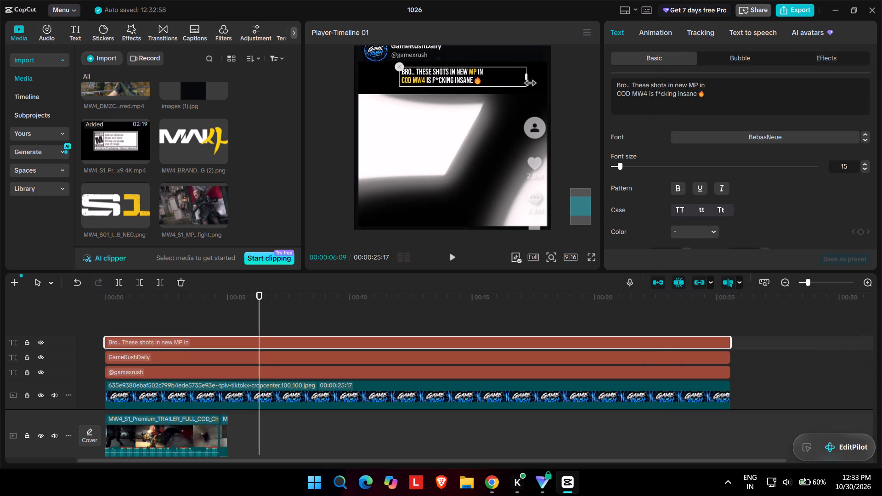
left_click_drag(528, 84, 529, 84)
left_click_drag(481, 81, 449, 80)
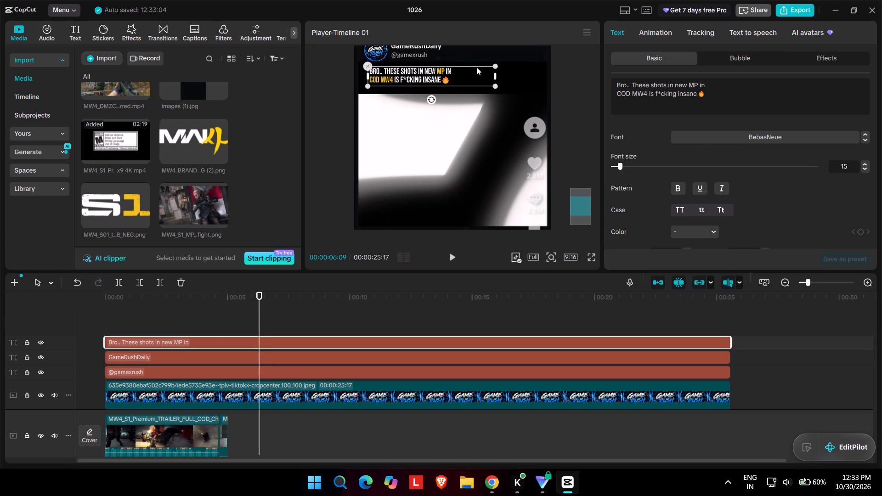
left_click_drag(496, 66, 517, 61)
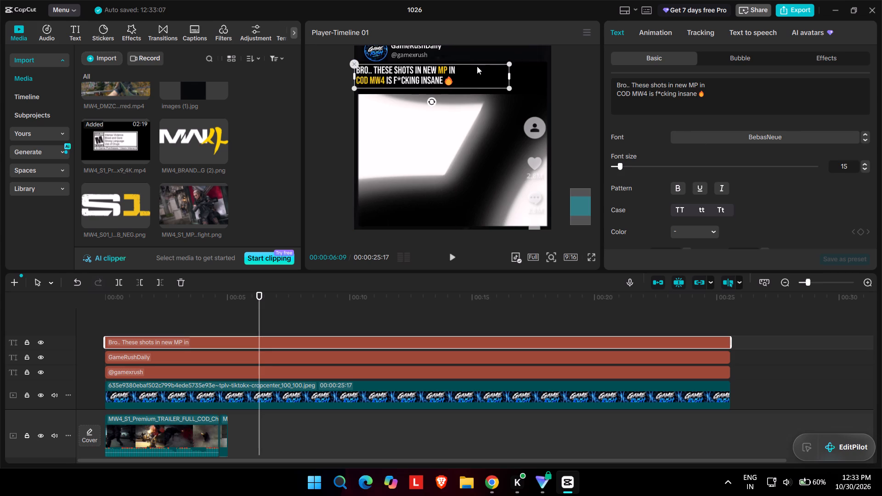
left_click_drag(469, 66, 484, 66)
left_click_drag(475, 73, 487, 72)
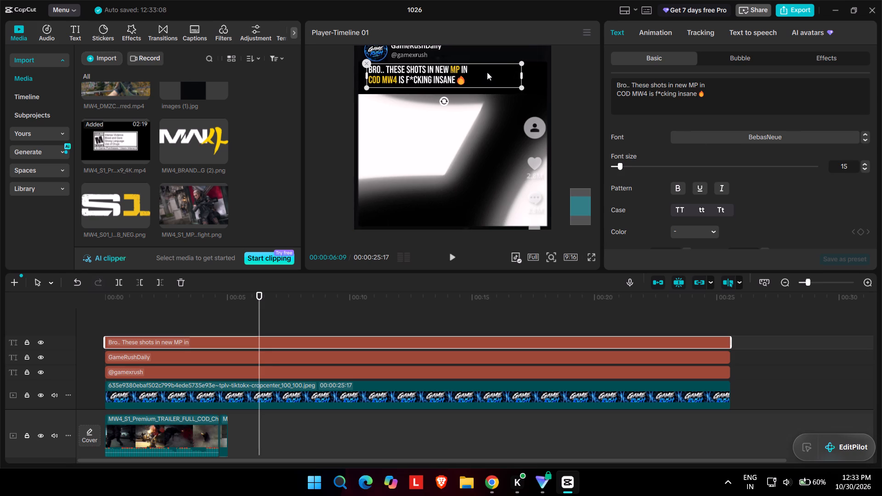
left_click_drag(487, 72, 486, 72)
left_click_drag(519, 64, 528, 62)
left_click(494, 73)
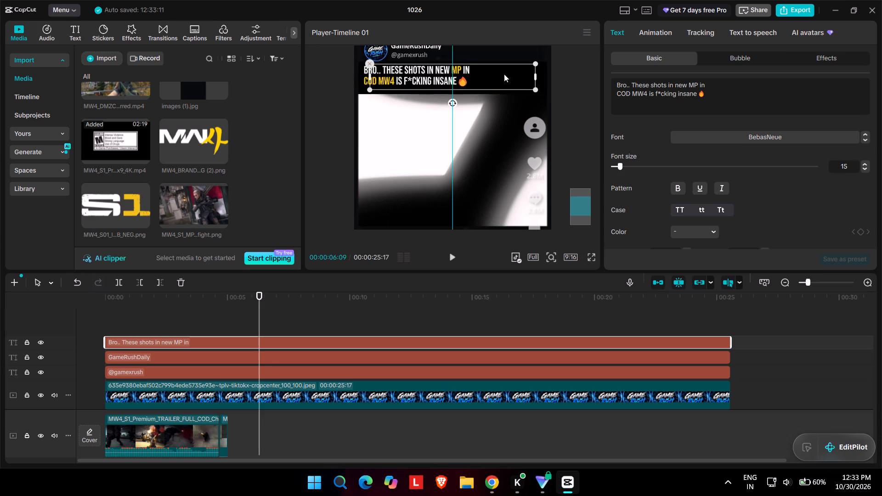
left_click_drag(531, 65, 538, 65)
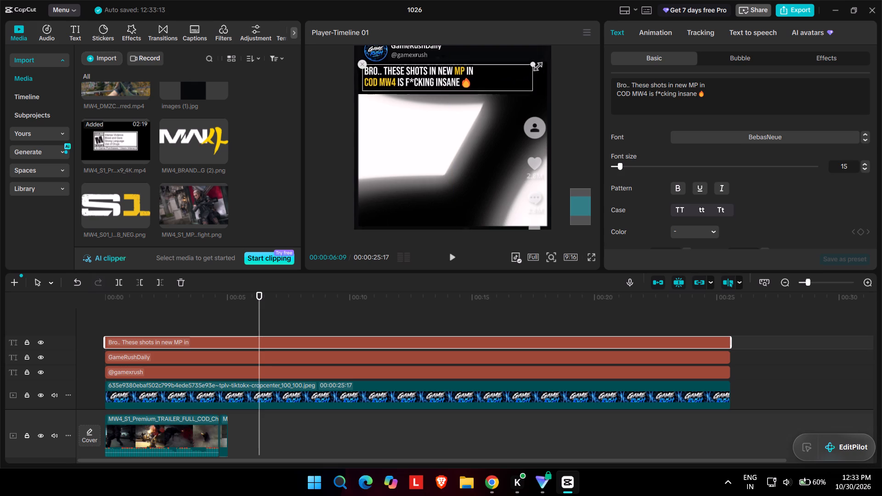
left_click_drag(538, 65, 544, 64)
left_click(514, 76)
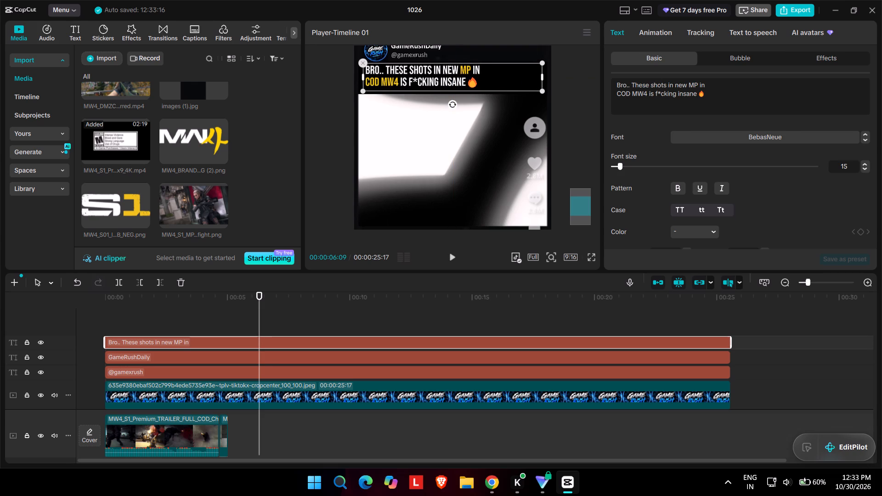
Replace the headline's line break before "COD MW4" with a space so the text runs as one continuous sentence.
left_click(616, 96)
key("BackSpace")
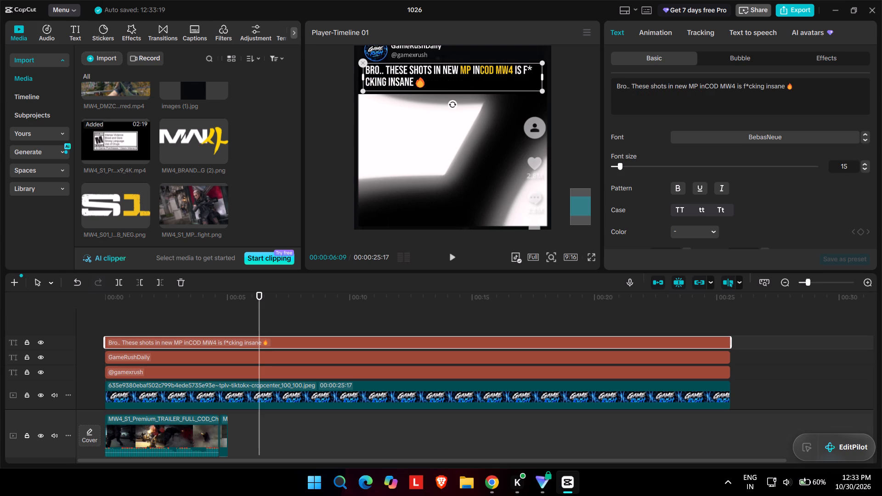
key("space")
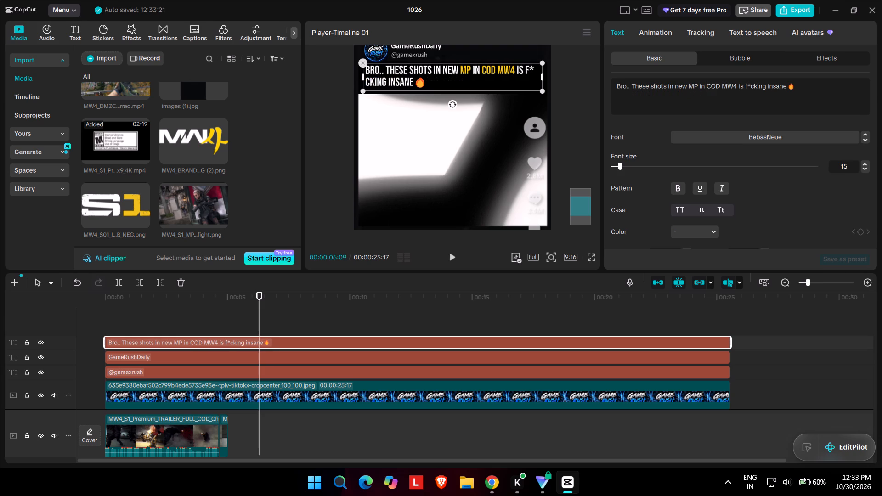
left_click(583, 114)
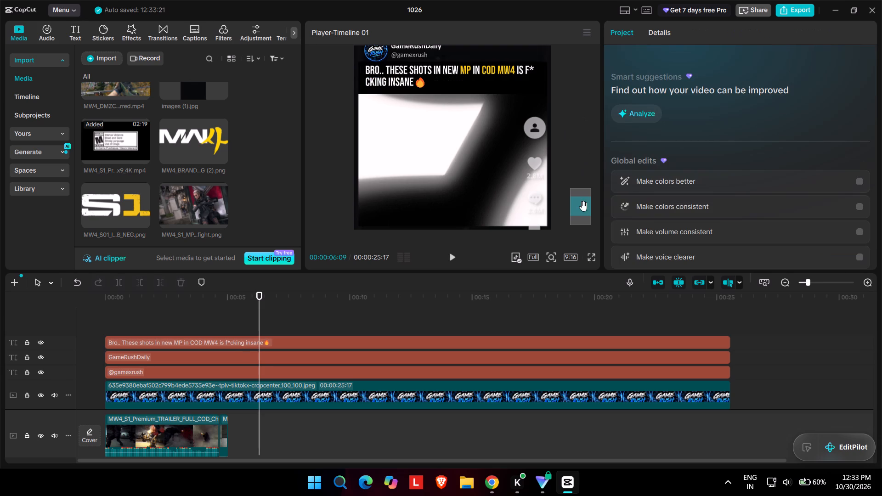
left_click(525, 67)
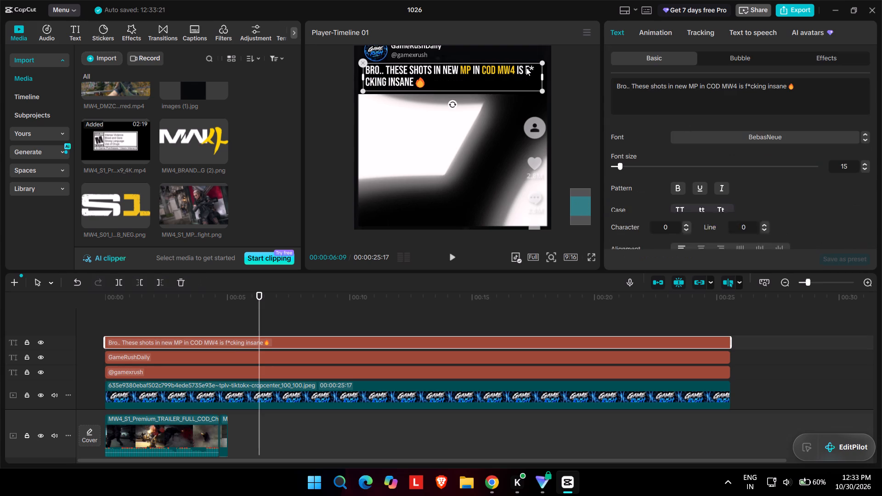
Insert a line break before "f*cking insane" in the headline so the phrase starts the second line.
left_click(744, 88)
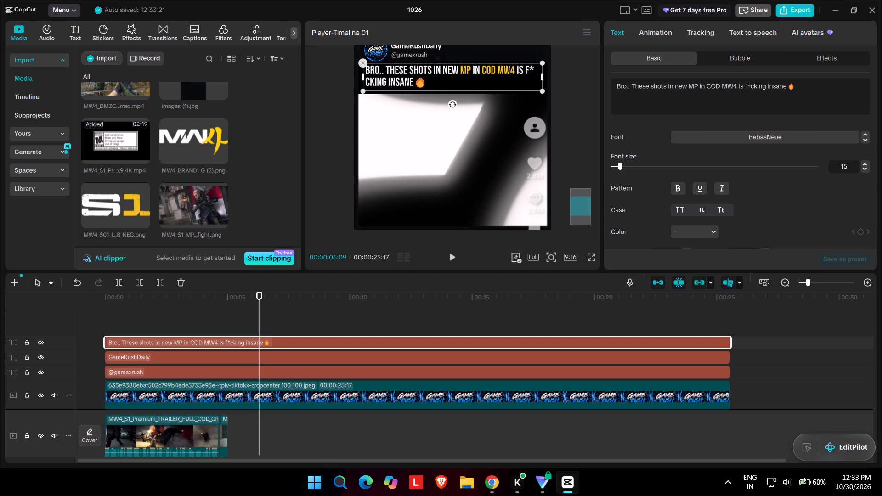
key("Right")
key("BackSpace")
key("Return")
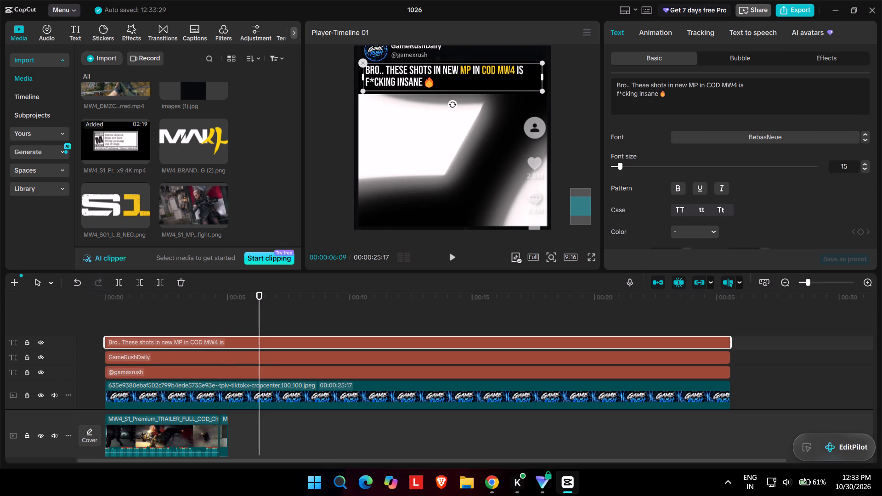
left_click(581, 94)
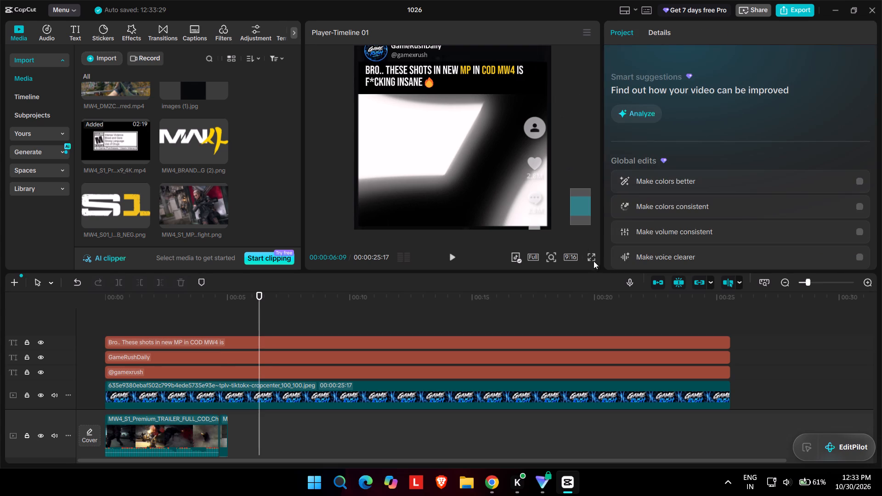
Play part of the short in full-screen preview to check the headline's layout over the footage.
left_click(594, 261)
key("space")
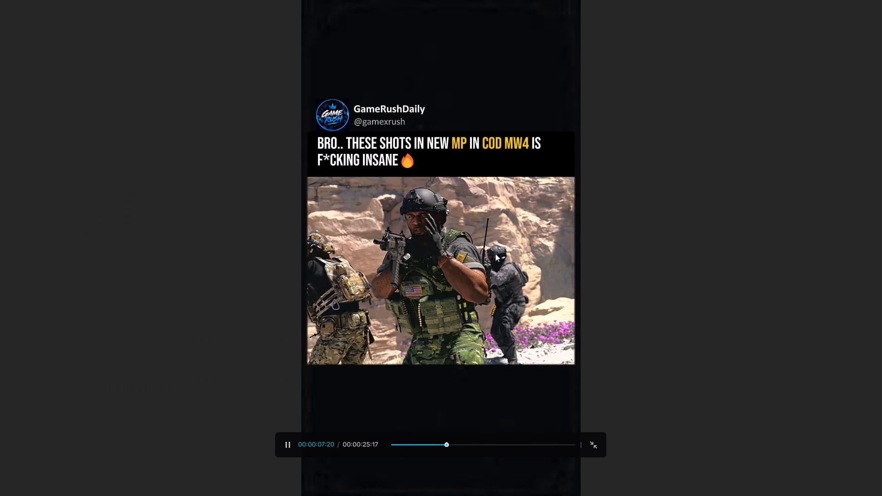
key("space")
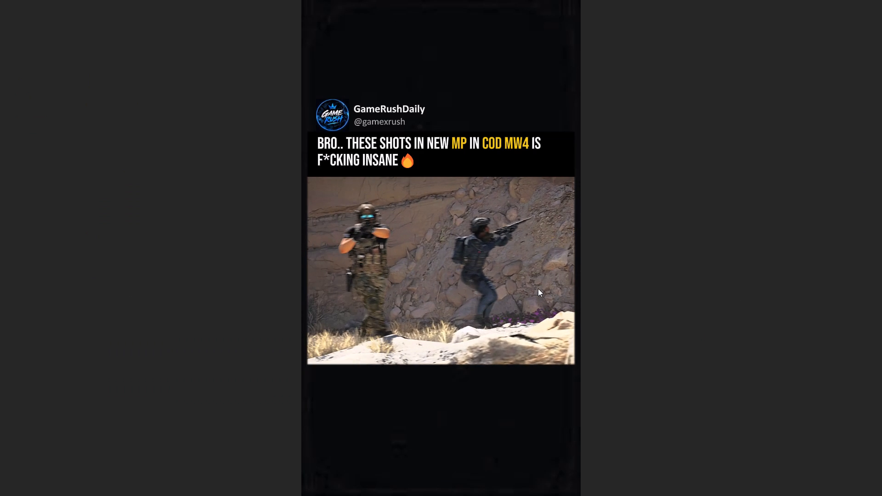
left_click(634, 299)
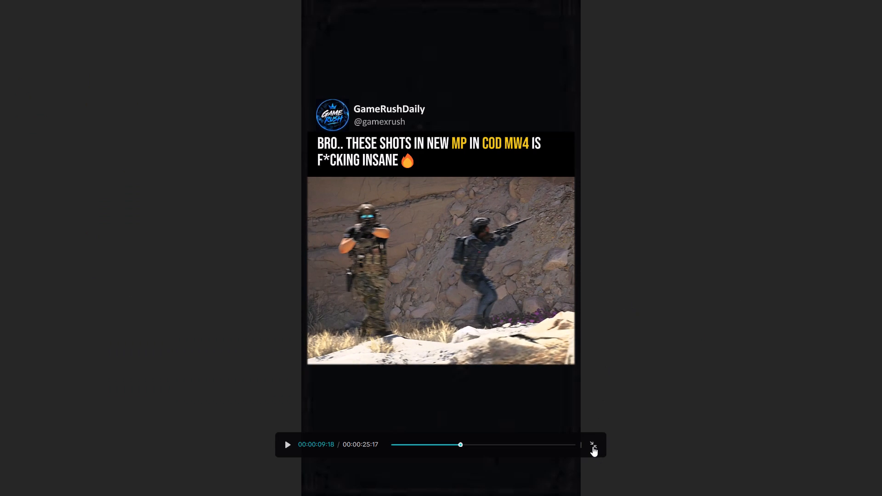
left_click(593, 446)
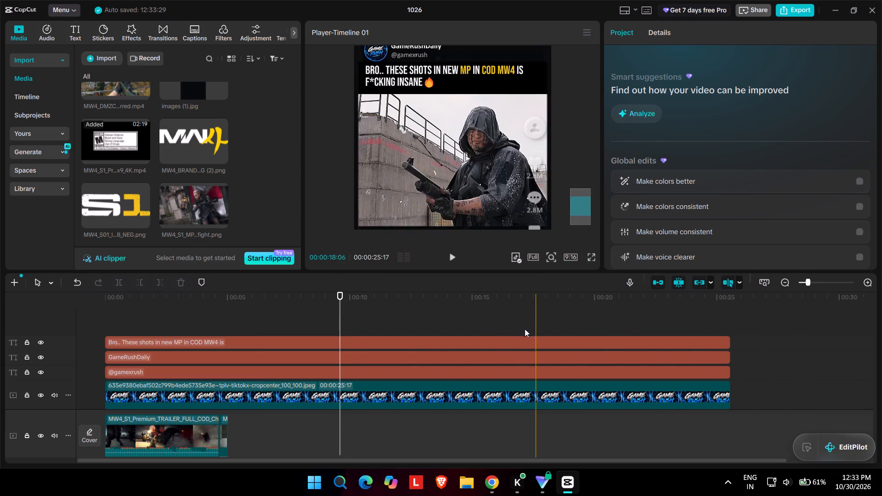
scroll(398, 177, "down", 3)
scroll(401, 182, "up", 5)
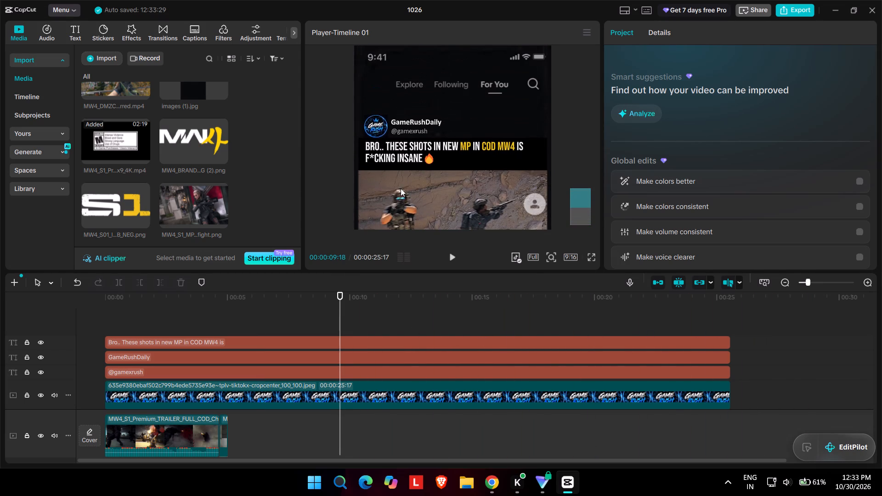
Export the video at 1080P under the name S12P.
left_click(781, 15)
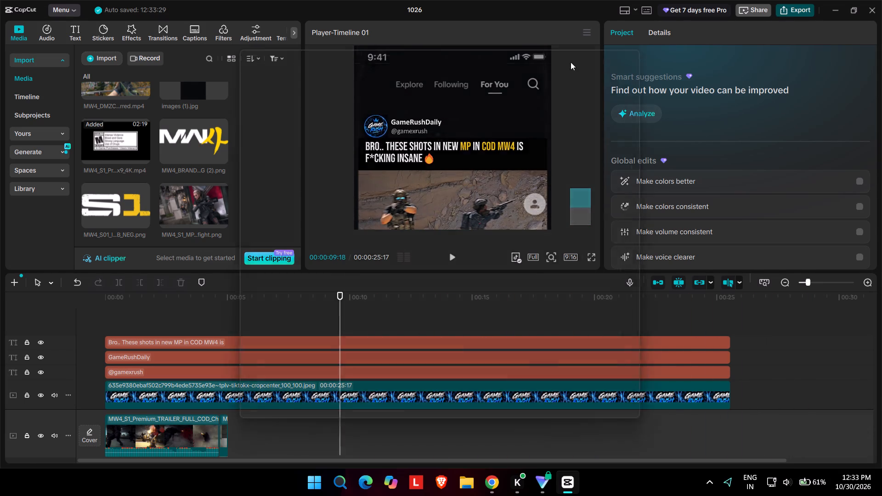
double_click(513, 100)
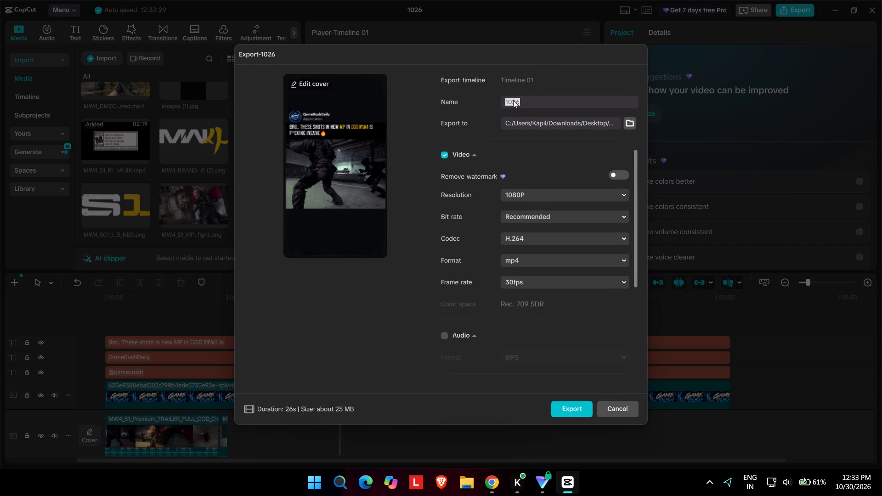
type("S1")
key("2")
key("p")
left_click(576, 406)
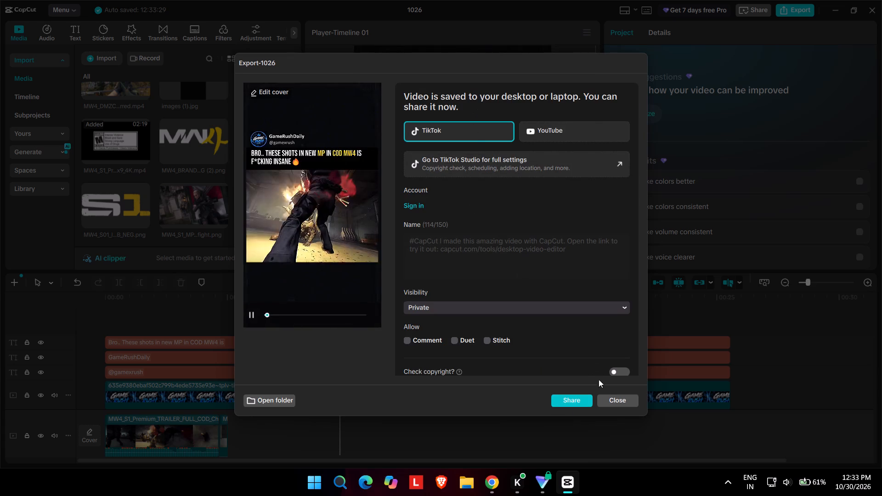
left_click(613, 400)
Export the video again in 4K resolution under the name S12.
left_click(791, 12)
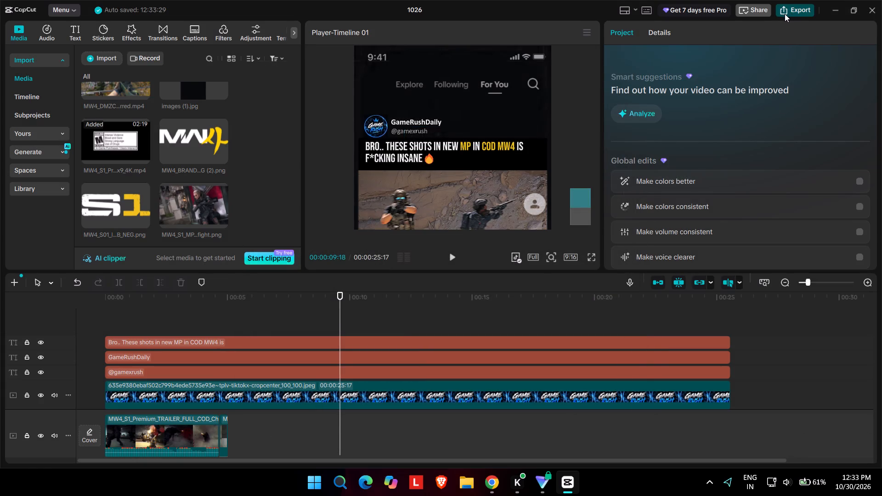
type("SS")
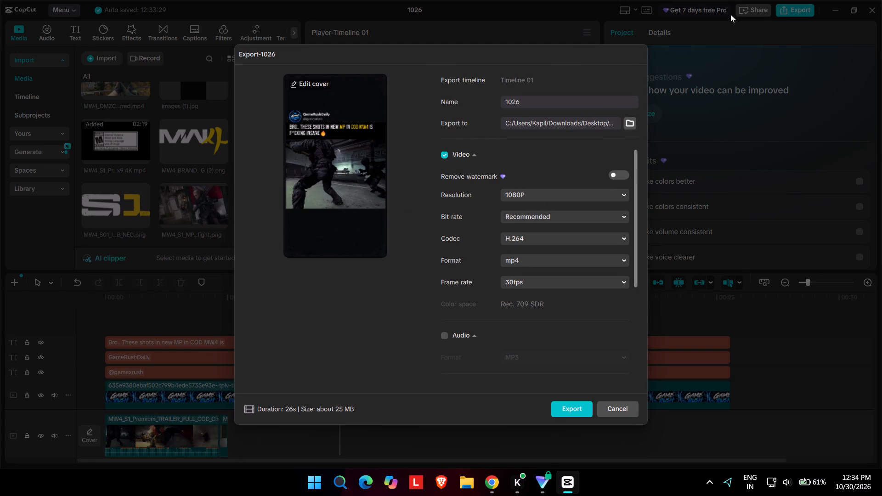
double_click(543, 99)
key("s")
key("1")
key("2")
left_click(544, 193)
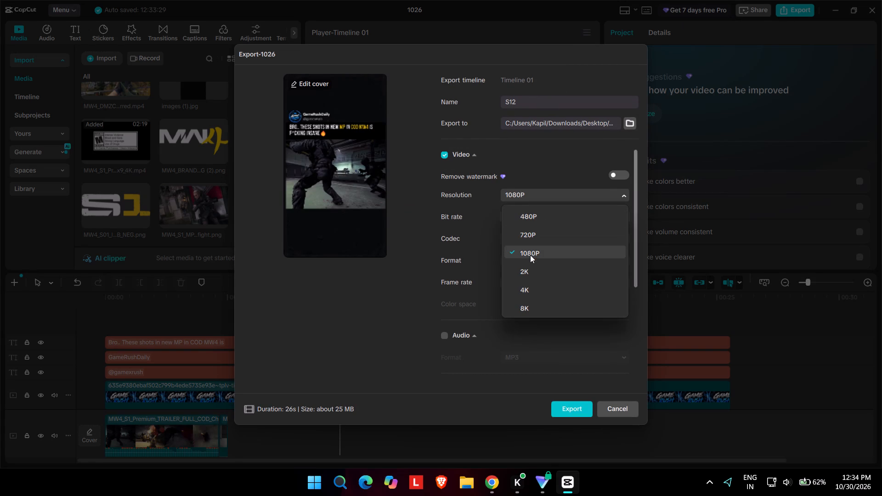
left_click(526, 270)
left_click(548, 197)
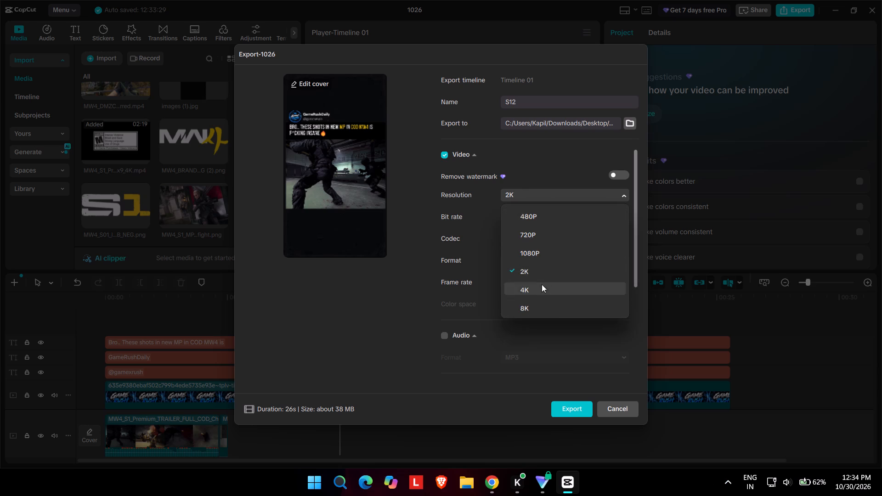
left_click(542, 284)
left_click(575, 404)
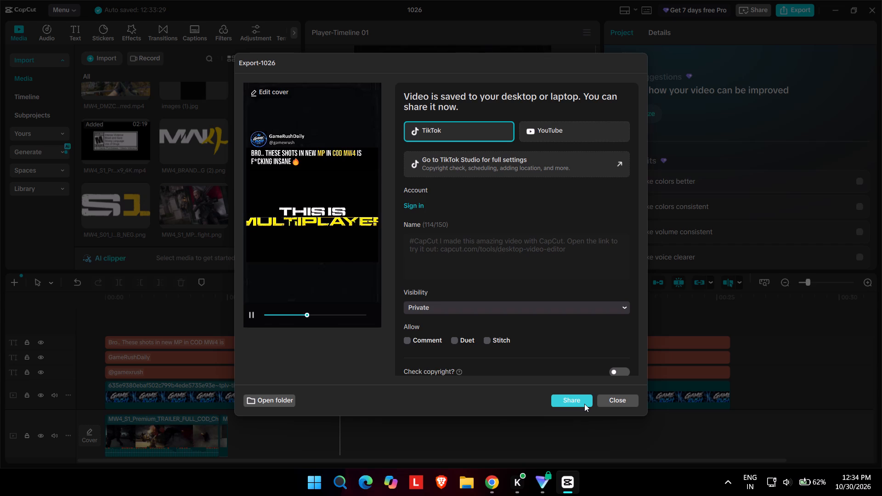
left_click(622, 404)
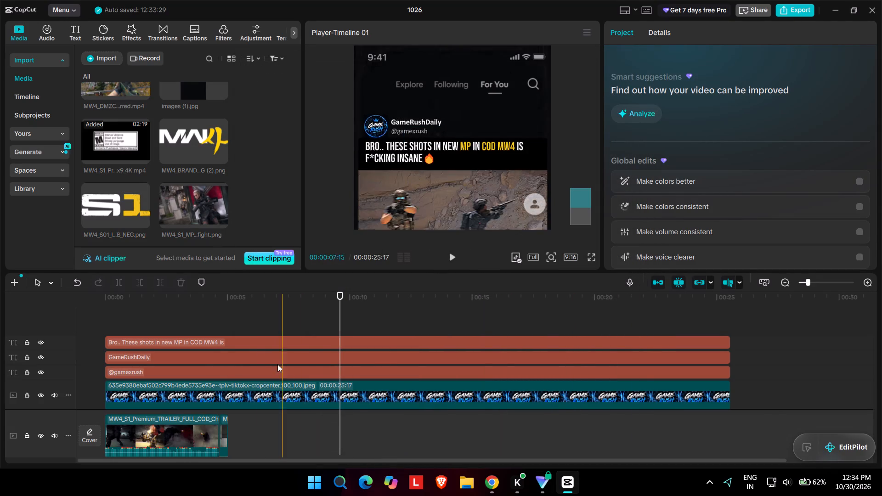
Replace the headline text following "Bro.." with "I can,t wait for this".
scroll(256, 348, "left", 1)
left_click(451, 157)
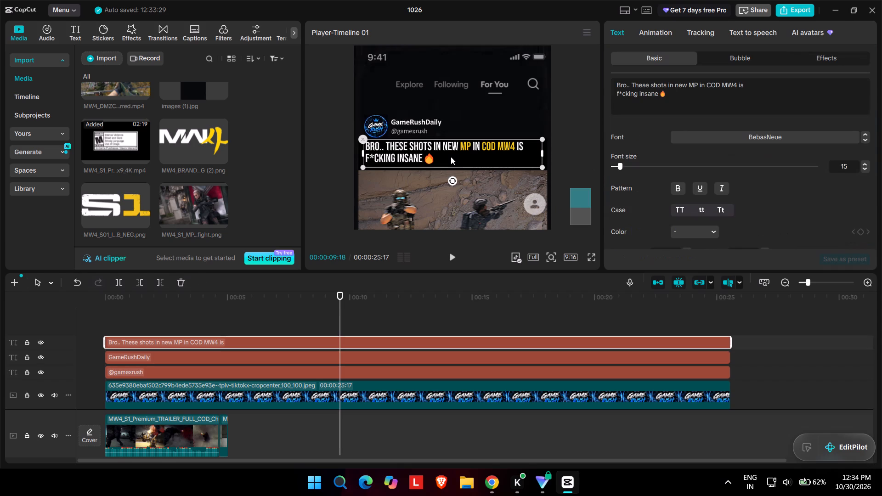
left_click_drag(705, 97, 696, 97)
left_click_drag(685, 96, 633, 83)
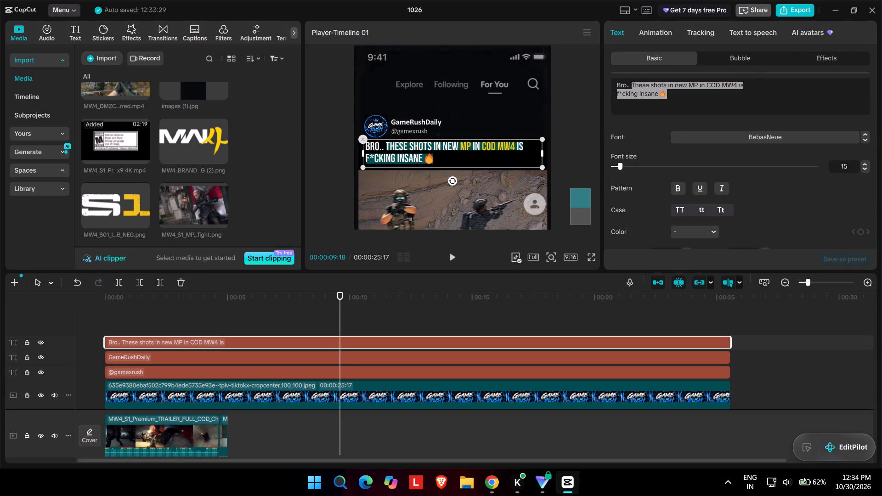
key("BackSpace")
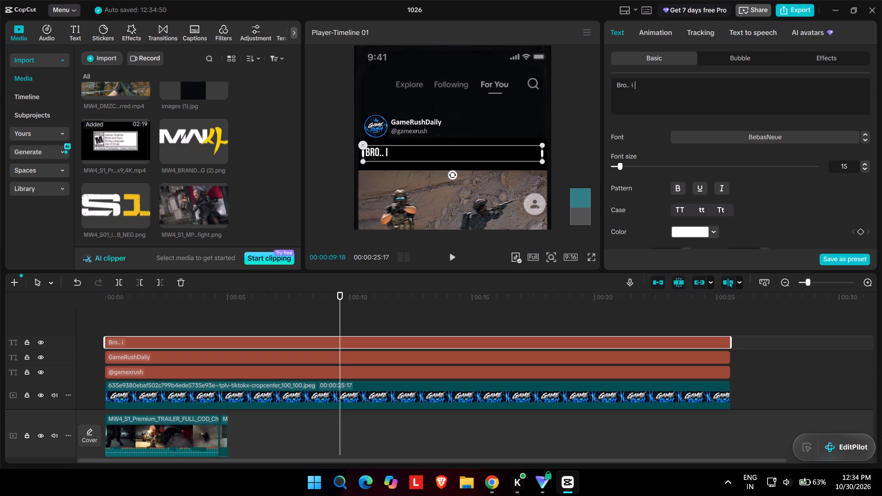
key("BackSpace")
key("BackSpace")
key("space")
type("can")
type(",t wait for this")
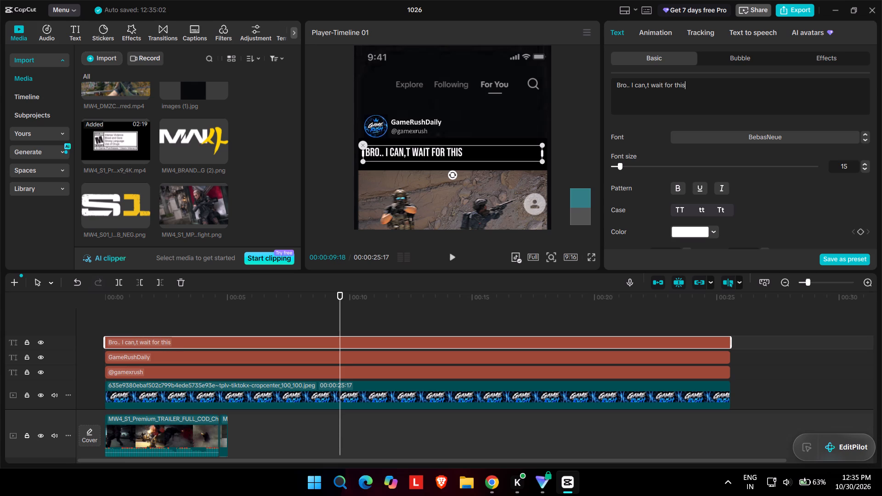
key("space")
Switch to the EmojiCopy page in the browser, add the saluting face, skull and eyes emojis to the fire emoji, and copy the set.
left_click(497, 478)
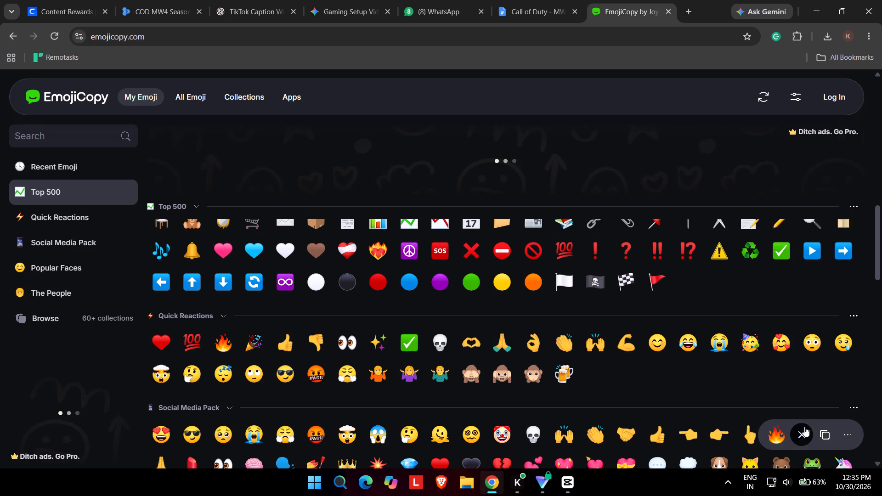
scroll(385, 219, "up", 6)
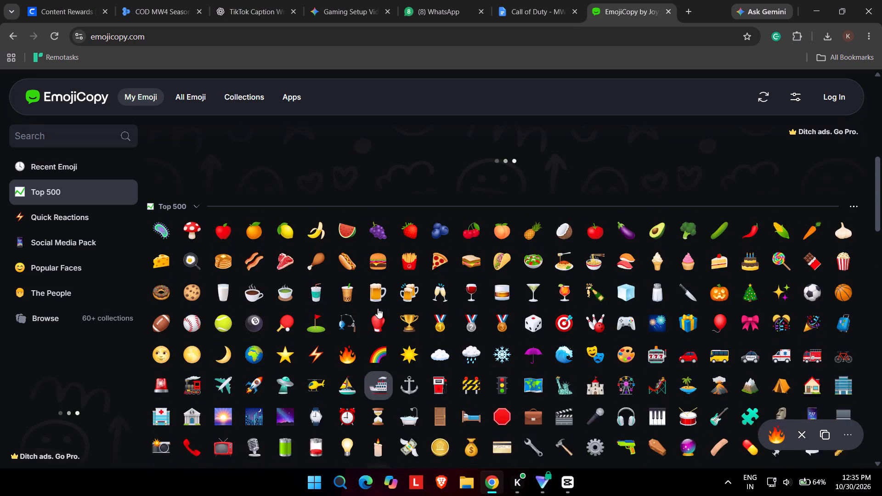
scroll(378, 308, "up", 4)
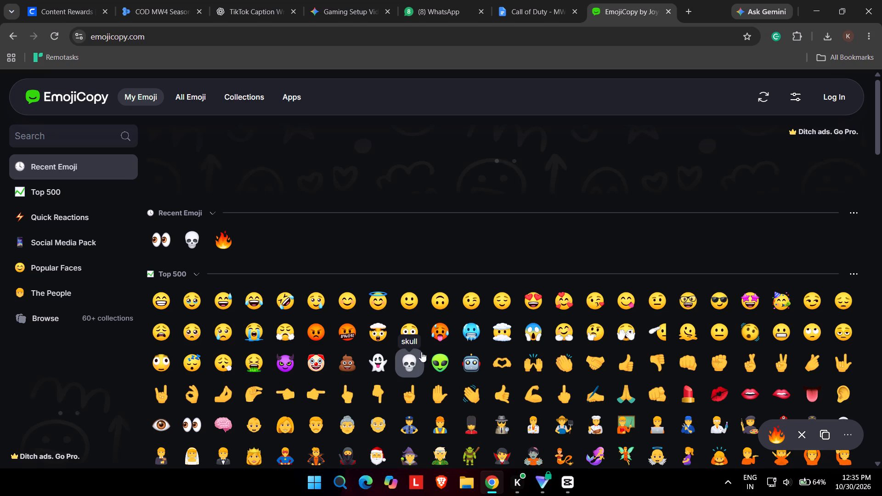
left_click(665, 329)
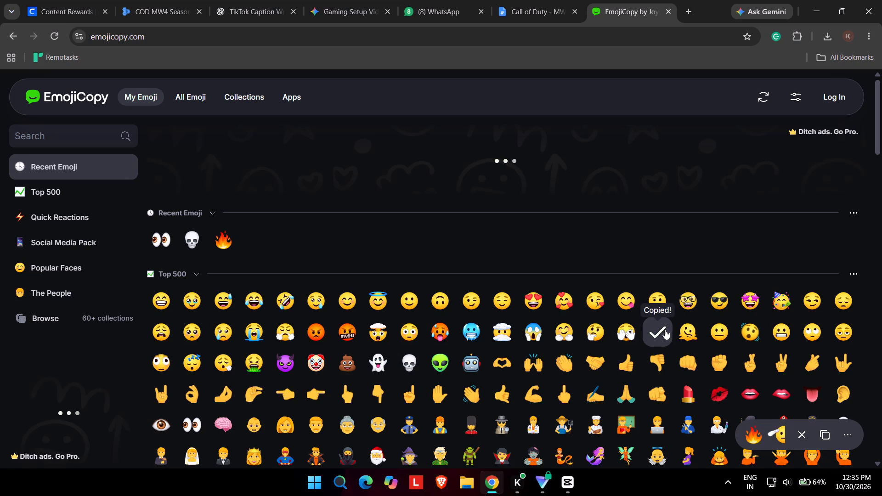
left_click(407, 361)
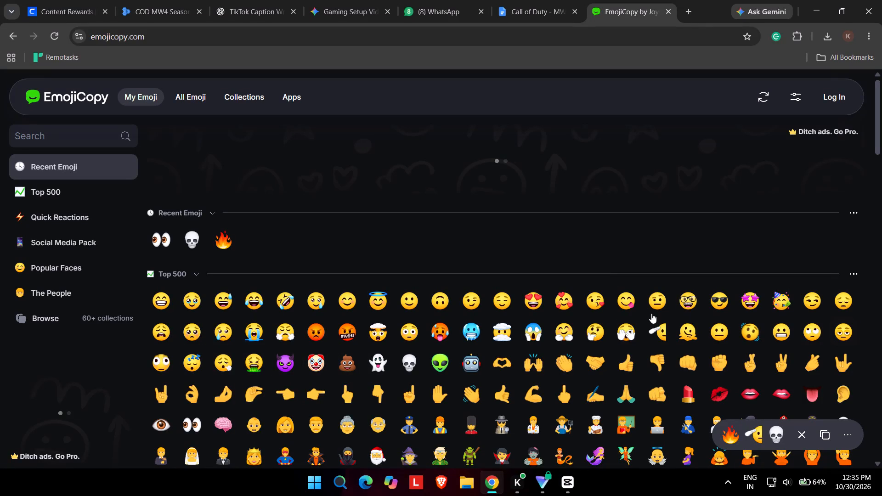
scroll(792, 322, "down", 1)
scroll(716, 323, "down", 1)
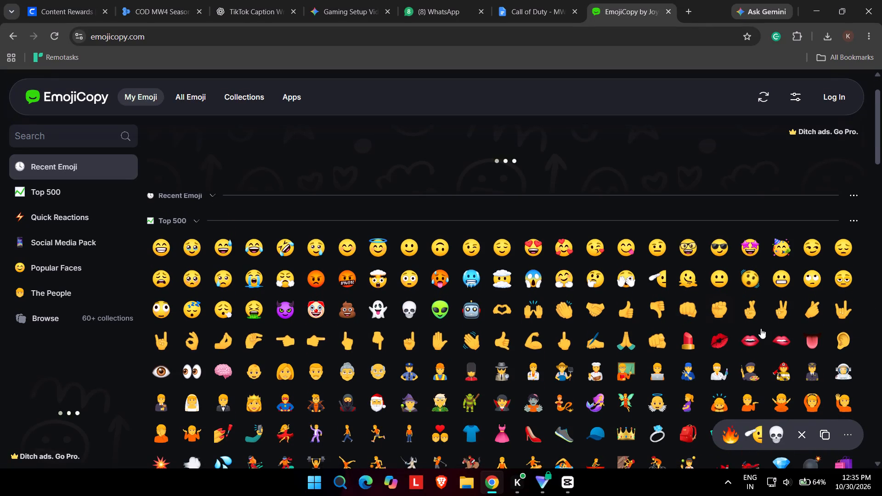
scroll(761, 328, "down", 1)
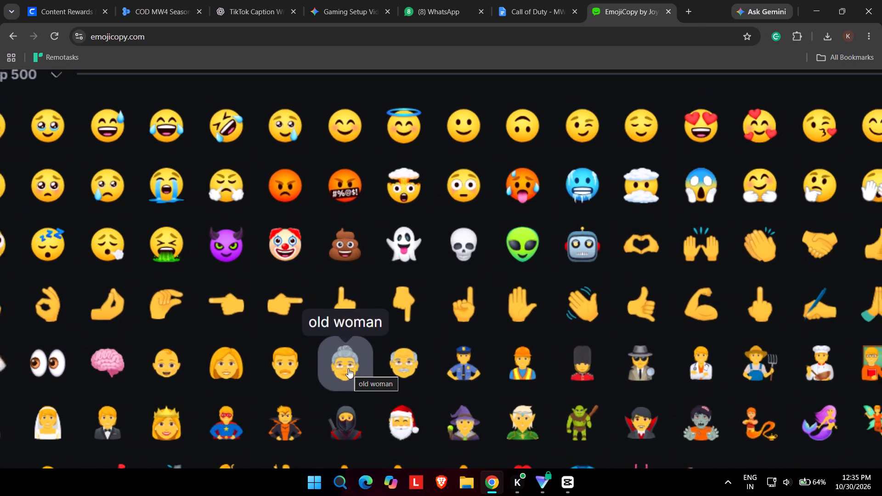
scroll(189, 372, "down", 1)
left_click(195, 337)
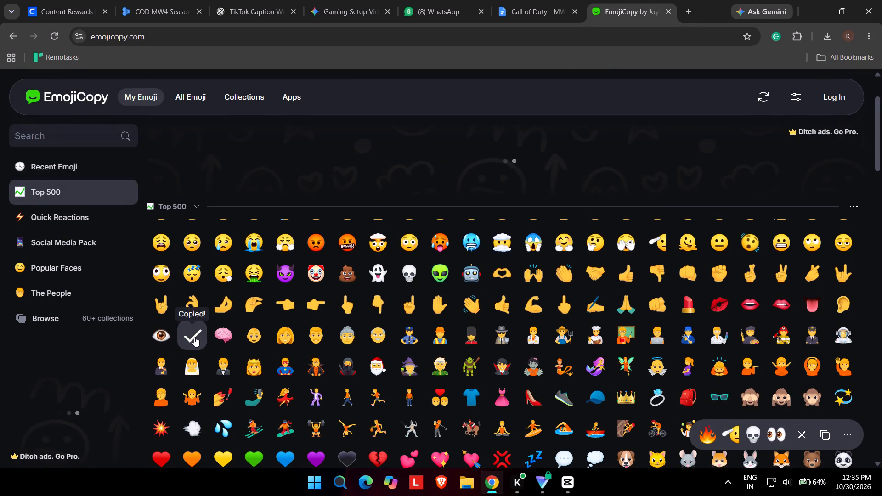
left_click(819, 434)
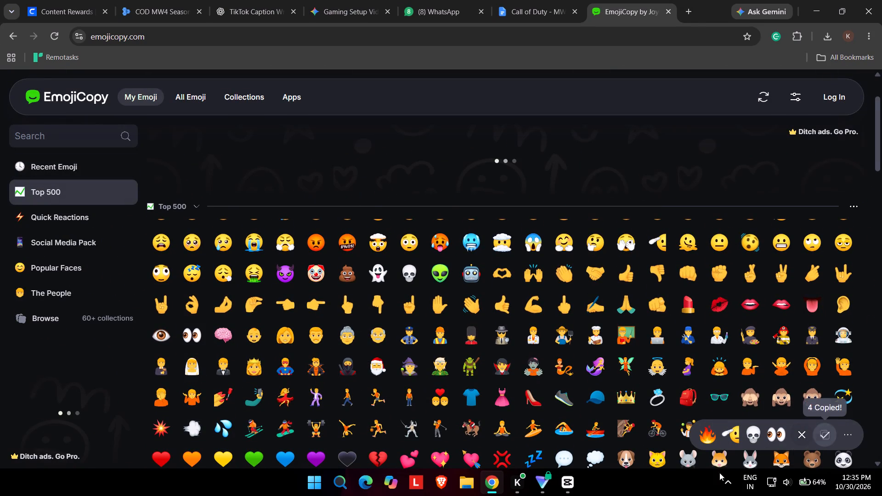
Back in CapCut, paste the emojis at the end of the headline and delete all but the eyes emoji.
left_click(568, 486)
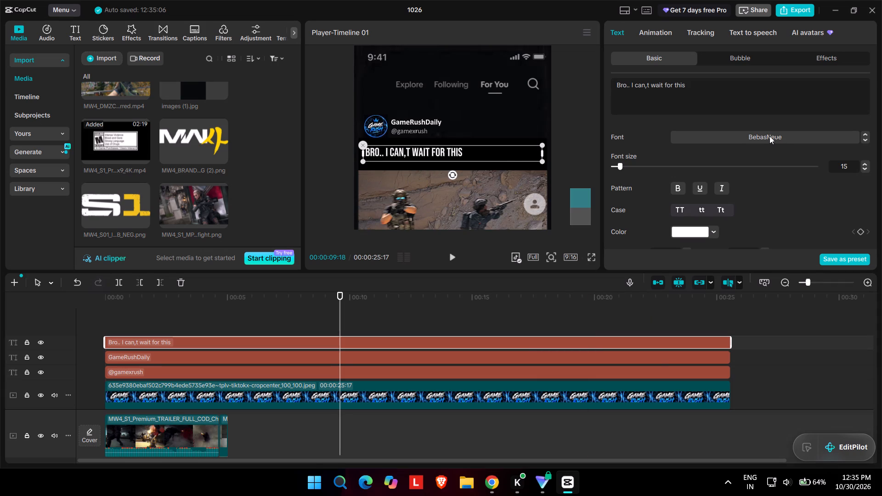
key("ctrl+v")
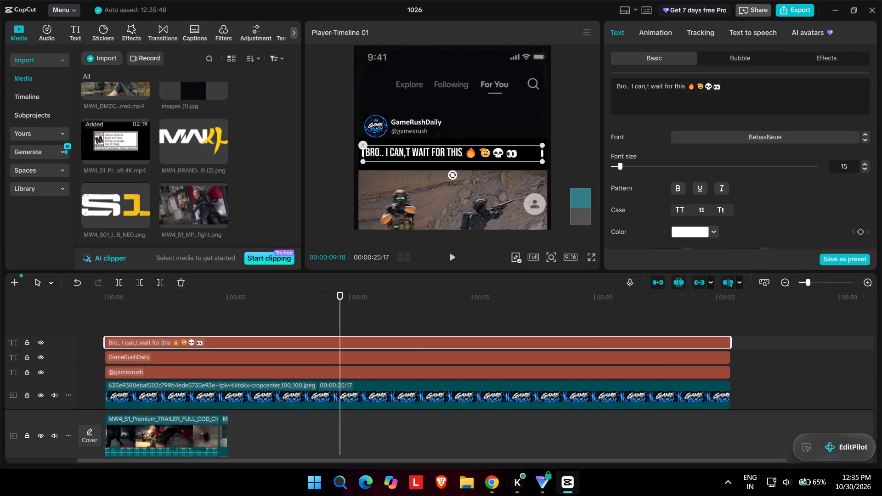
left_click_drag(712, 86, 686, 89)
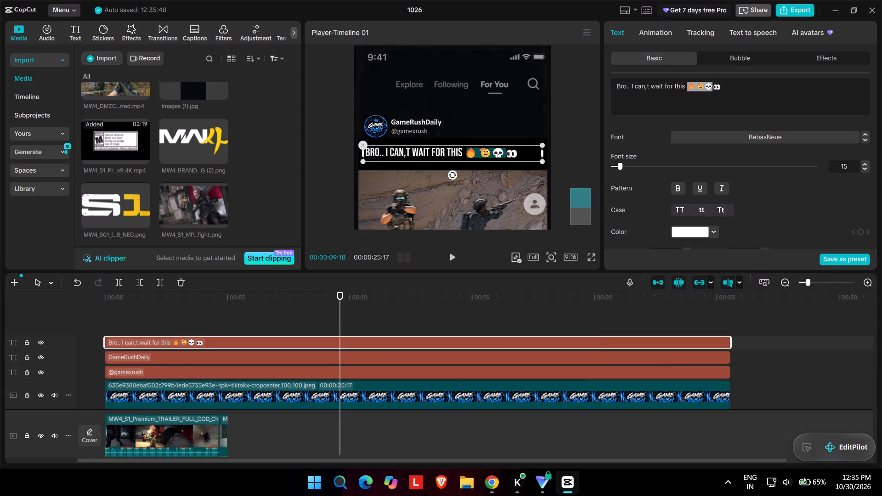
key("BackSpace")
Add the word "new" after the eyes emoji in the headline.
key("Right")
key("Right")
key("space")
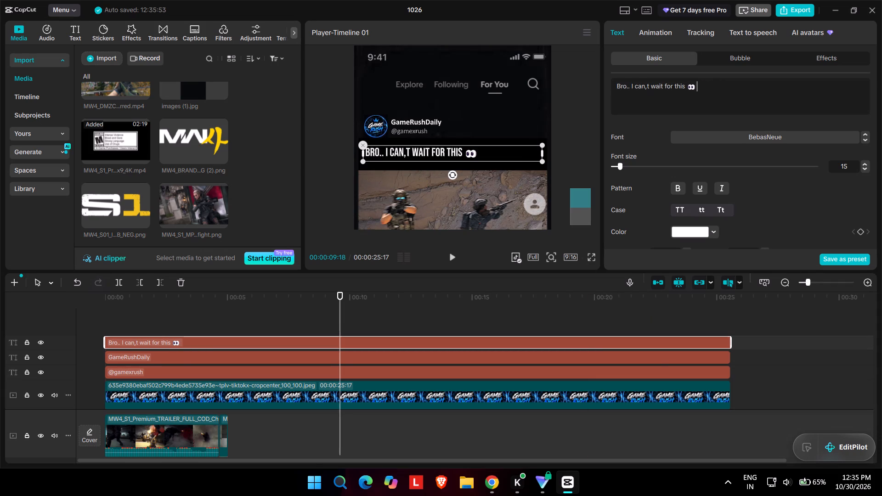
type("new")
key("space")
Change the word "this" before the eyes emoji to "these" in the headline.
key("Left")
key("Left")
key("Left")
key("Left")
key("Left")
key("Left")
key("Left")
key("BackSpace")
key("BackSpace")
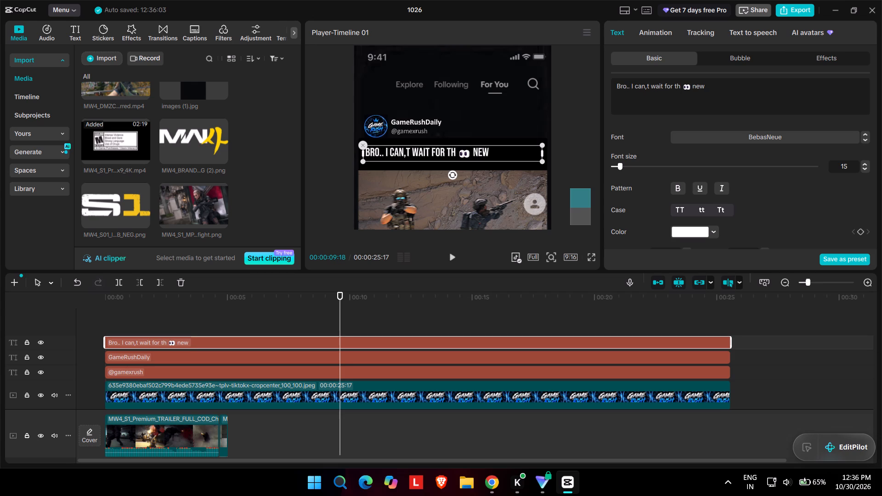
type("ese")
Extend the headline with "MP maps" after "new" and add a second line reading "in cod mw4".
key("Right")
key("Right")
key("Right")
key("Right")
key("Right")
key("Right")
key("Right")
key("Right")
key("Right")
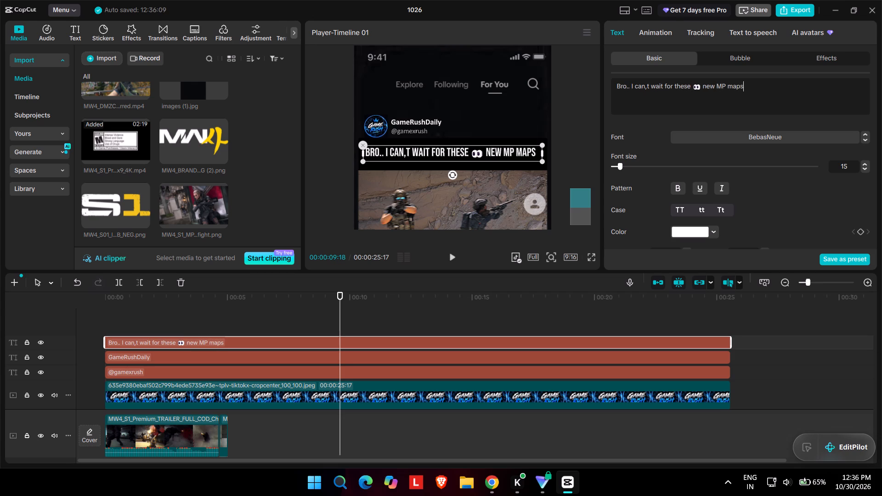
key("Return")
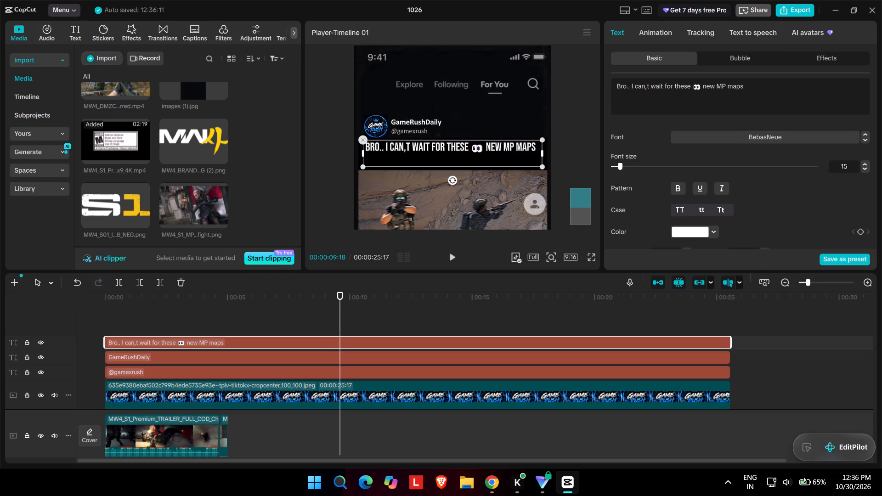
type("in cod mw4")
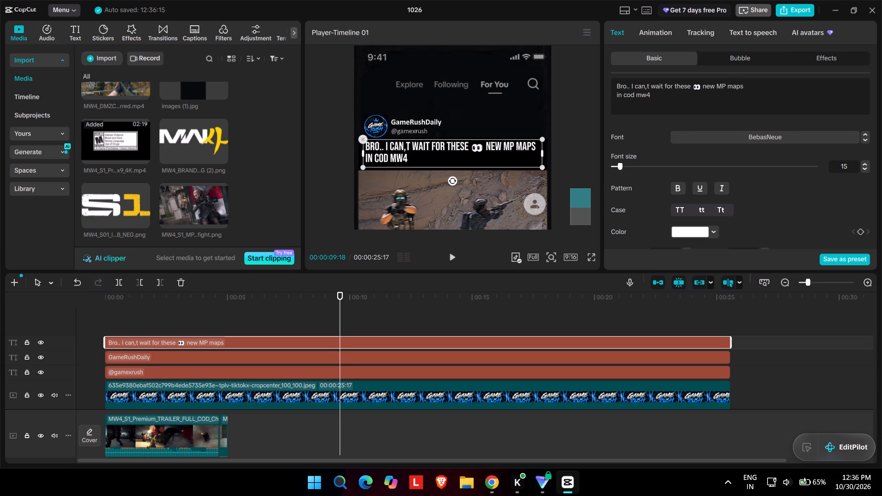
Color the words "cod mw4" on the headline's second line yellow.
left_click_drag(625, 96, 673, 96)
left_click(645, 95)
left_click_drag(655, 96, 625, 96)
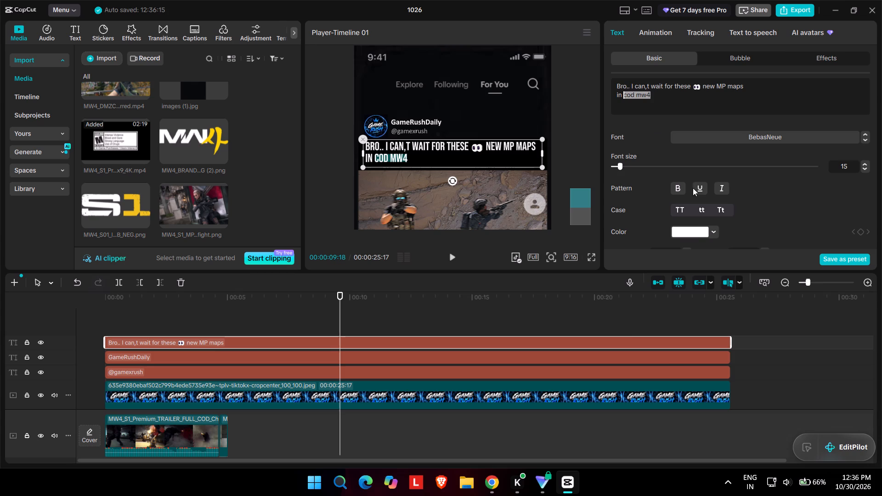
left_click(695, 227)
left_click(730, 375)
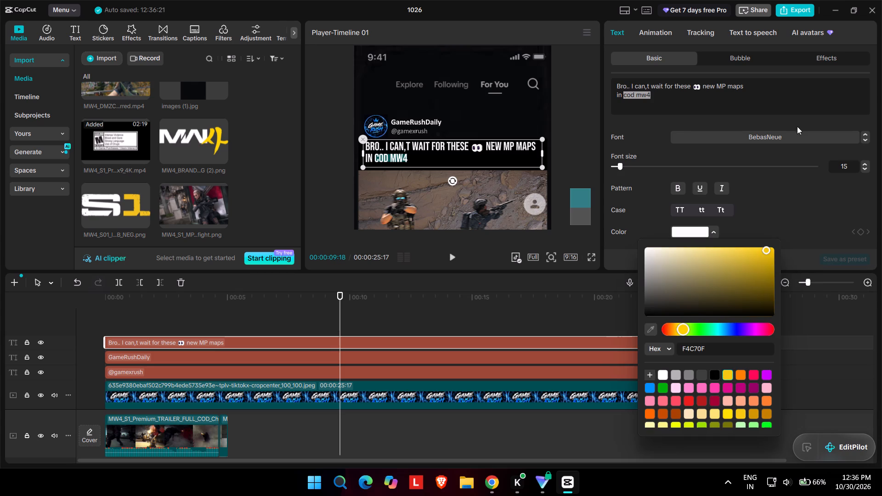
left_click(805, 107)
left_click_drag(649, 96, 639, 94)
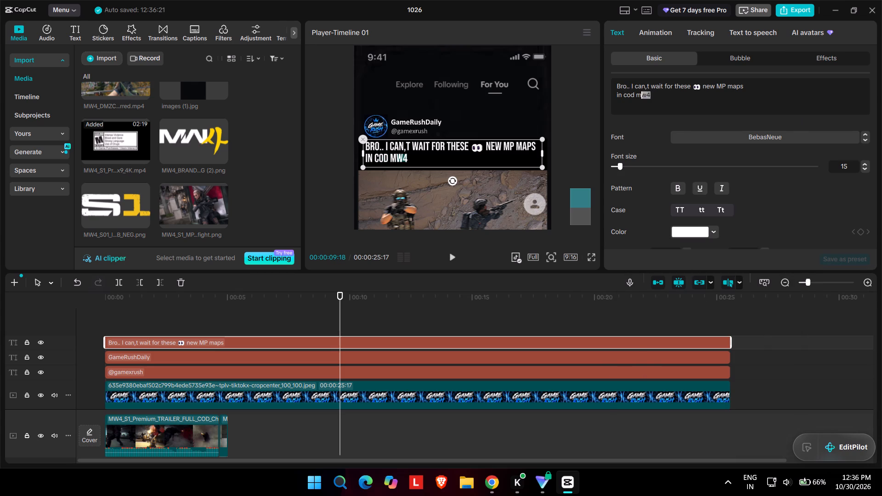
left_click_drag(639, 94, 625, 93)
left_click(693, 233)
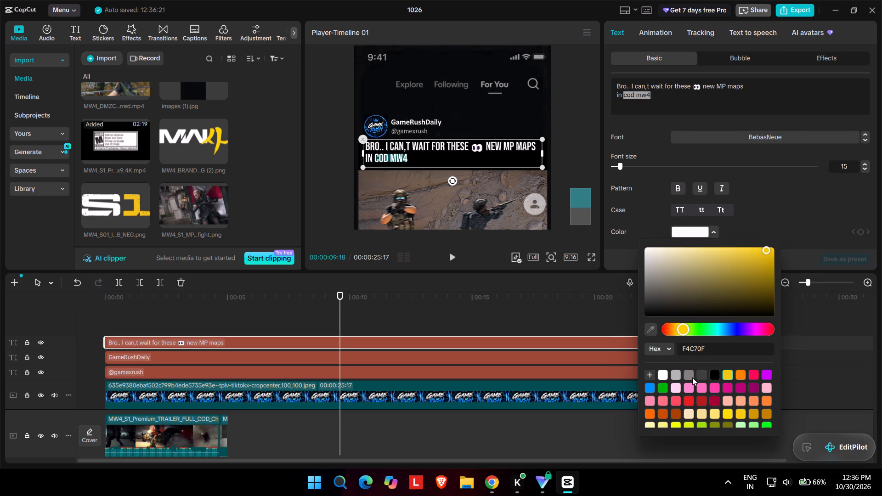
left_click(744, 378)
left_click(731, 379)
left_click(800, 87)
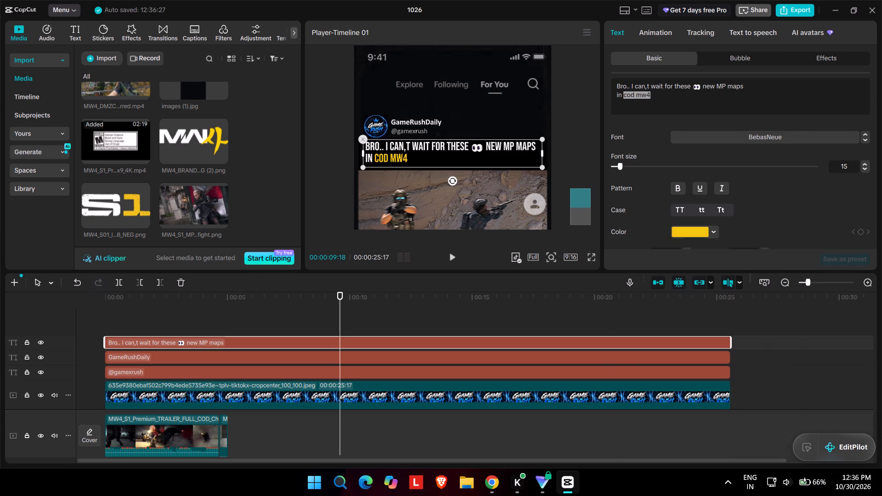
Try the Bangers font on the headline and settle on Rubik for its font.
scroll(583, 158, "down", 1)
left_click(579, 152)
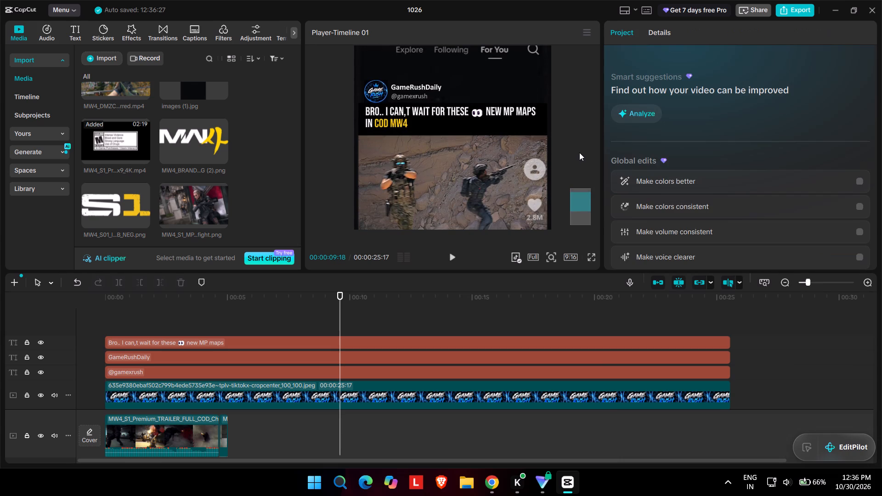
scroll(576, 152, "down", 1)
left_click(505, 102)
scroll(518, 100, "down", 1)
left_click(742, 142)
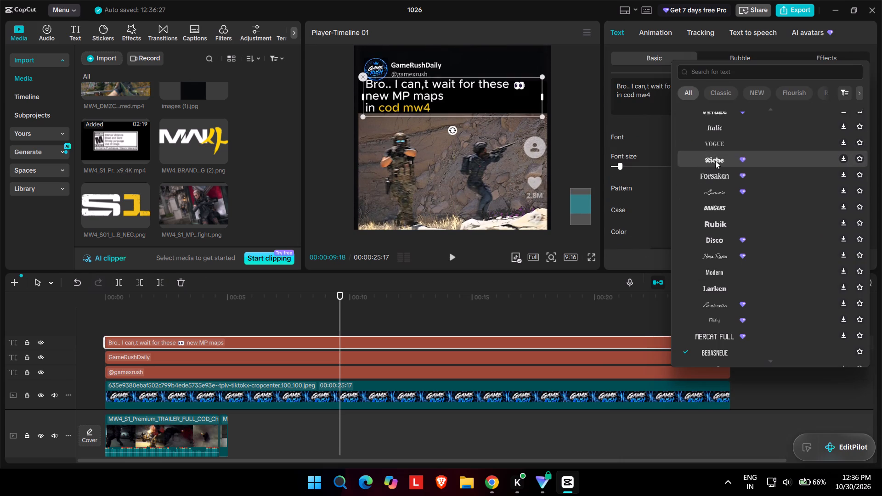
left_click(697, 212)
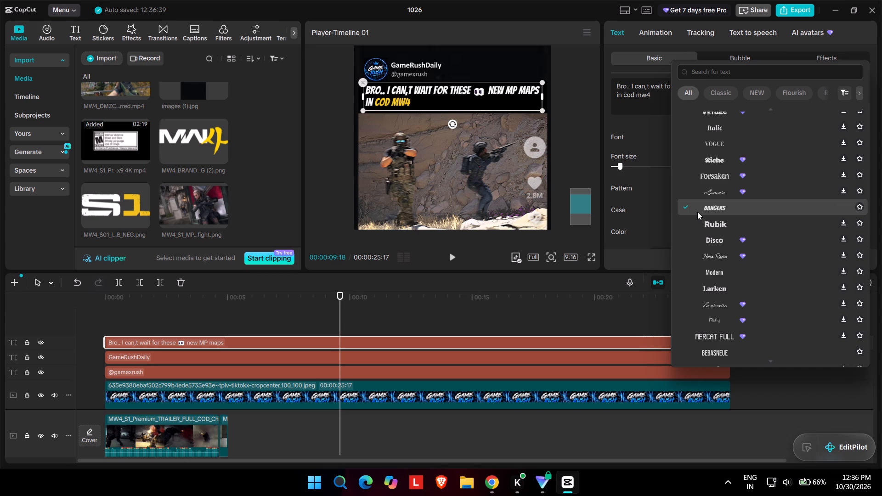
scroll(705, 203, "up", 1)
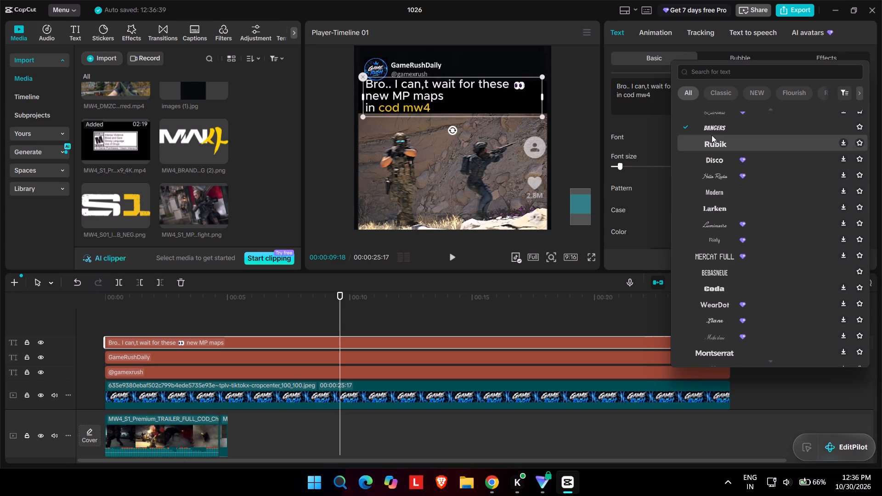
left_click(712, 135)
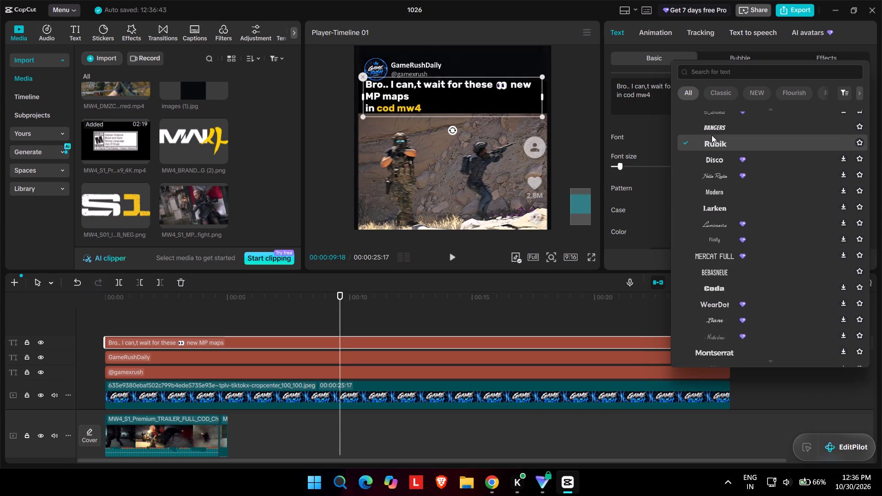
scroll(712, 135, "up", 1)
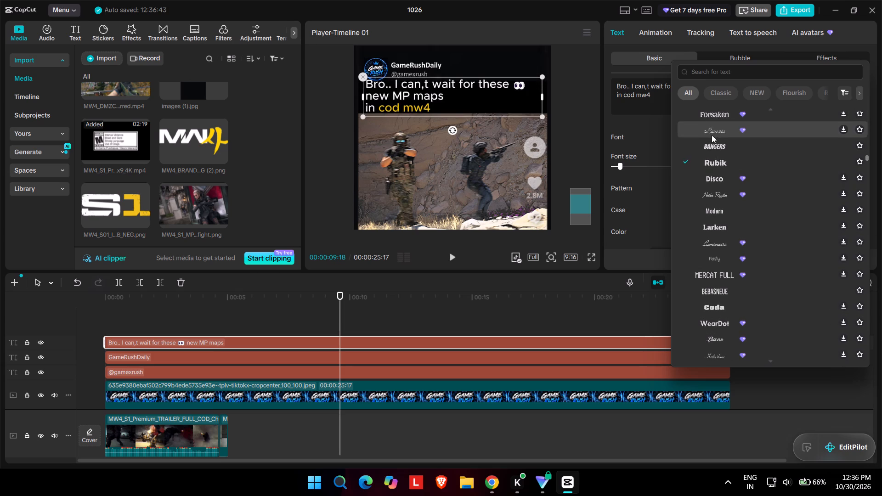
scroll(295, 213, "up", 1)
left_click(620, 125)
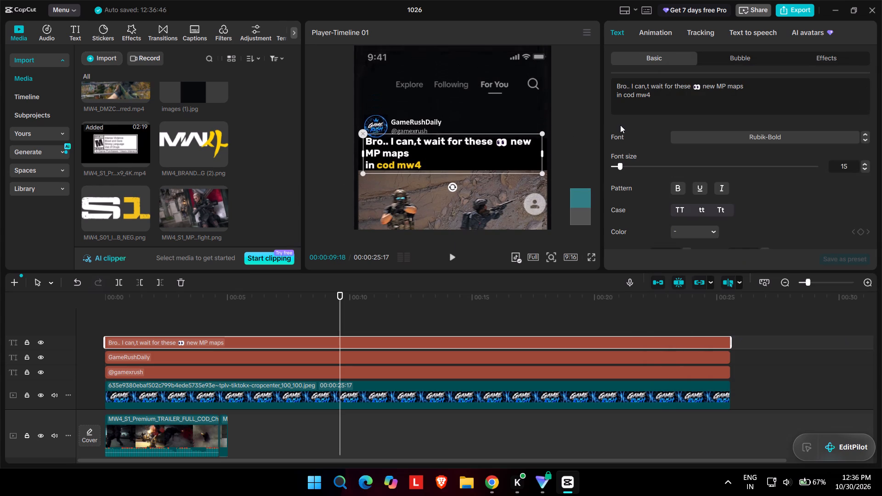
Scale the headline text block down so its three lines fit in the black band above the footage.
scroll(640, 113, "up", 1)
left_click_drag(544, 131, 530, 136)
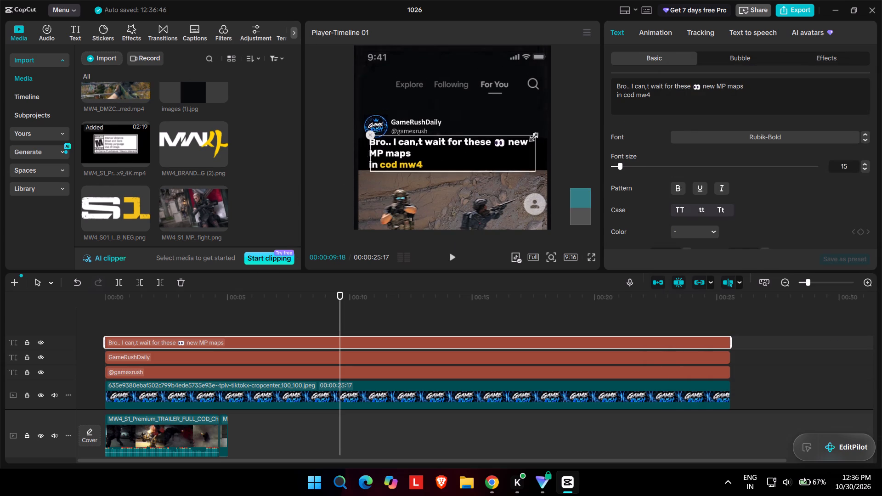
left_click_drag(530, 136, 511, 142)
left_click(523, 150)
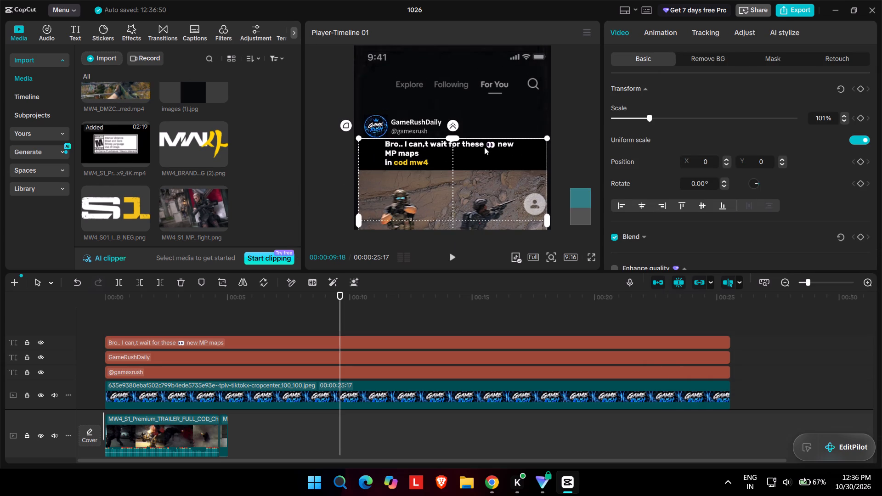
left_click(484, 147)
left_click(600, 126)
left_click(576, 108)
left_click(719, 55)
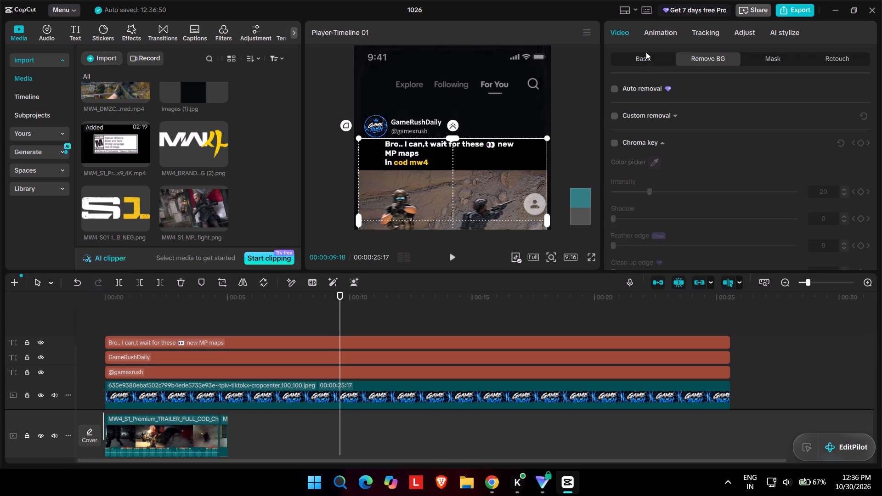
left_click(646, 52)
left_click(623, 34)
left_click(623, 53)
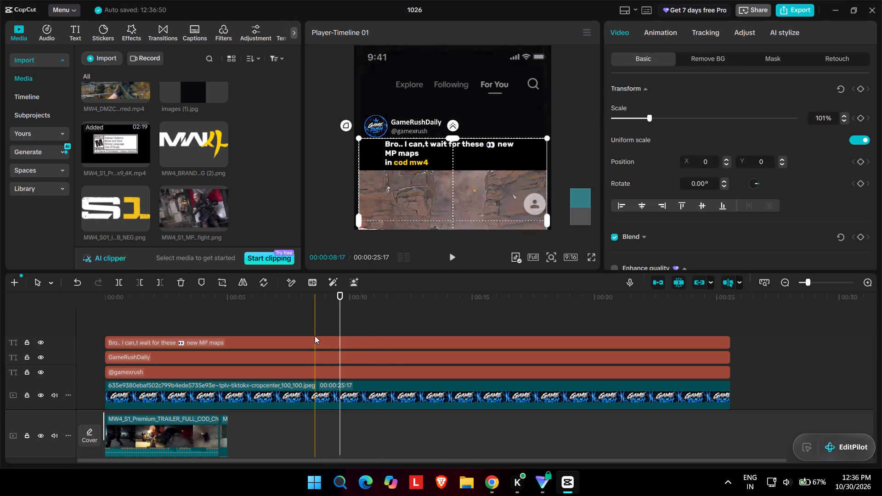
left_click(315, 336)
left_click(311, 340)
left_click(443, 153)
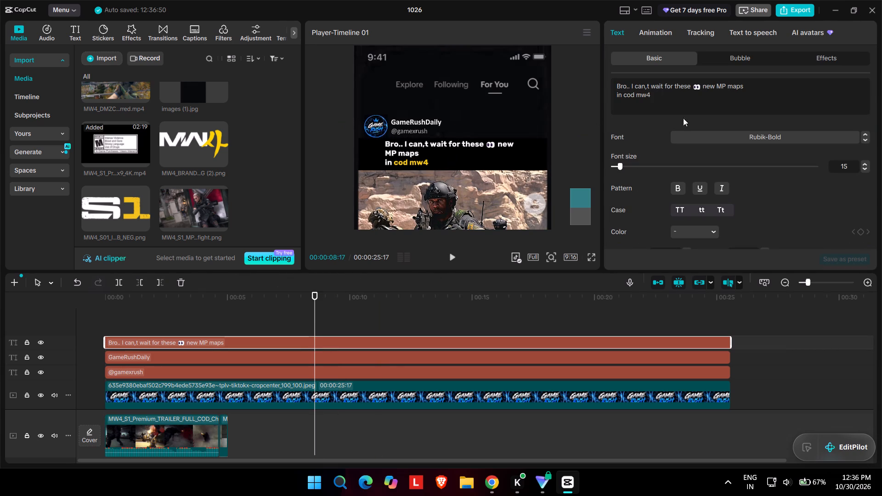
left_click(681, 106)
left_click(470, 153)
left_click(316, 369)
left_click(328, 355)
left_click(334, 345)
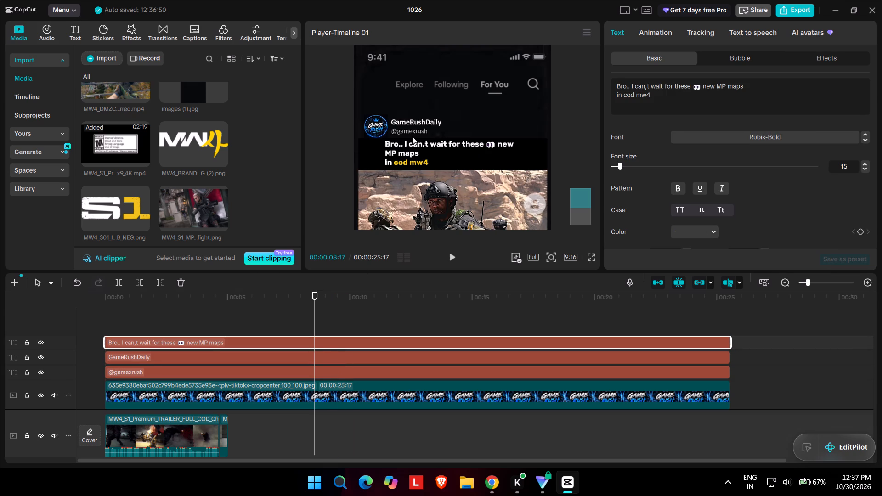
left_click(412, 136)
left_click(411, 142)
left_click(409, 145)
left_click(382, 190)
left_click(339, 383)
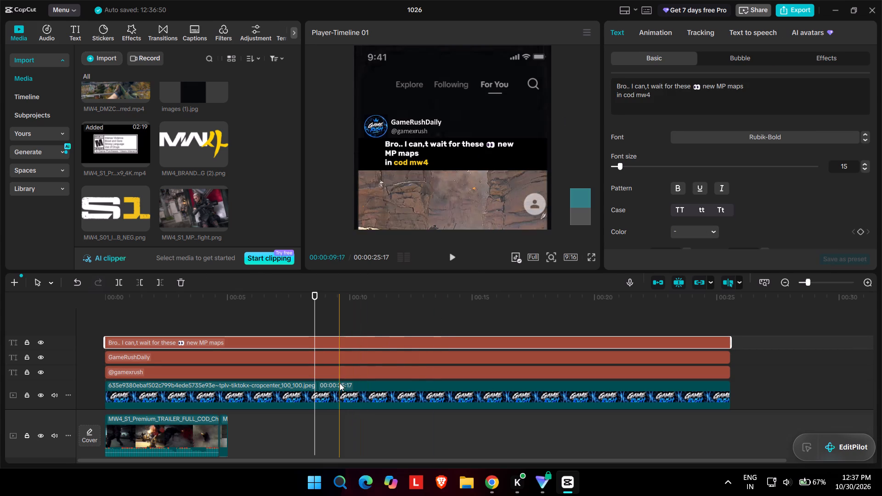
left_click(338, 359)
Widen the headline text box so "MP maps" fits on the first line, shift it left, and check it full screen.
left_click(347, 340)
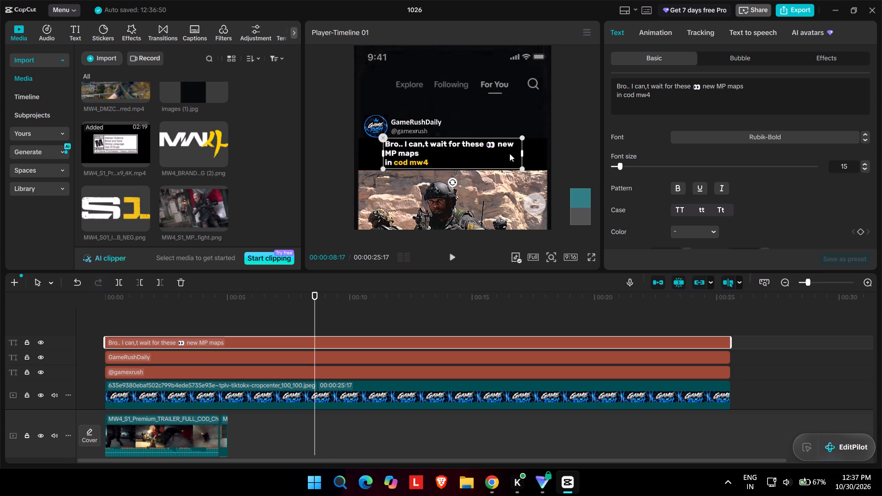
left_click_drag(522, 152, 577, 159)
left_click_drag(564, 163, 547, 162)
left_click(588, 259)
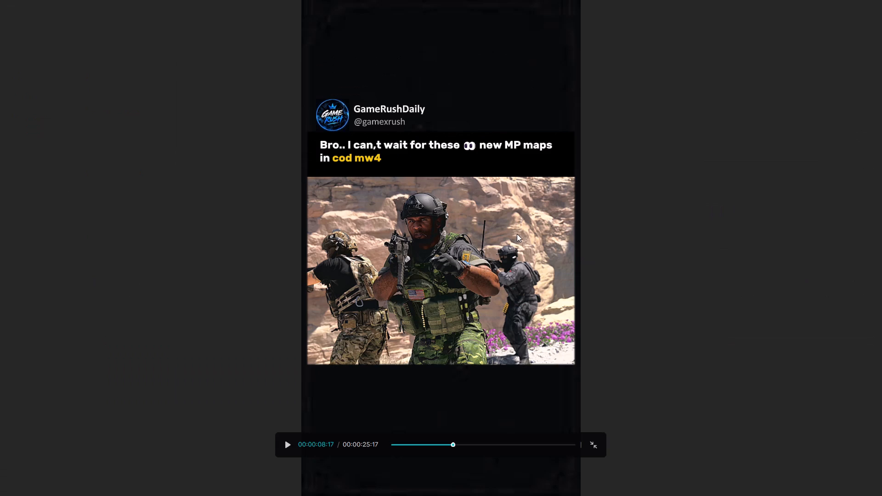
left_click(592, 443)
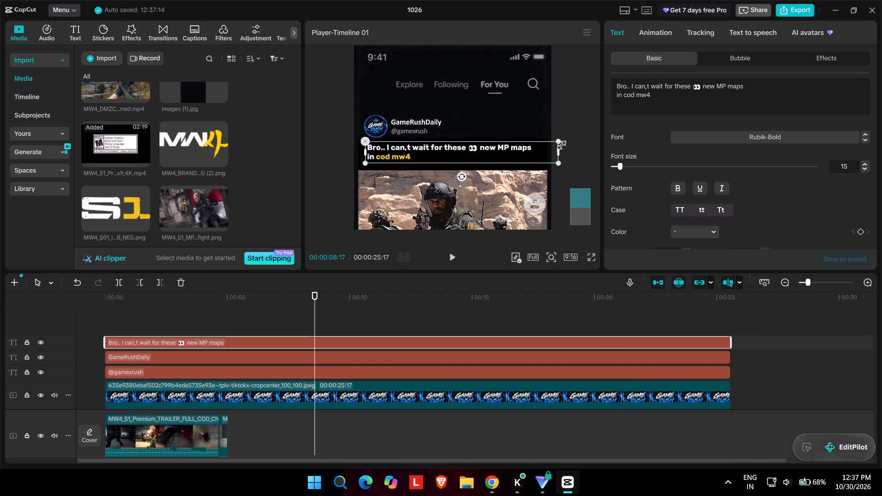
Enlarge the two-line headline slightly and reposition it so it spans the width of the black band.
left_click_drag(558, 141, 566, 134)
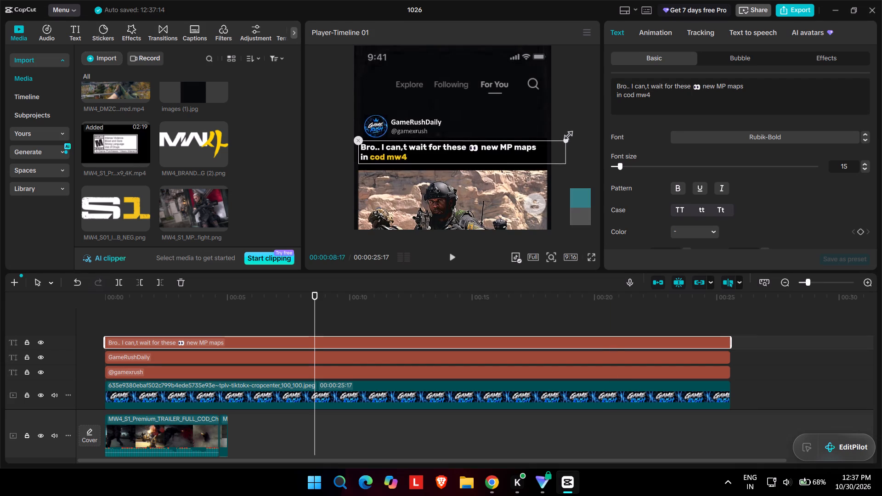
left_click_drag(566, 134, 567, 133)
left_click_drag(541, 148, 548, 147)
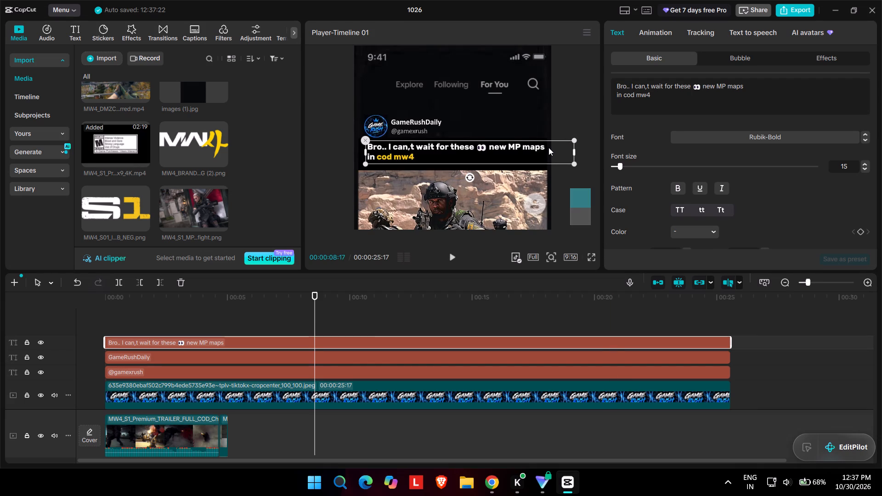
left_click_drag(548, 147, 548, 147)
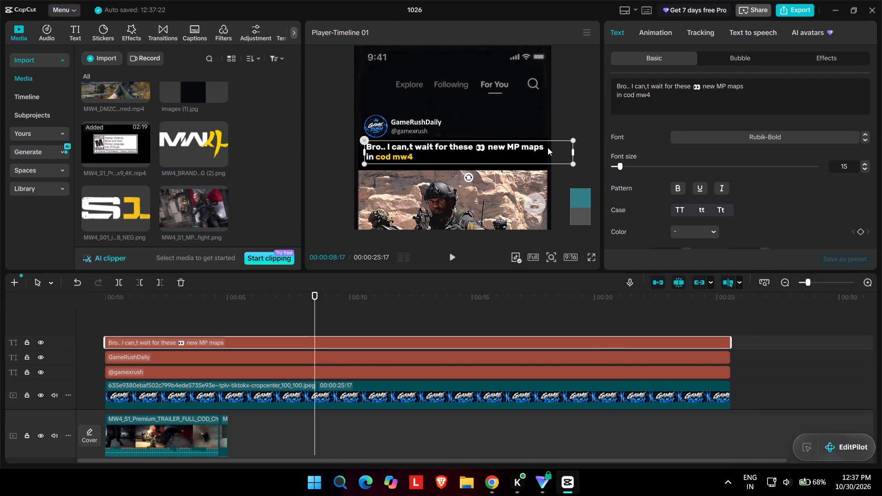
left_click_drag(548, 147, 546, 148)
Replace "cod mw4" in the headline with uppercase "COD MW4" and color those words yellow (F4C70F).
left_click_drag(622, 95, 660, 96)
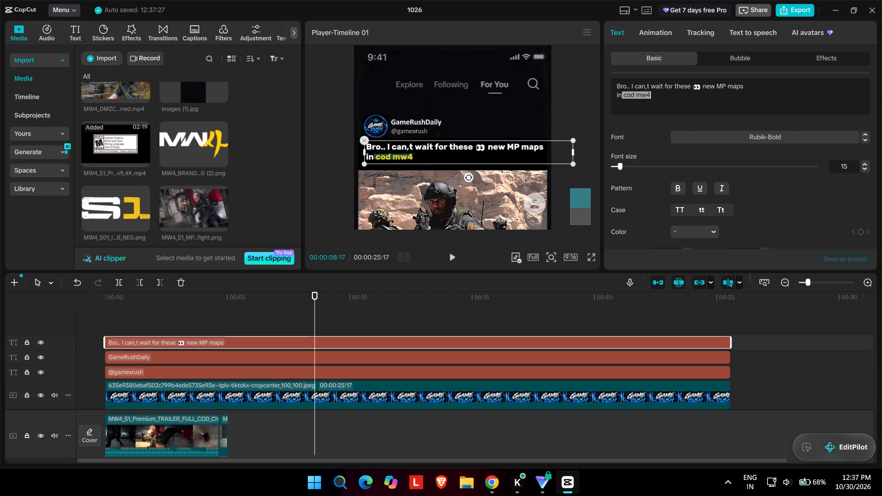
key("BackSpace")
key("space")
type("COD MW4")
left_click_drag(659, 96, 624, 95)
left_click(702, 229)
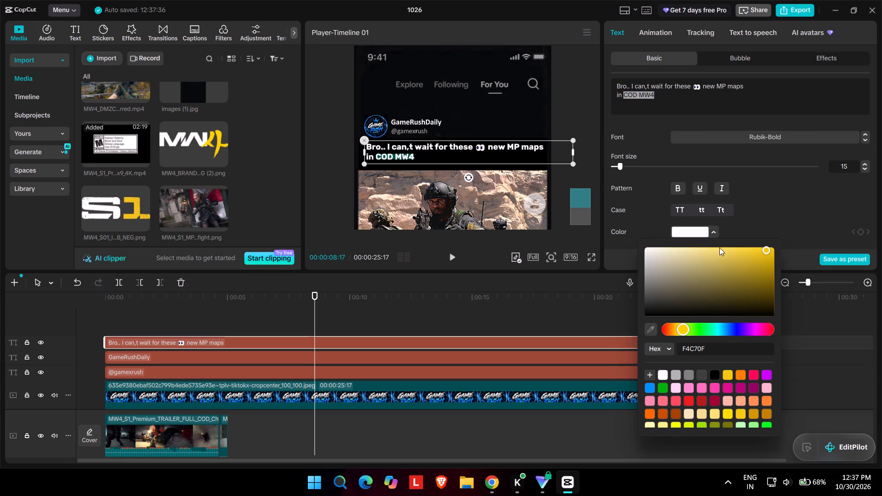
left_click(742, 378)
left_click(725, 379)
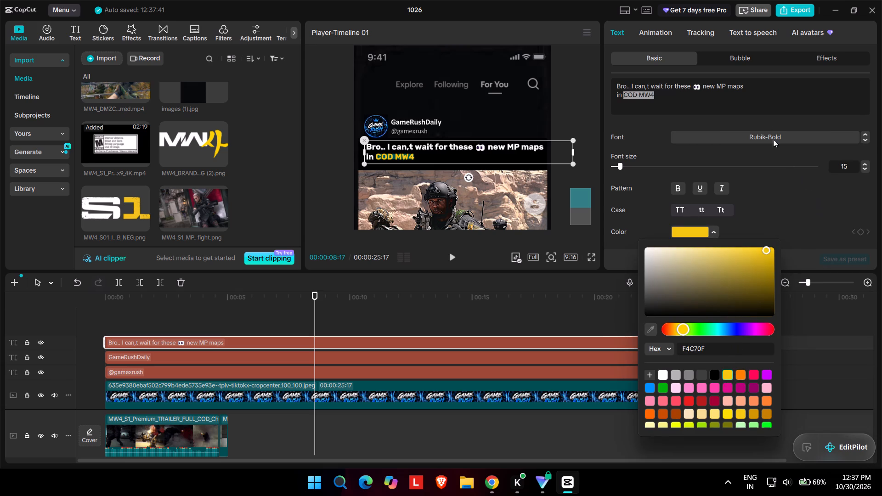
left_click(768, 94)
Nudge the headline slightly down within the black band, checking its placement in the full-screen preview.
scroll(503, 189, "down", 1)
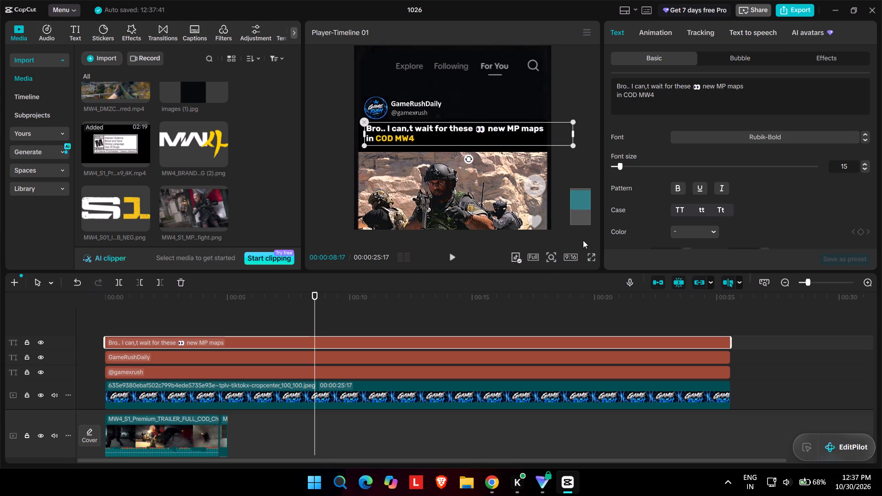
left_click(588, 255)
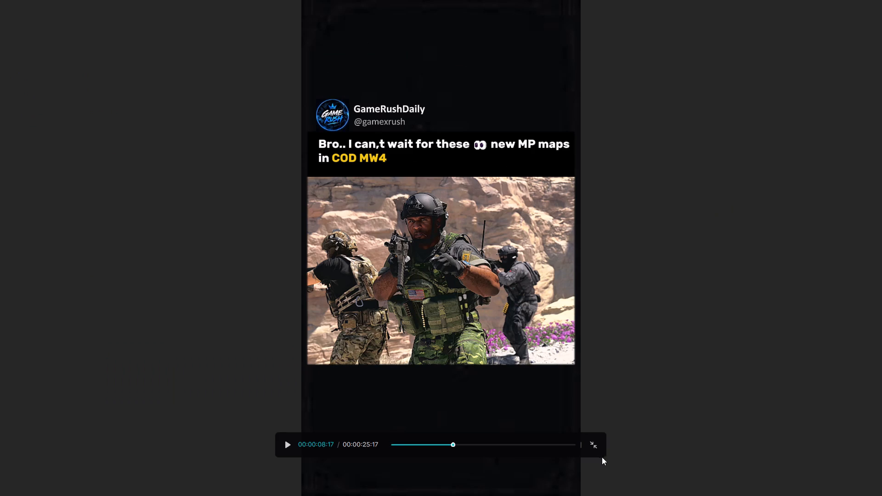
left_click(594, 446)
left_click(484, 135)
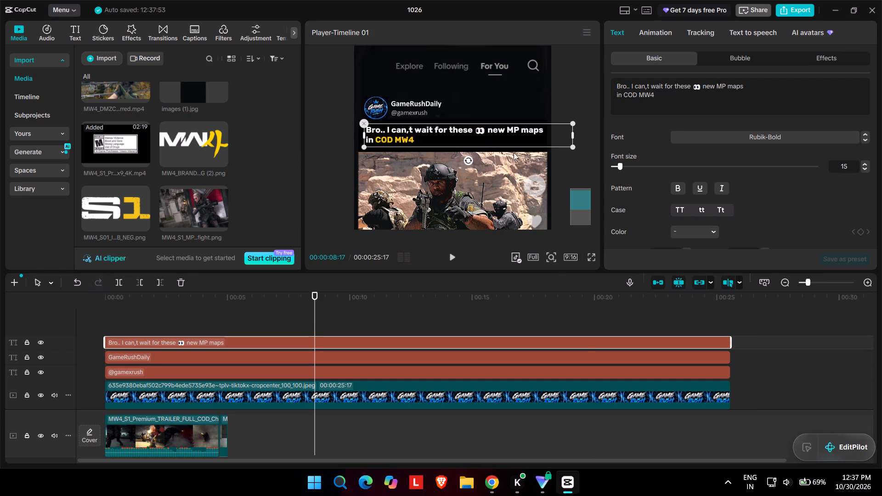
left_click(591, 253)
left_click(588, 258)
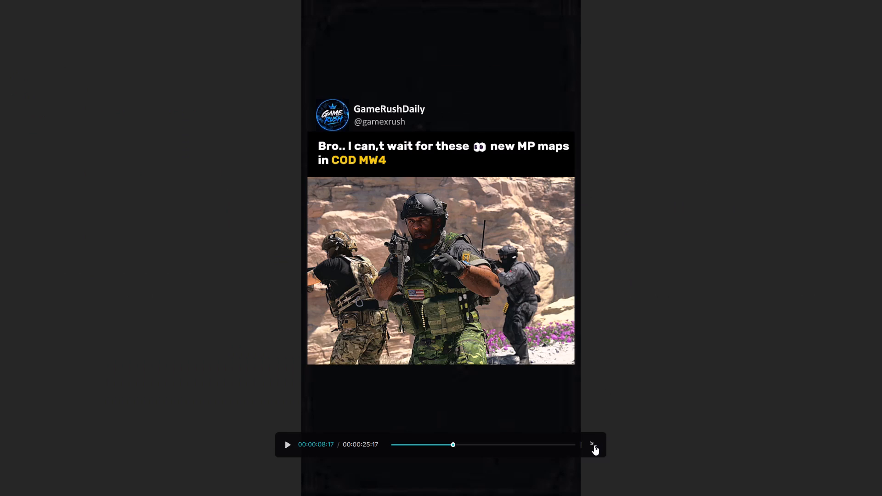
left_click(592, 449)
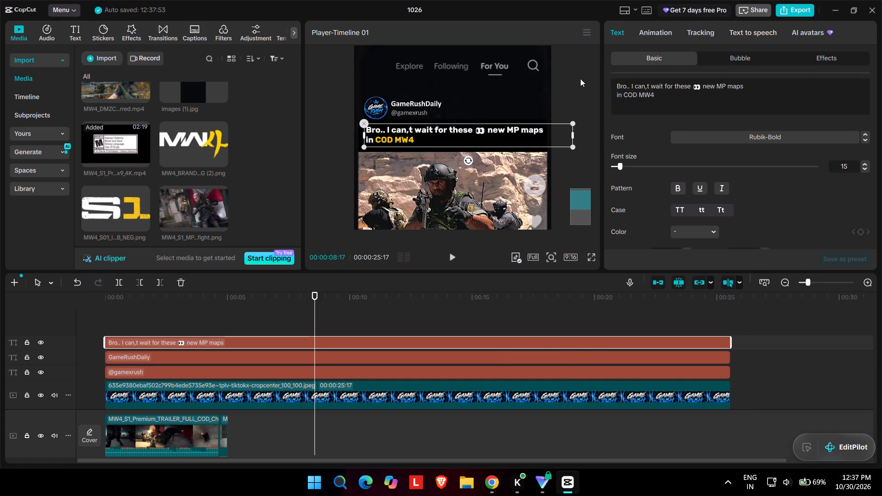
left_click(580, 79)
Export the video under the name S13 at 4K resolution.
left_click(803, 6)
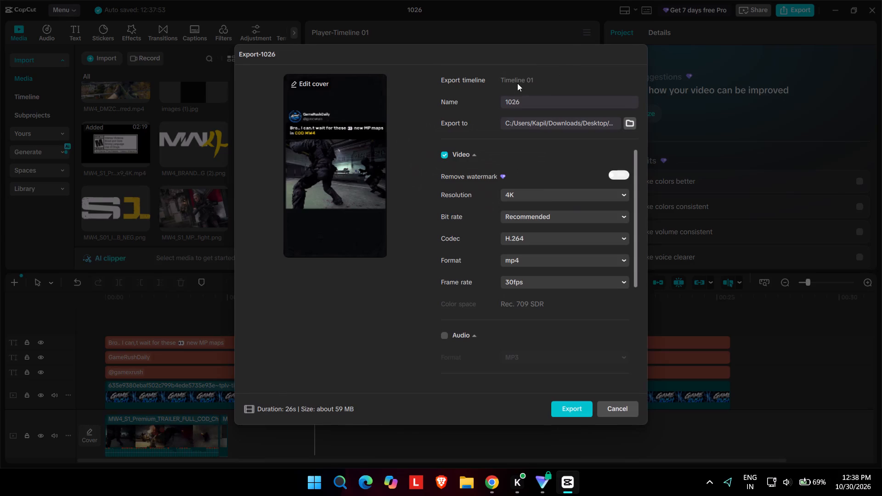
double_click(510, 100)
key("s")
key("1")
key("3")
left_click(568, 408)
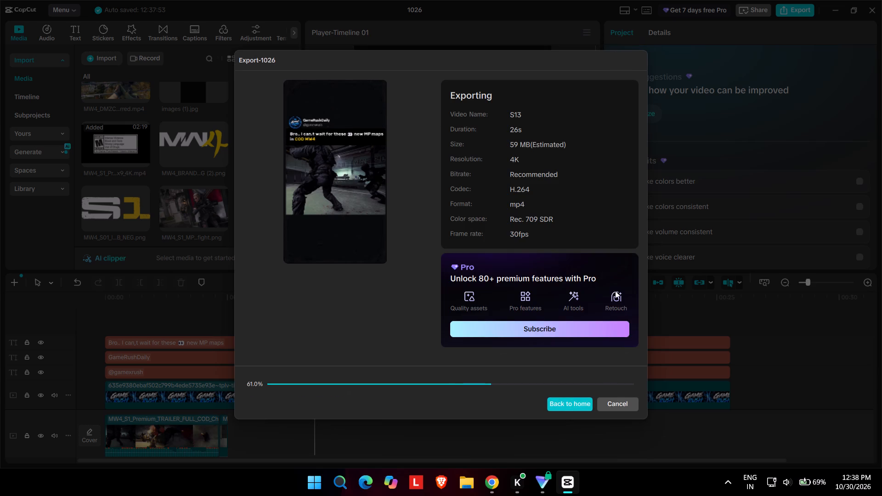
left_click(612, 399)
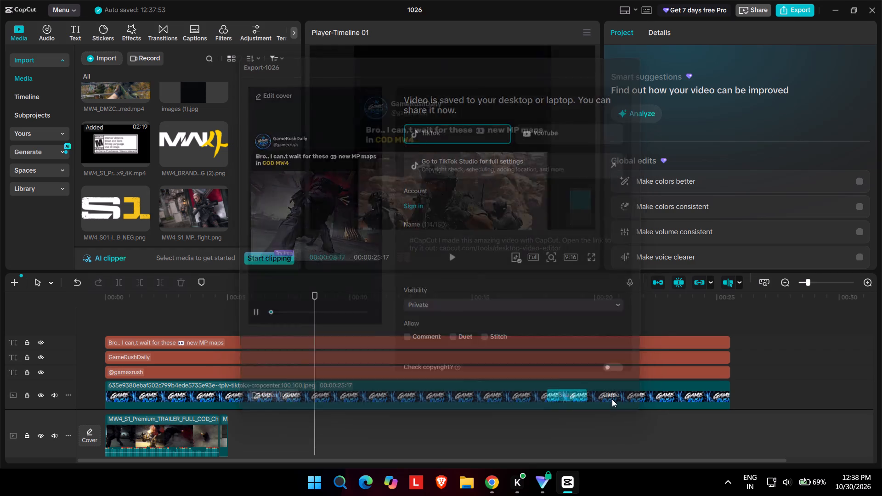
Export the video again under the name S13P at 1080P resolution.
left_click(790, 6)
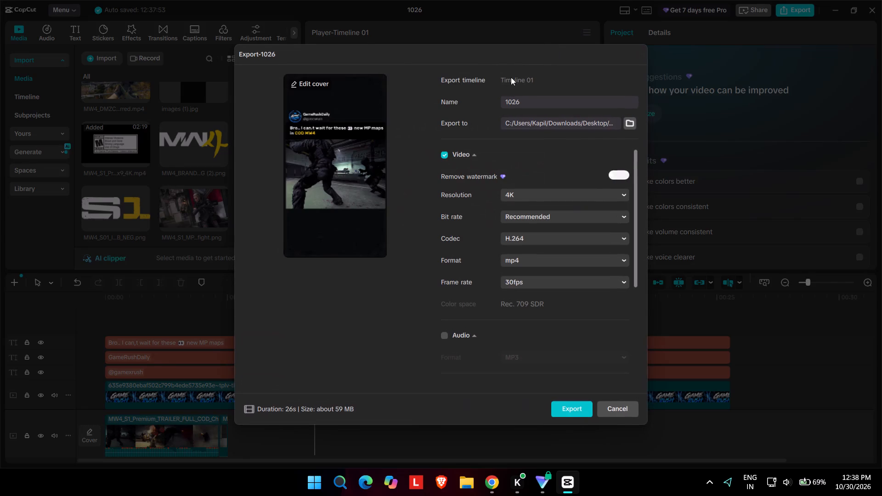
left_click(506, 96)
double_click(507, 98)
triple_click(508, 99)
type("S1")
key("3")
key("p")
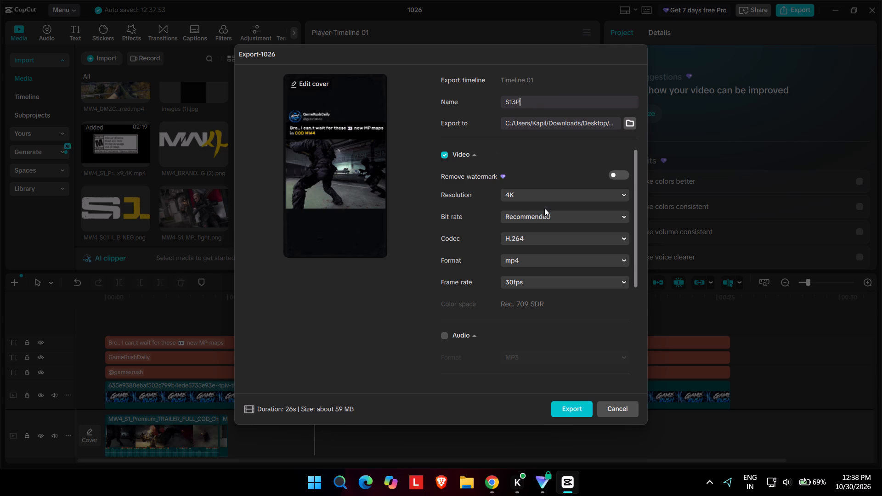
left_click(543, 195)
left_click(548, 256)
left_click(562, 406)
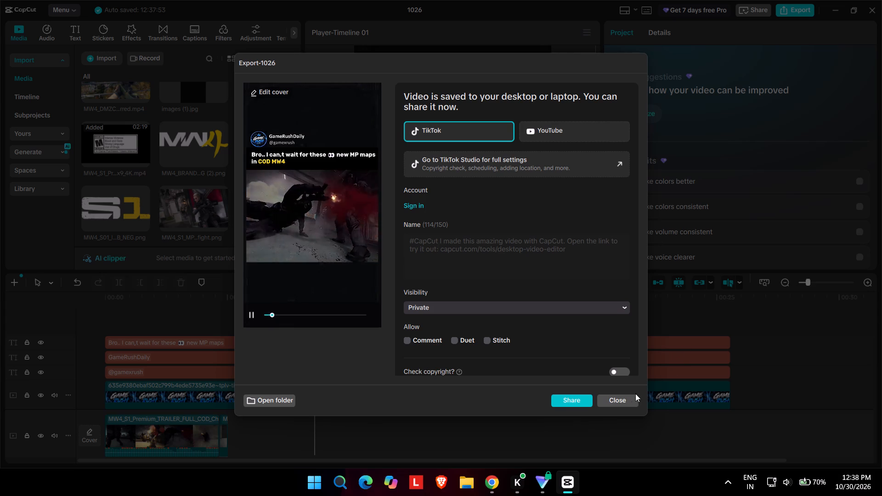
left_click(631, 400)
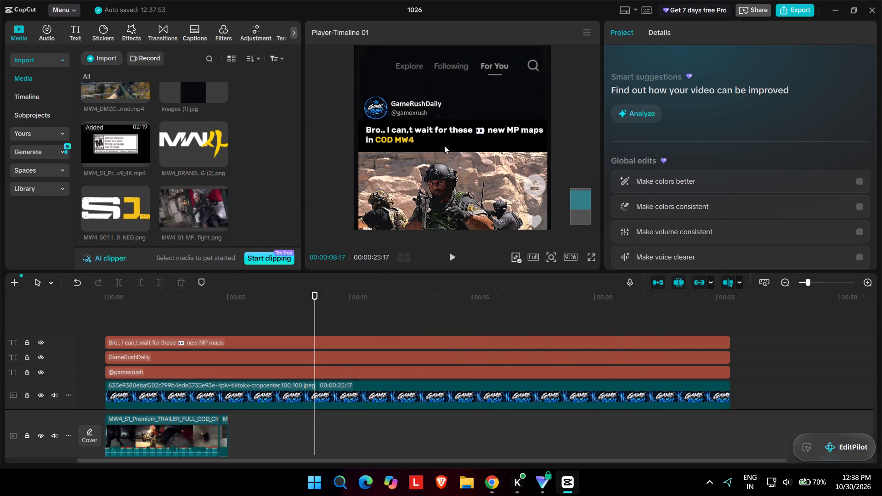
Extend the end of the second trailer clip, above the opening clip, to restore the rest of its footage, making it 00:02:04:15 long.
scroll(340, 229, "down", 3)
scroll(482, 150, "down", 7)
scroll(273, 418, "down", 5)
scroll(270, 414, "down", 4, "ctrl")
scroll(269, 316, "down", 4)
left_click(289, 366)
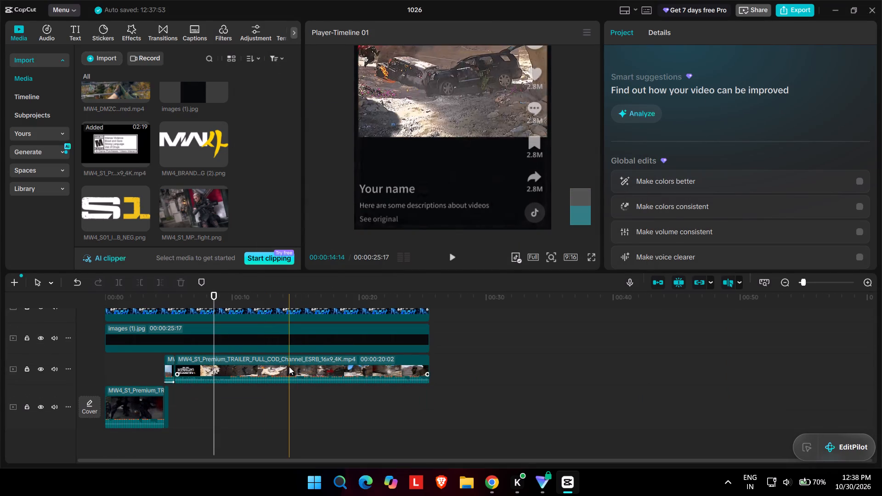
left_click_drag(429, 361, 881, 363)
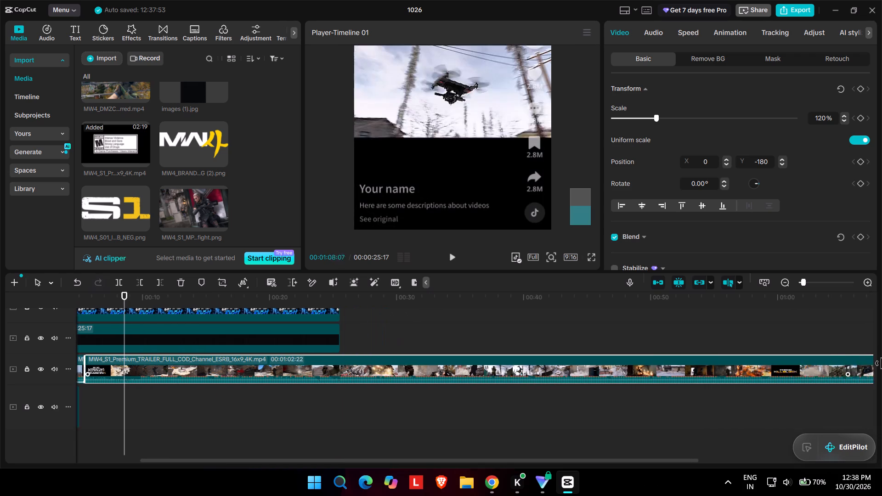
left_click_drag(881, 363, 881, 366)
scroll(865, 364, "right", 6)
Scale the extended trailer clip to 100% so it fits the frame width.
left_click(429, 300)
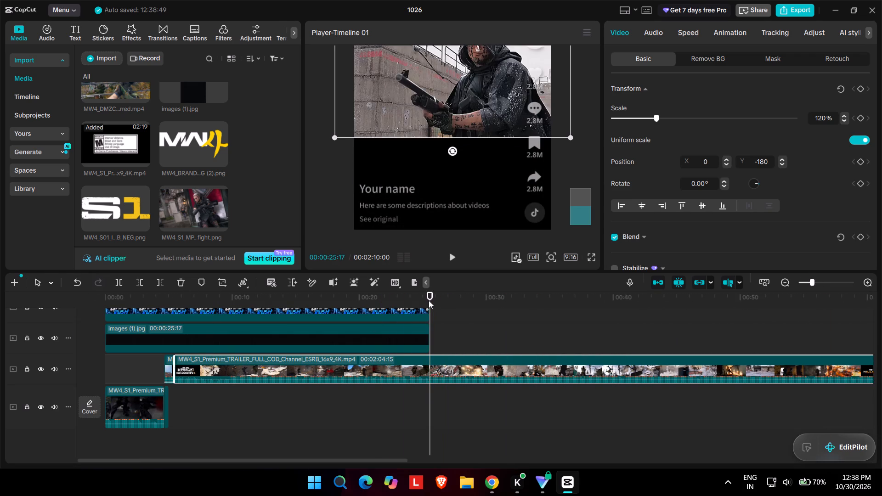
key("space")
key("space")
scroll(452, 134, "up", 1)
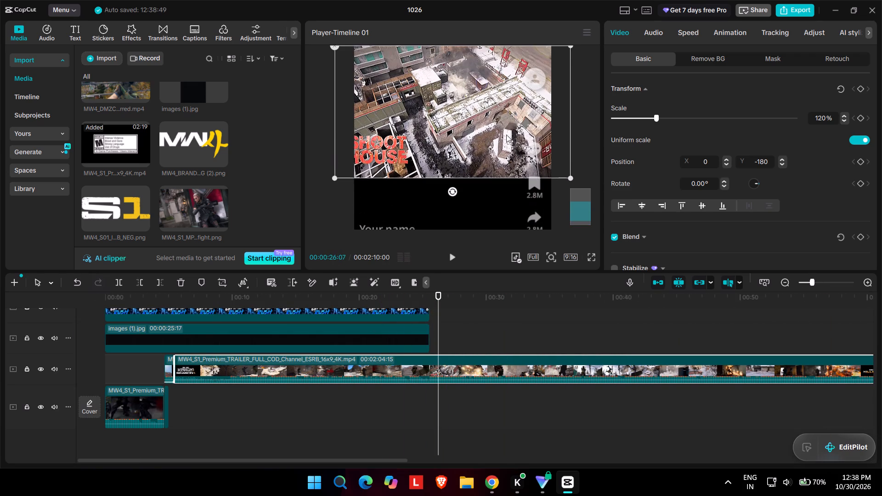
left_click_drag(567, 59, 565, 59)
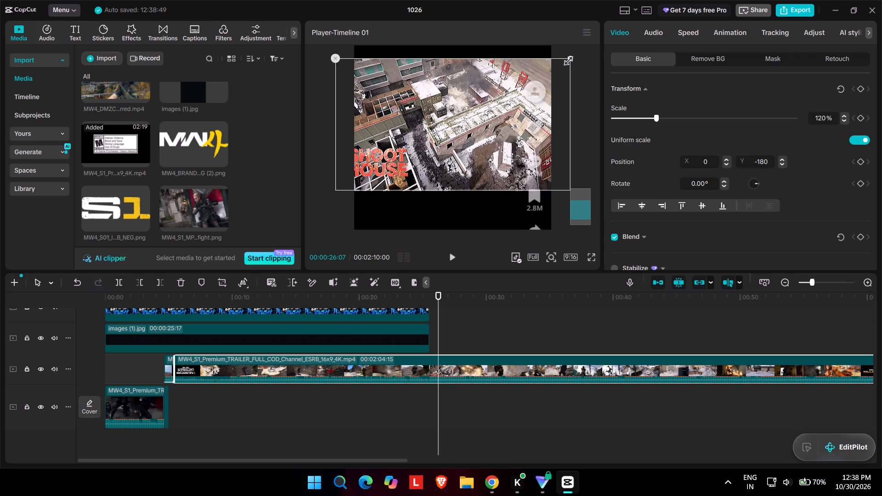
left_click_drag(565, 59, 541, 71)
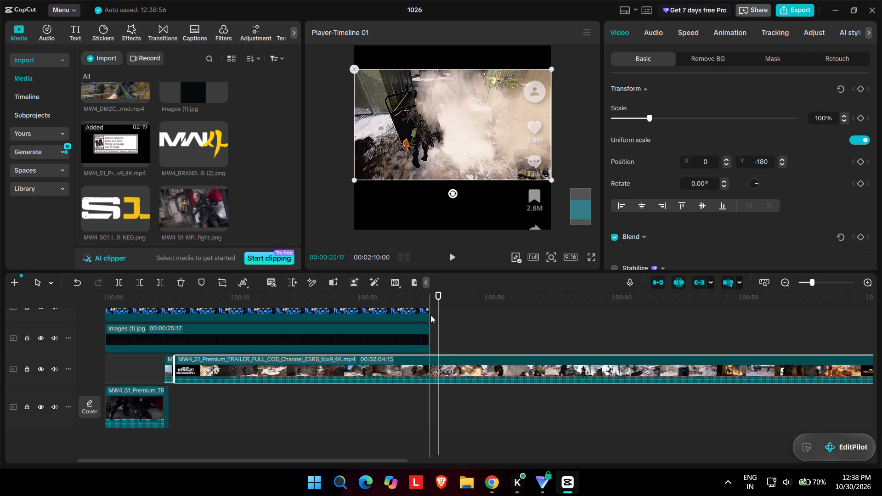
Play the extended trailer footage, split it at 00:00:59:01 by the "THIS IS" title, and delete the remainder.
left_click(430, 315)
key("space")
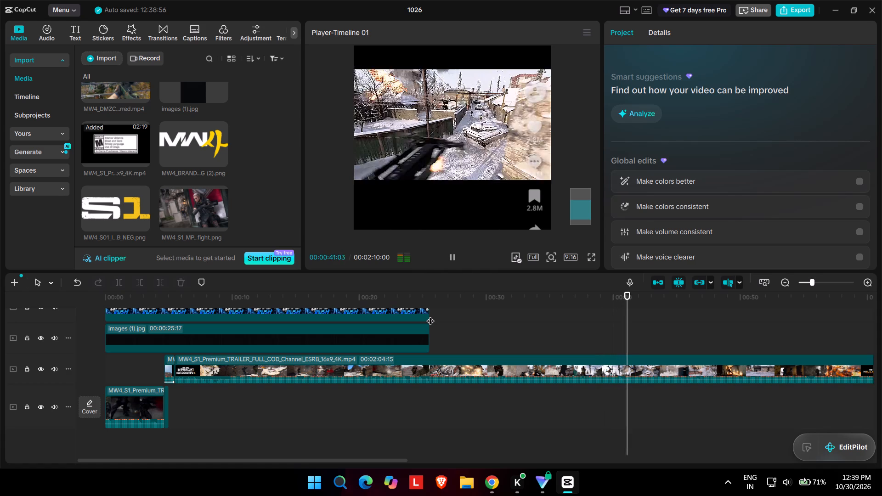
key("space")
key("space")
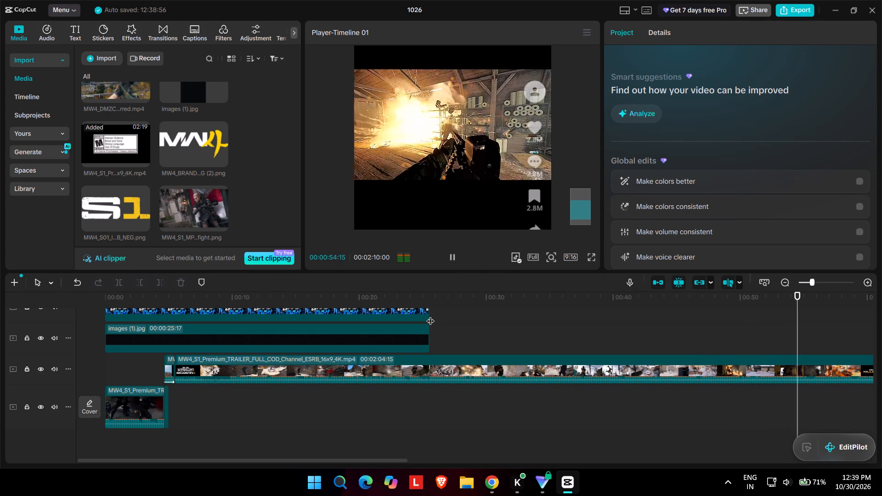
scroll(430, 315, "left", 1)
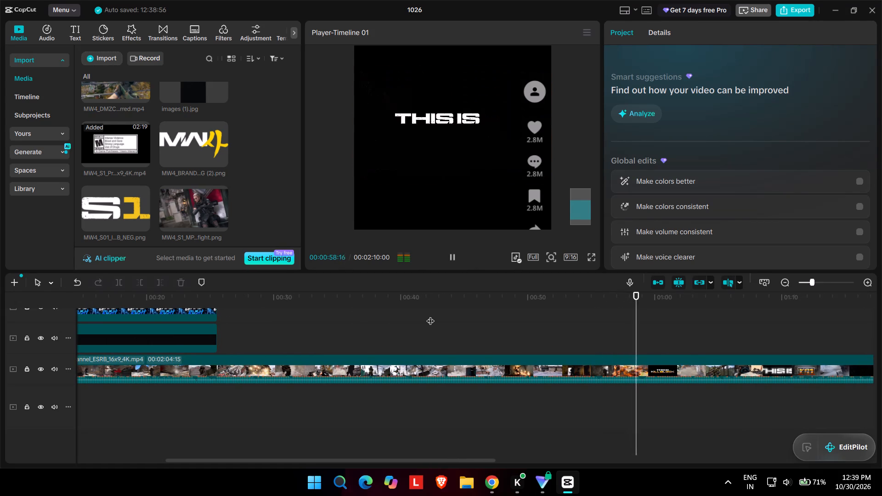
key("space")
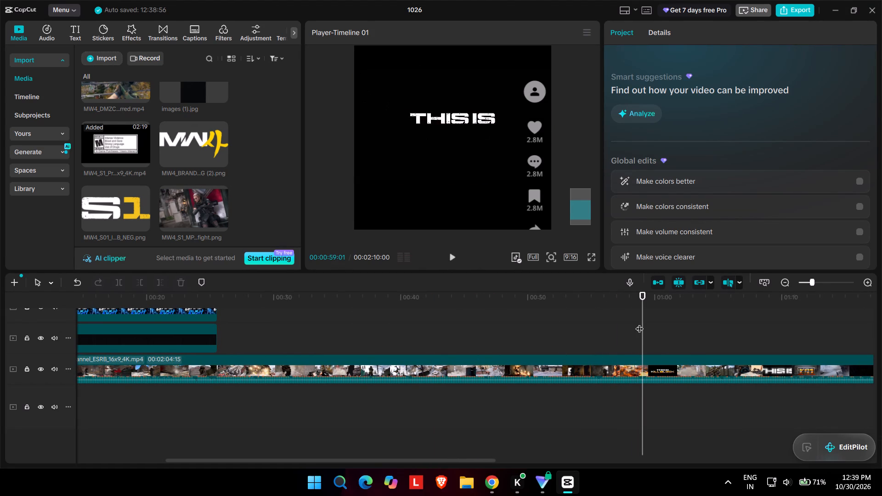
left_click(641, 358, "ctrl")
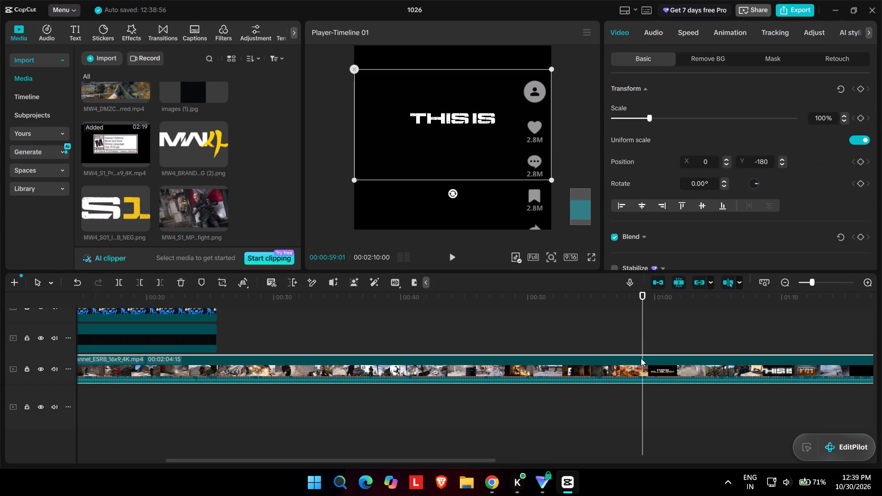
key("ctrl+b")
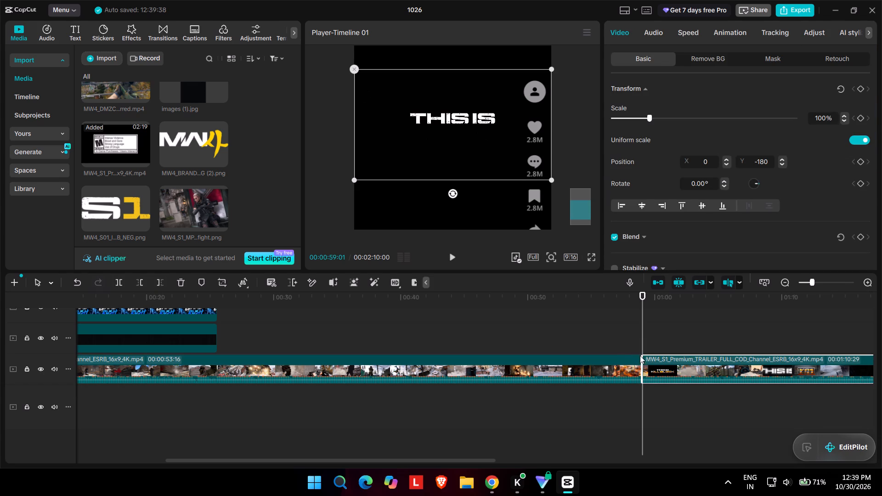
key("Delete")
Split the trailer clip at 00:00:25:27, by the start of the Shoot House shot just past the overlays' end.
left_click(217, 316)
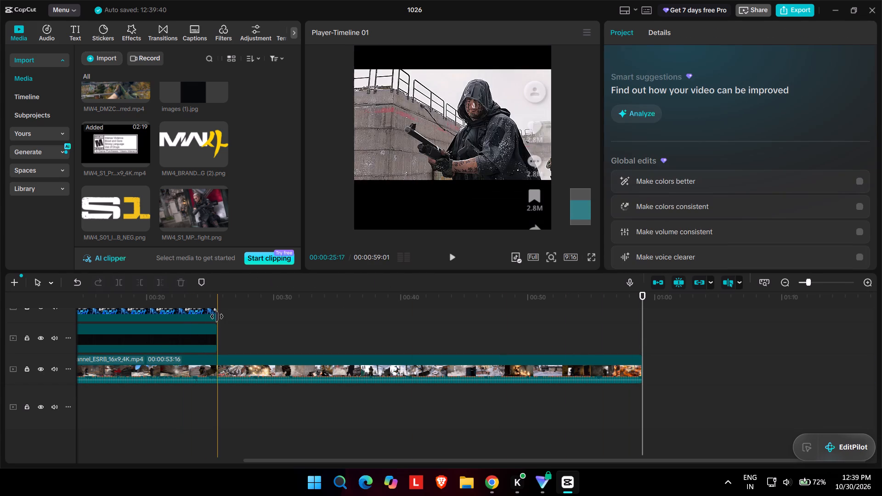
left_click(215, 365)
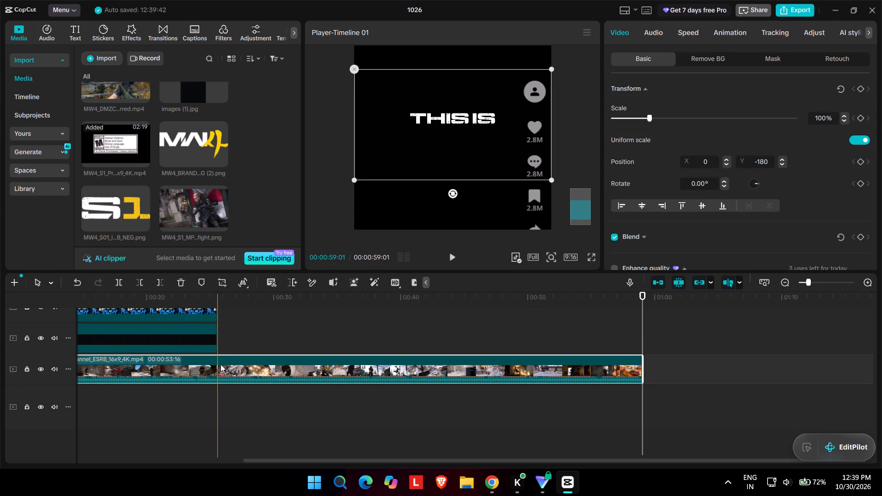
left_click(221, 341)
key("Left")
key("Left")
key("Left")
key("Left")
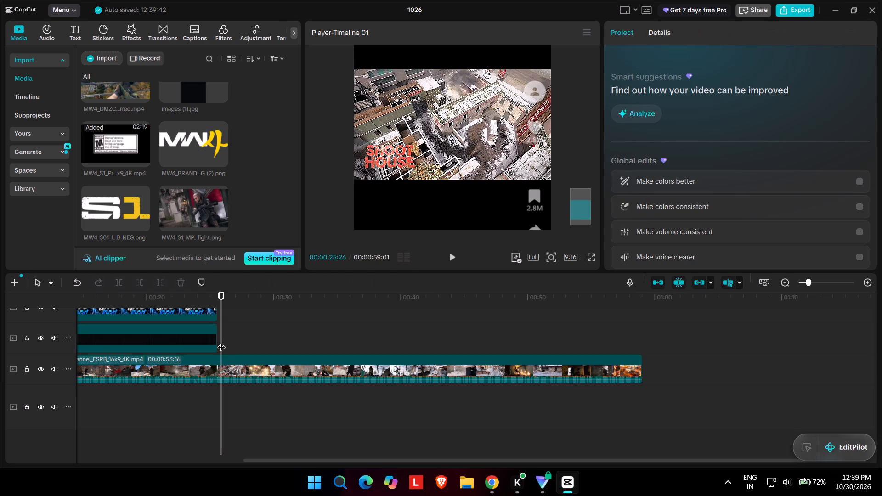
key("Left")
key("Left")
key("Left")
key("Left")
key("Left")
key("Left")
key("Left")
key("Left")
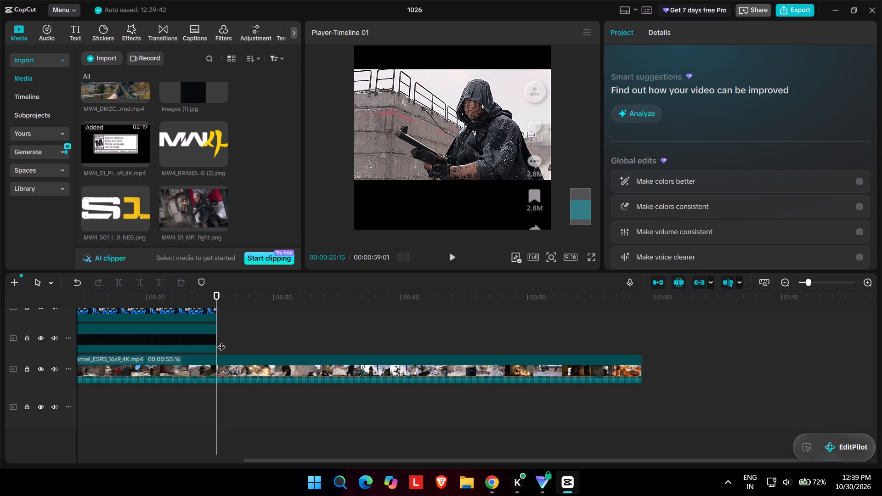
key("Right")
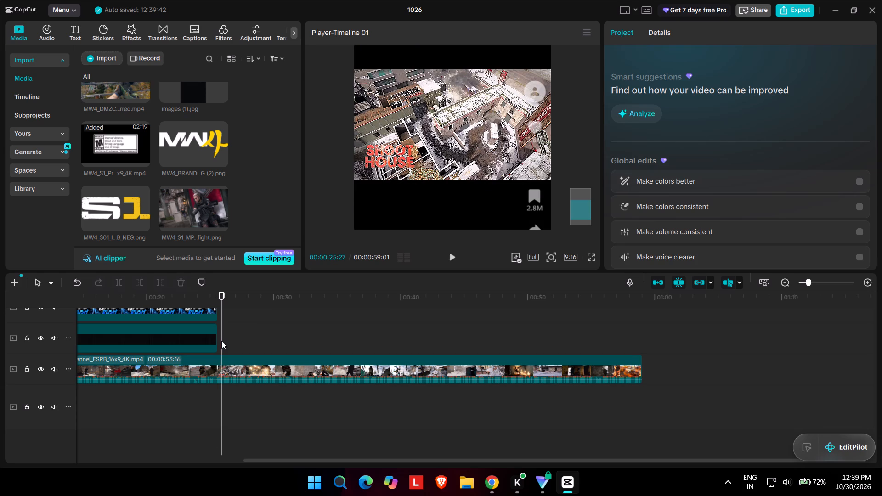
left_click(220, 360)
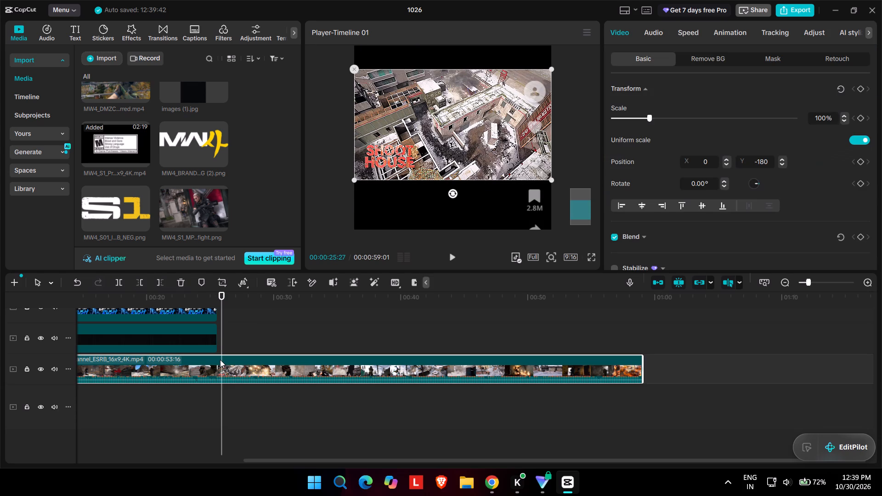
key("ctrl+b")
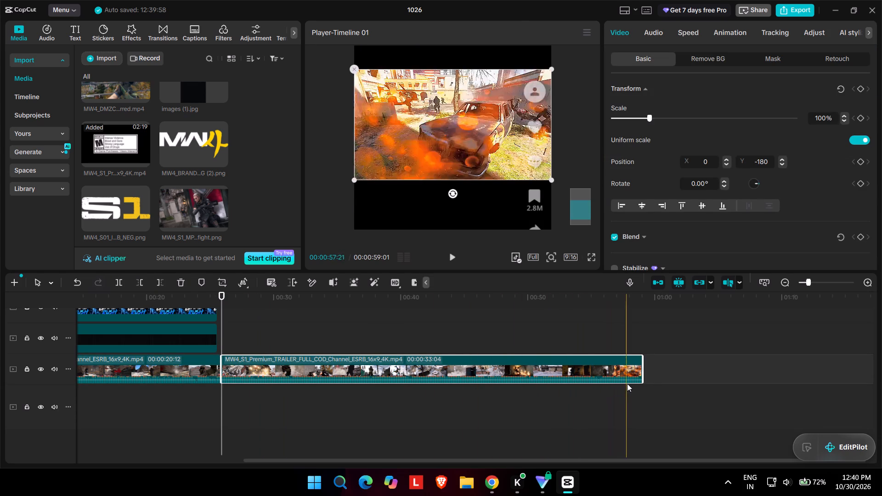
Trim the end of the new trailer segment by splitting it at 00:00:58:17 and deleting the leftover piece.
left_click(634, 338)
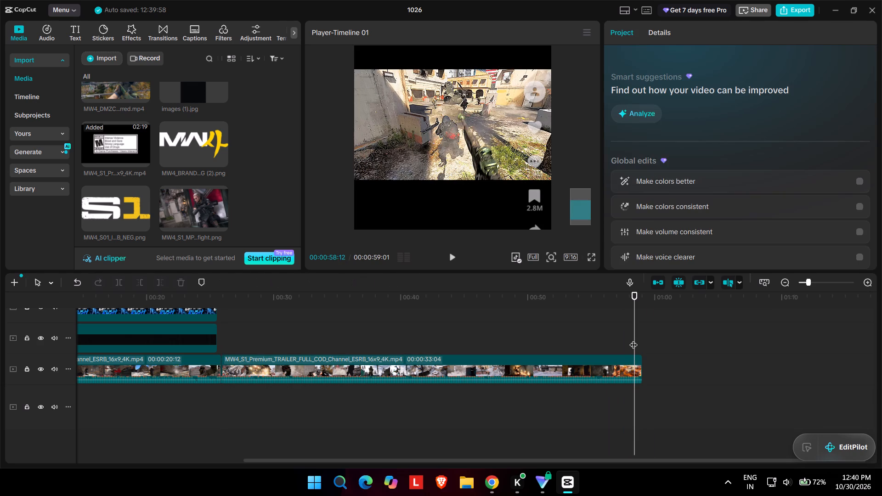
key("Right")
key("Right")
key("Right")
key("Right")
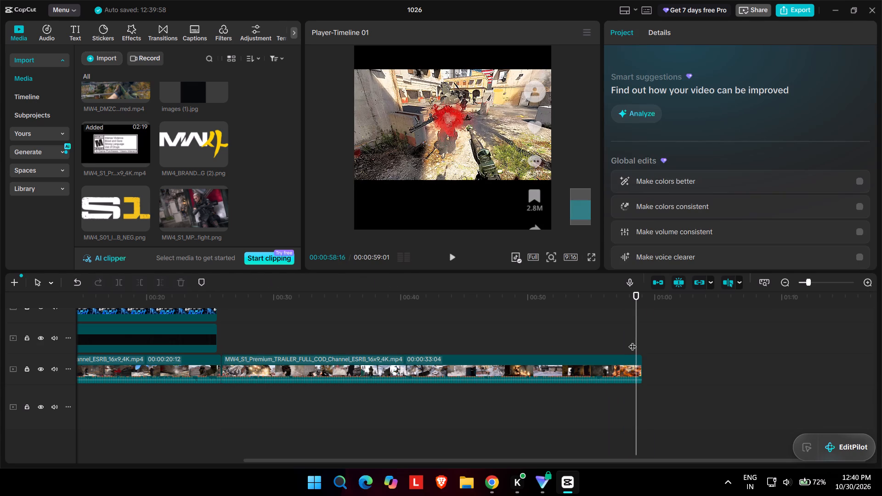
key("Right")
key("Left")
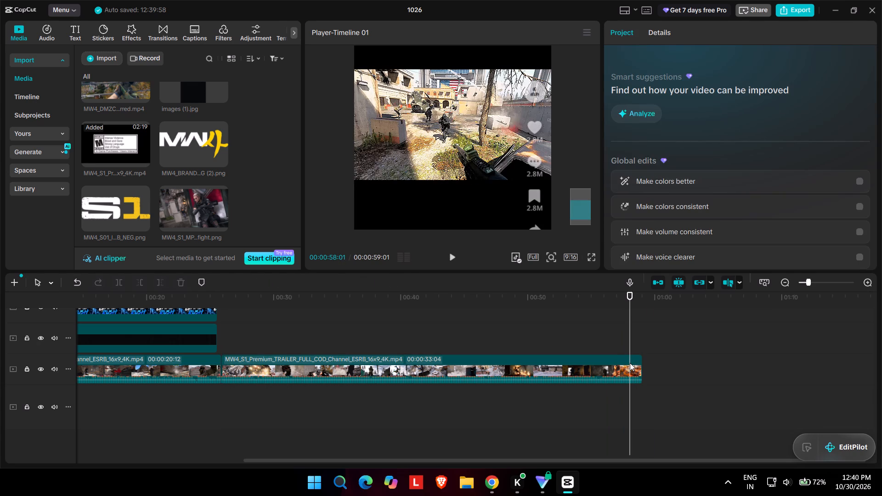
key("Right")
key("Right")
key("Right")
key("Right")
key("Right")
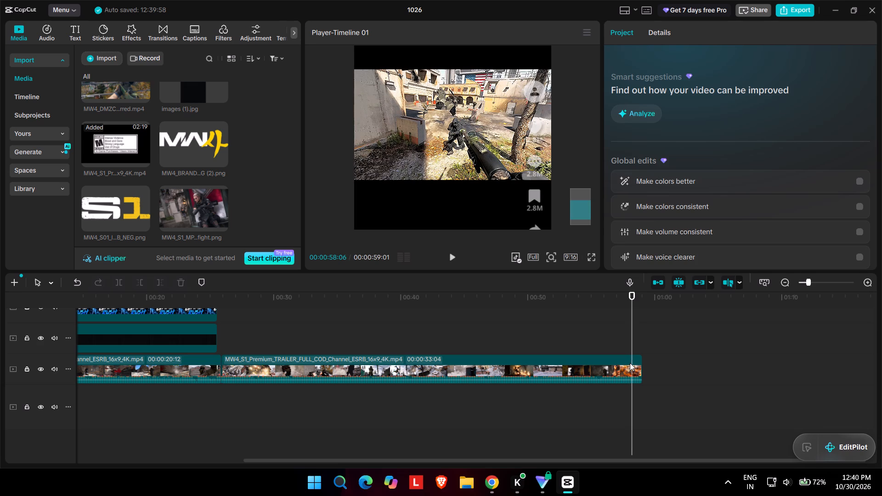
key("Right")
key("Right")
key("Right")
key("Right")
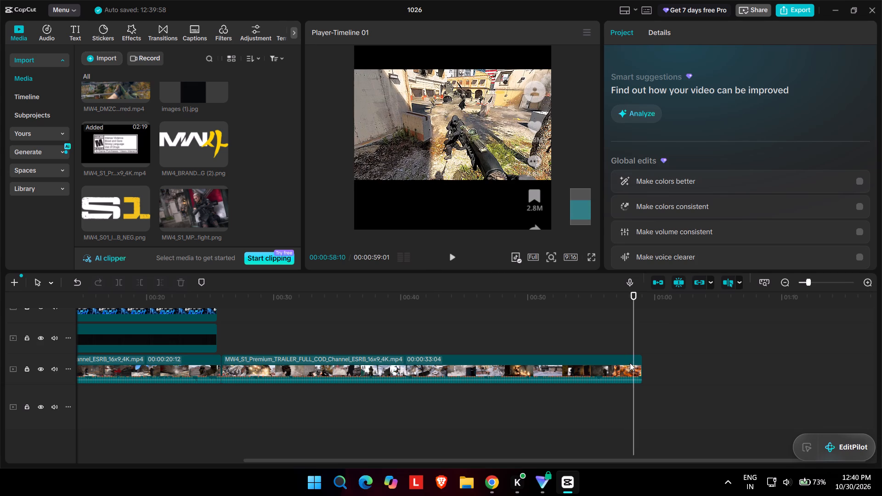
key("Right")
key("Right")
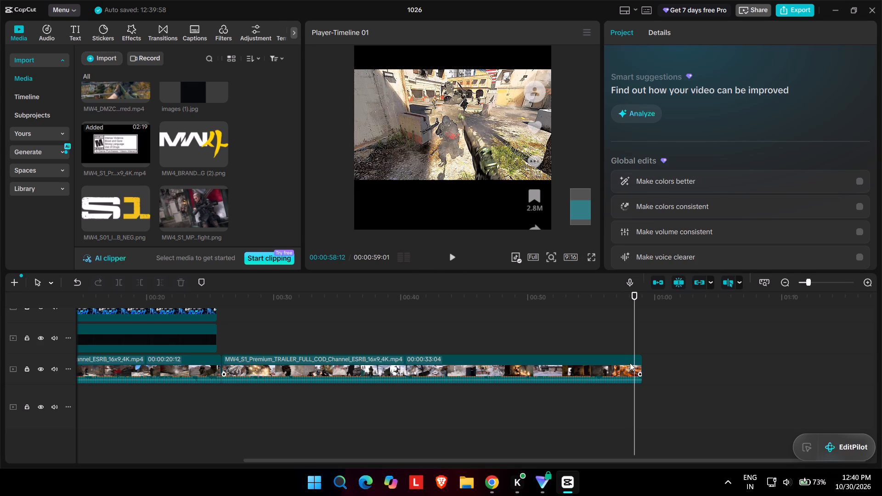
key("Right")
key("Right")
key("Right")
key("Right")
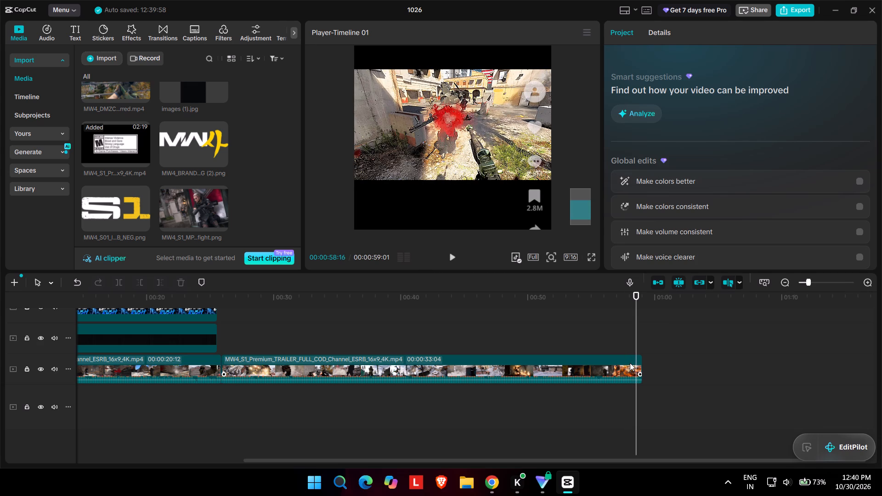
key("Right")
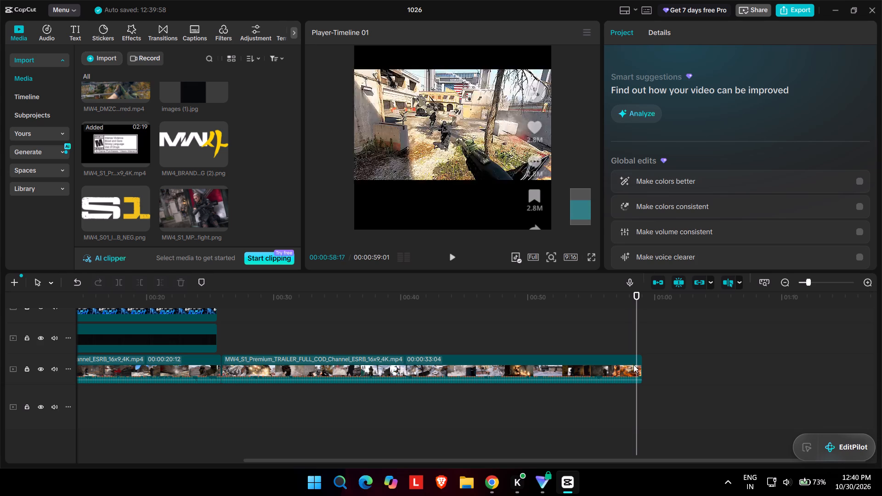
left_click(637, 364)
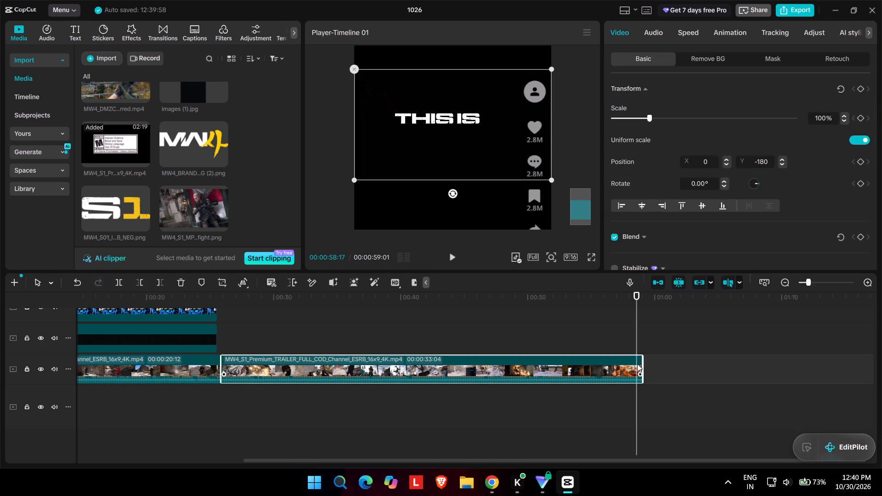
key("ctrl+b")
key("Delete")
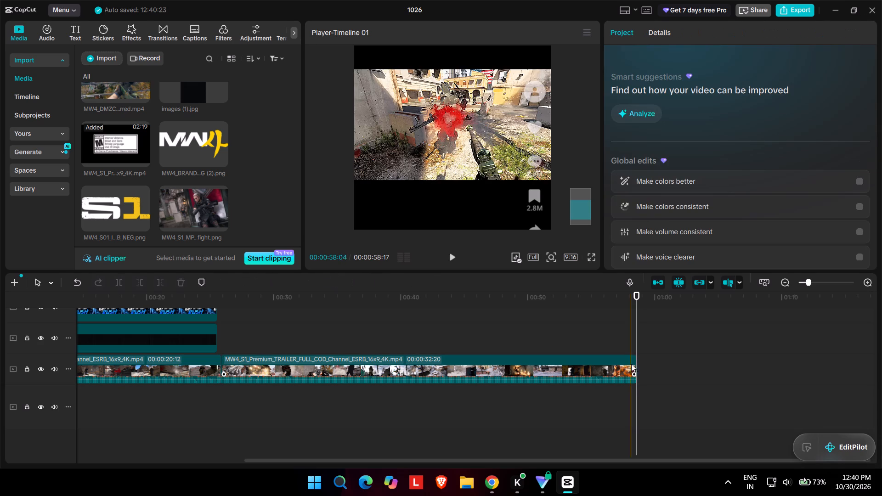
Play back the last frames of the trimmed trailer segment to check where it ends.
left_click(632, 337)
key("space")
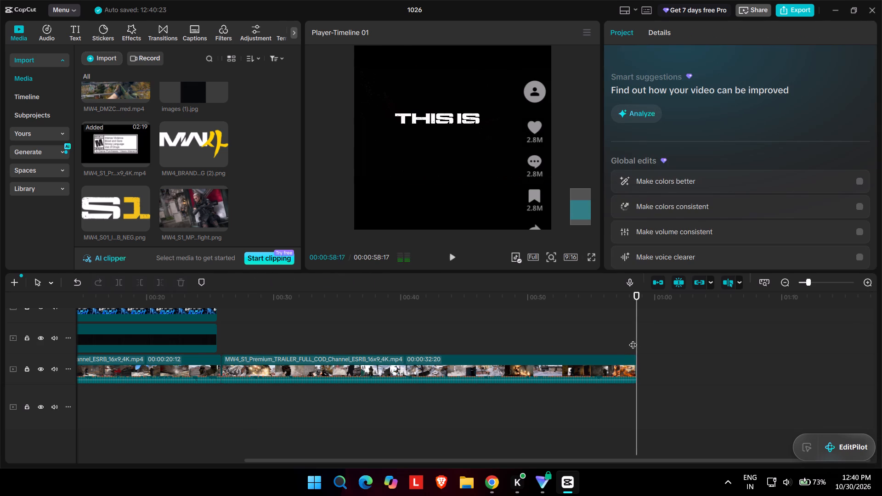
key("space")
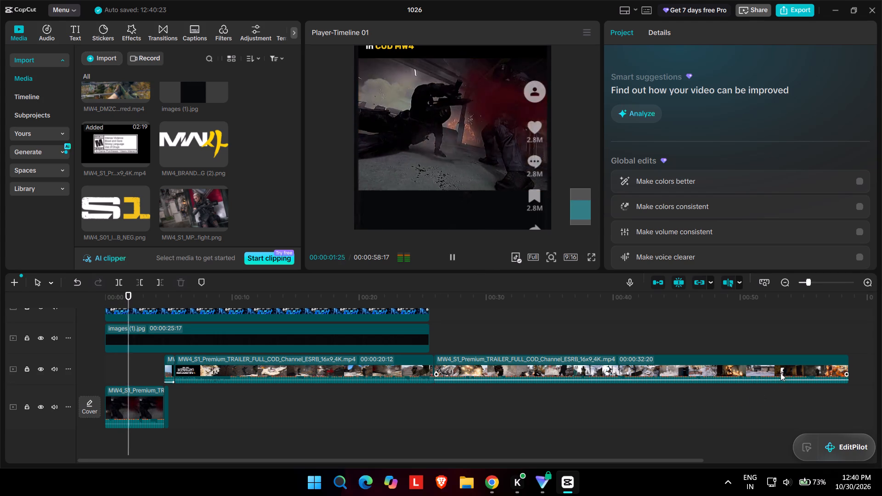
scroll(786, 367, "up", 8, "ctrl")
scroll(786, 367, "left", 10)
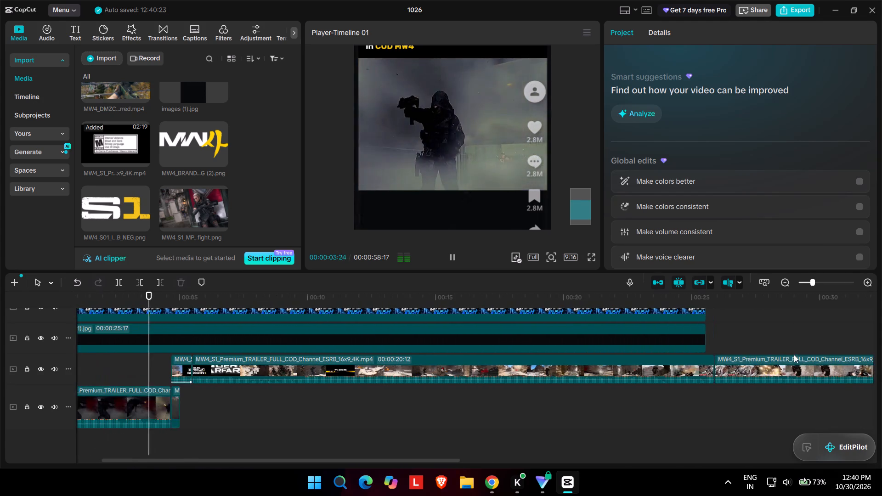
scroll(779, 353, "left", 7)
left_click(730, 334)
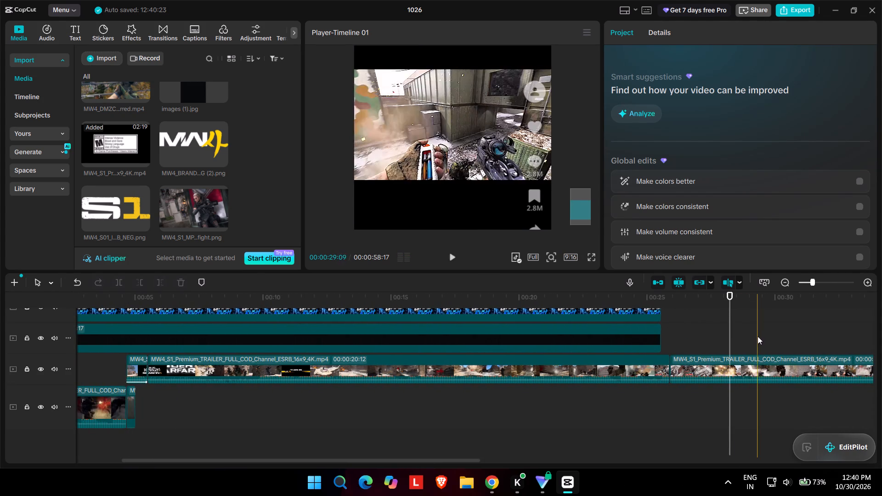
key("space")
key("space")
scroll(769, 341, "left", 3)
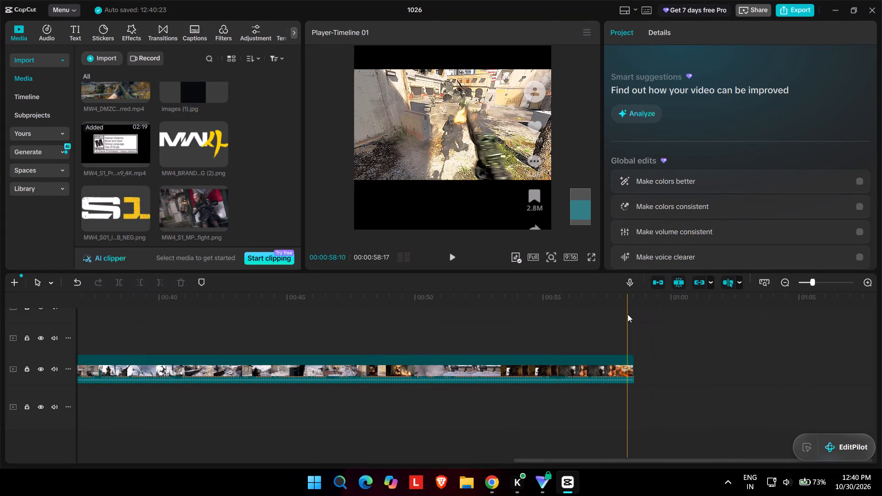
left_click(627, 314)
key("space")
key("space")
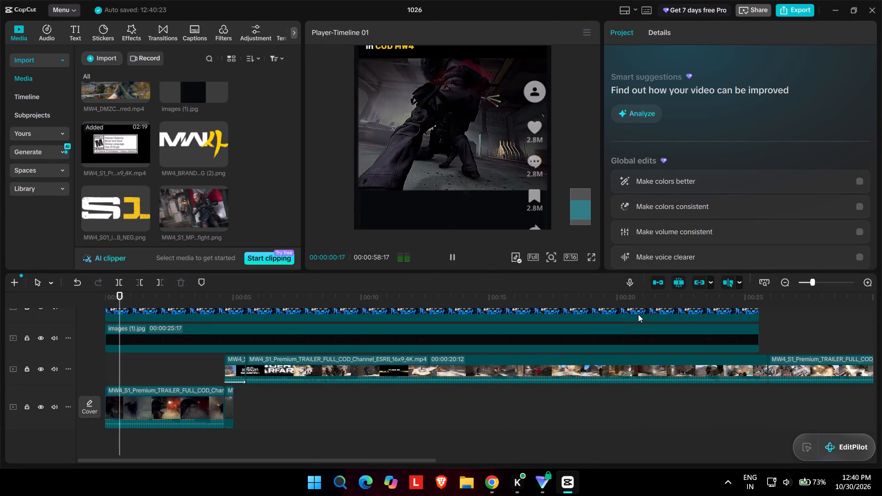
Step frame by frame through the end of the new trailer segment from 00:00:58:05 and replay its last frames.
key("space")
scroll(749, 342, "left", 3)
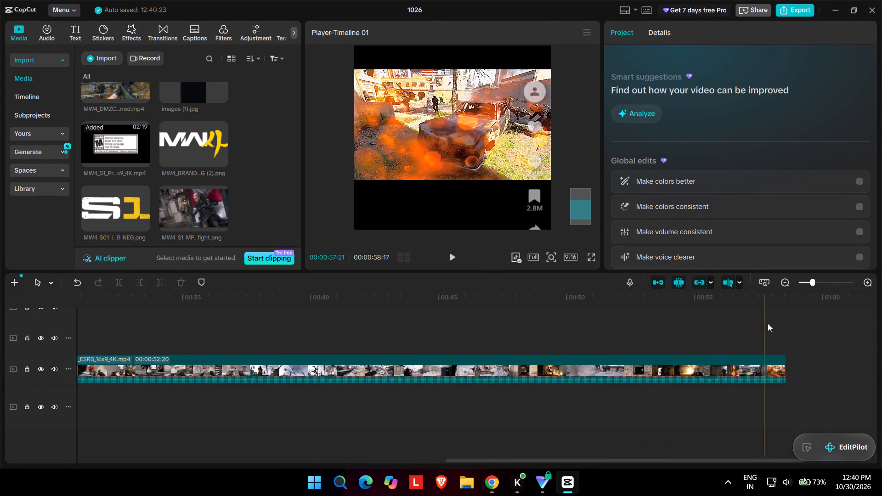
left_click(776, 317)
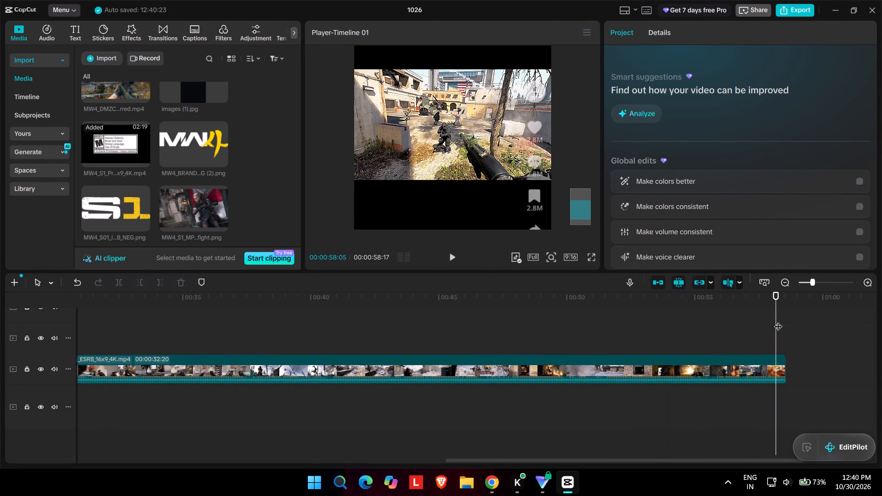
key("Right")
key("Right")
key("Right")
key("Right")
key("Right")
key("Right")
key("Right")
key("Right")
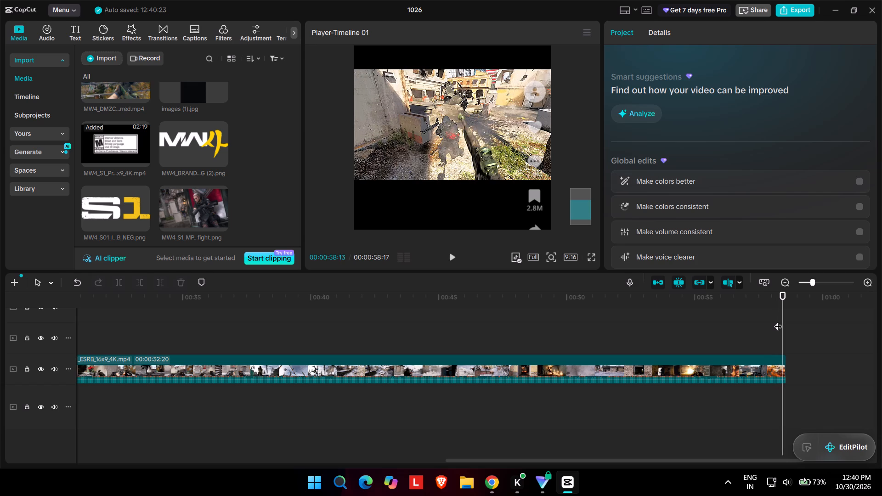
key("Right")
key("Right")
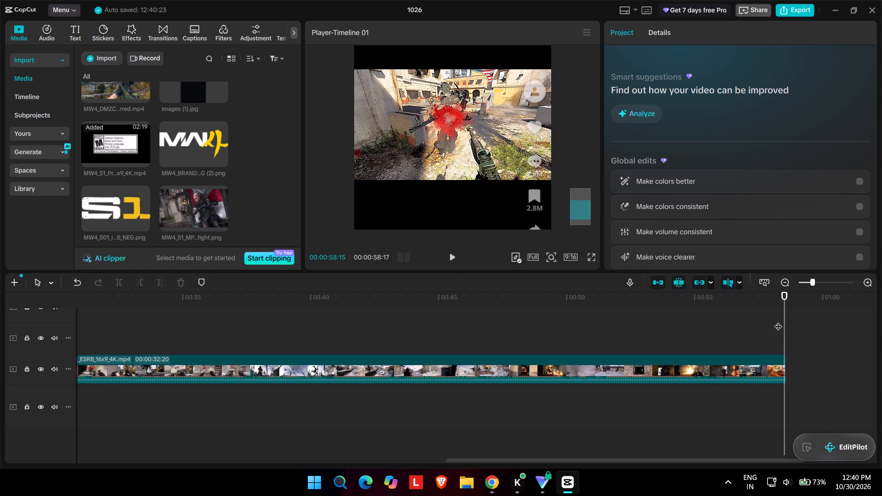
key("Right")
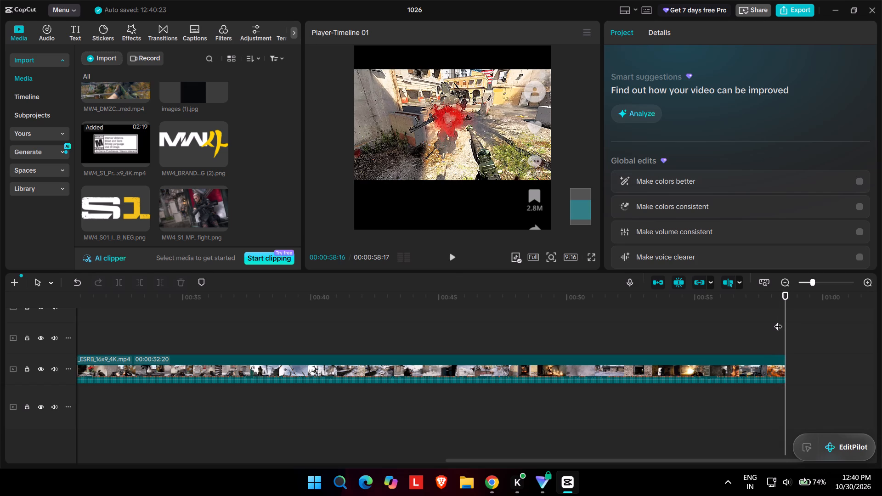
scroll(778, 321, "up", 11, "ctrl")
scroll(778, 321, "up", 10, "ctrl")
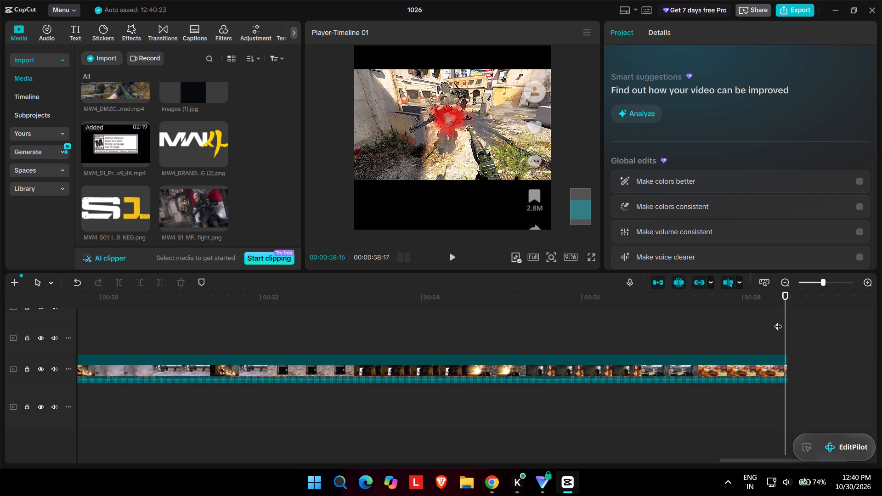
scroll(778, 321, "up", 17, "ctrl")
scroll(778, 321, "up", 9, "ctrl")
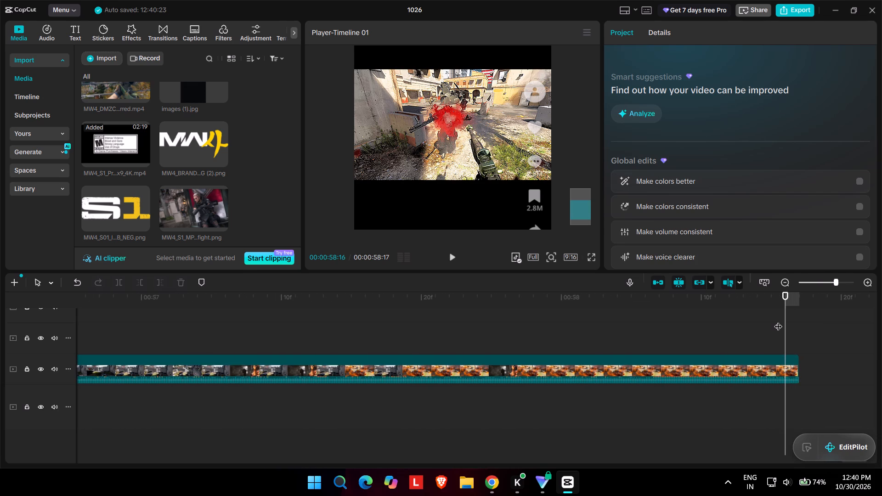
key("Right")
key("Down")
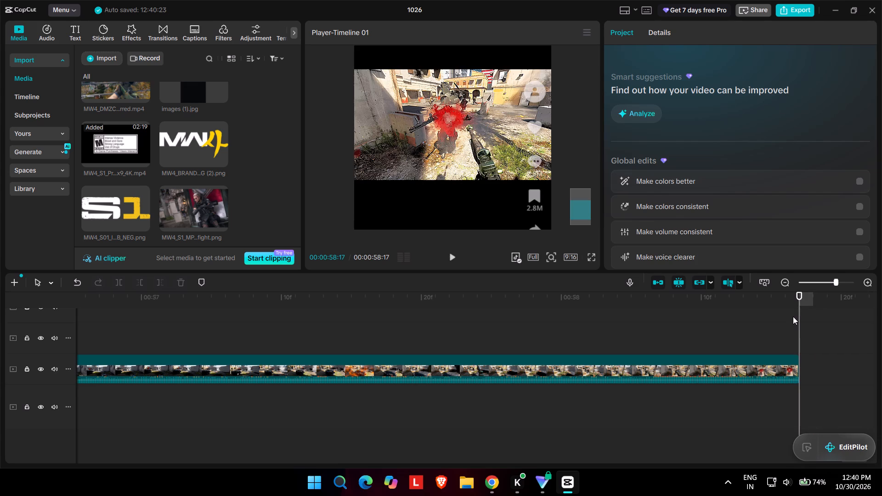
left_click(793, 316)
left_click(787, 318)
key("space")
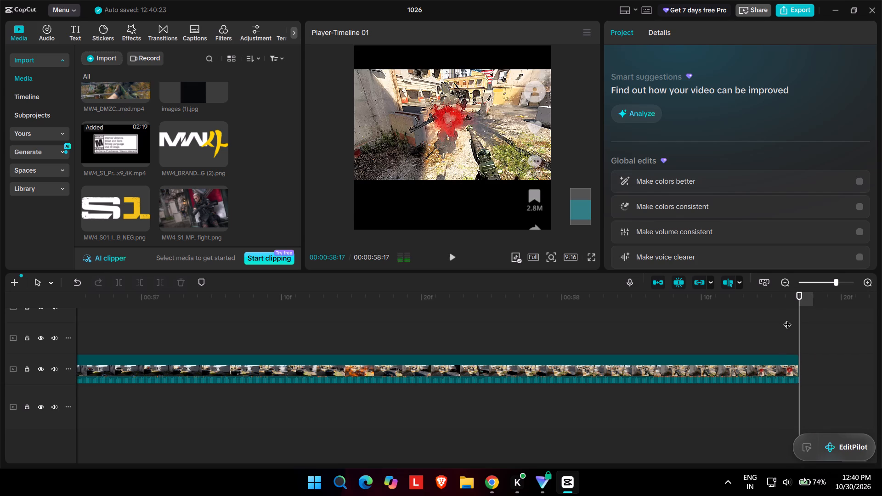
left_click(786, 319)
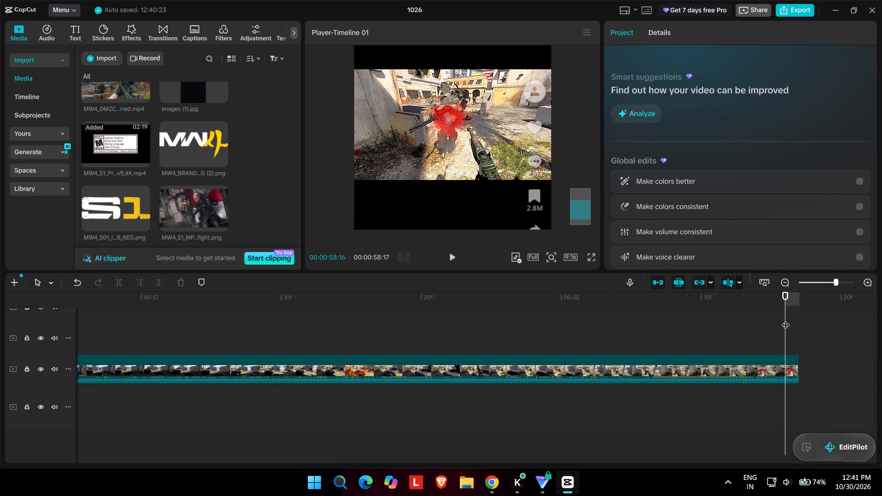
key("space")
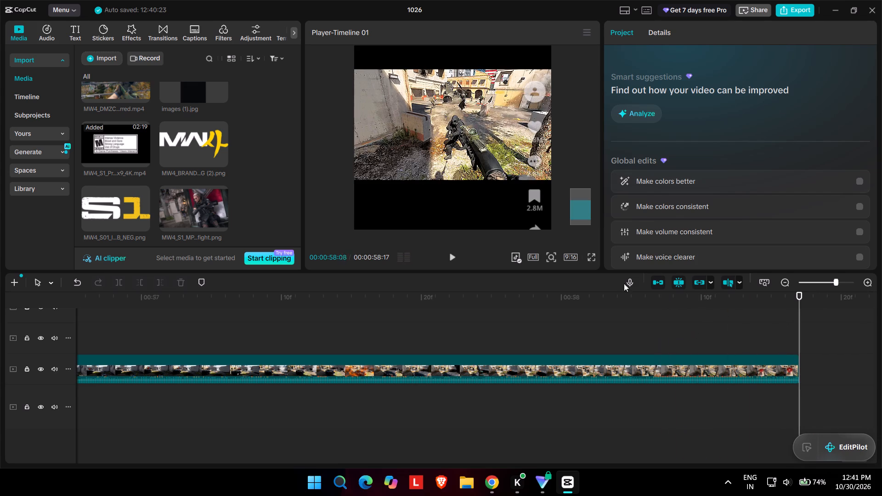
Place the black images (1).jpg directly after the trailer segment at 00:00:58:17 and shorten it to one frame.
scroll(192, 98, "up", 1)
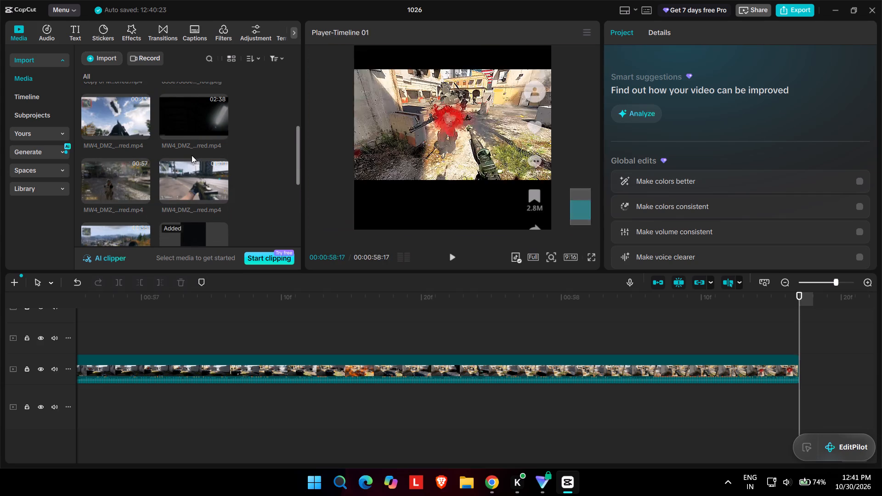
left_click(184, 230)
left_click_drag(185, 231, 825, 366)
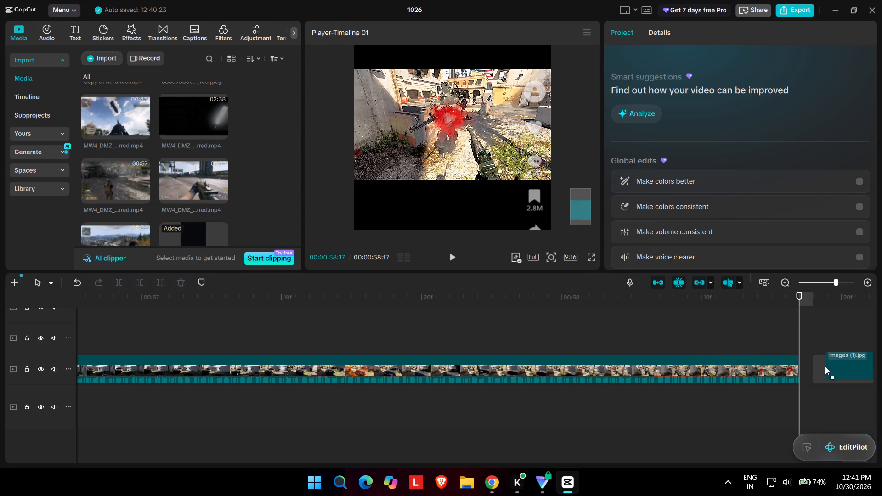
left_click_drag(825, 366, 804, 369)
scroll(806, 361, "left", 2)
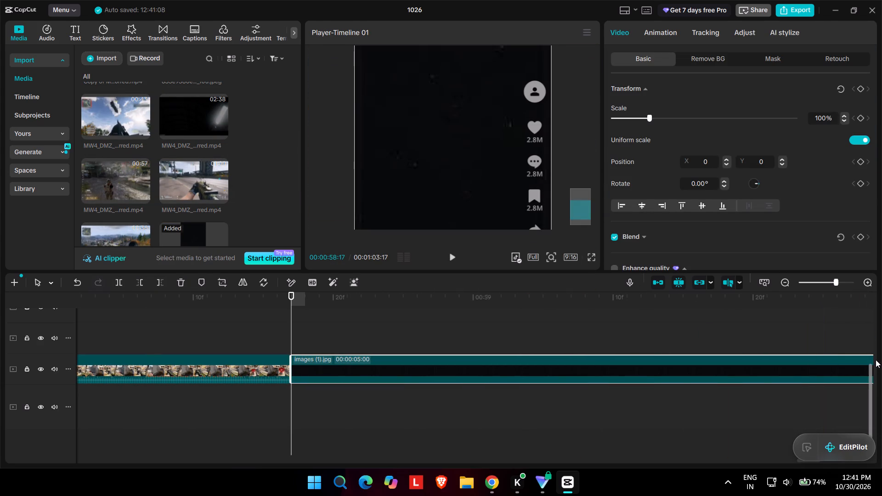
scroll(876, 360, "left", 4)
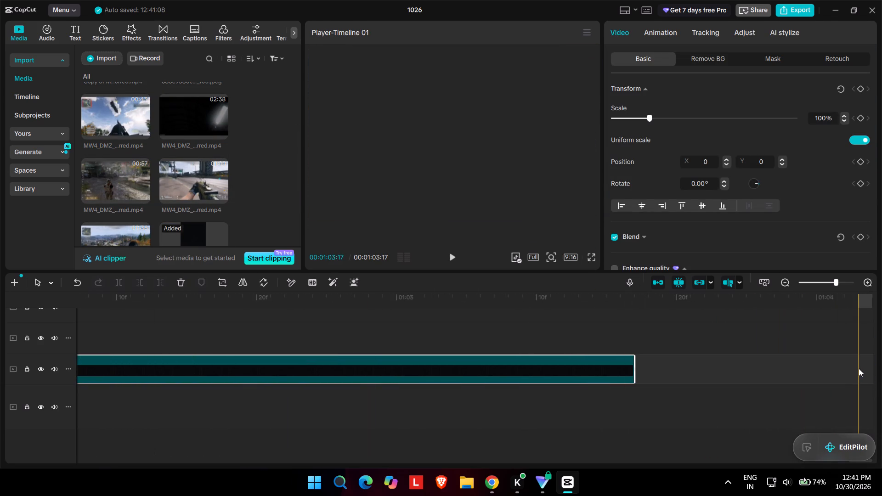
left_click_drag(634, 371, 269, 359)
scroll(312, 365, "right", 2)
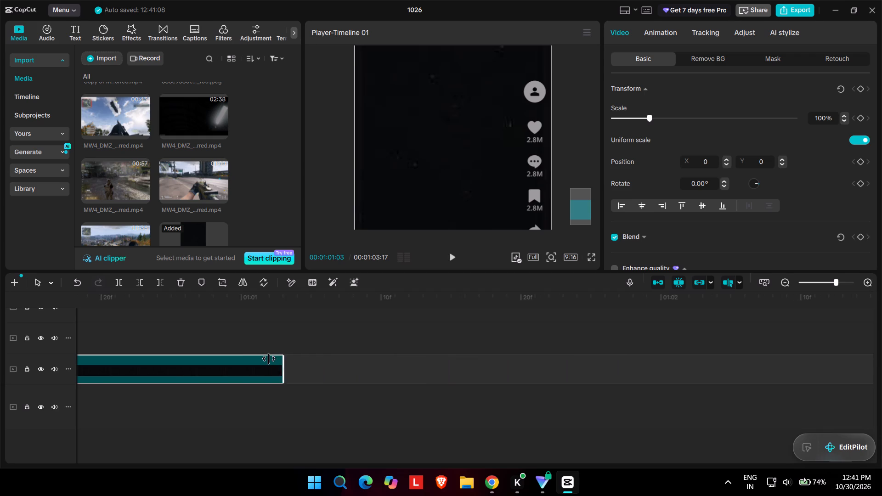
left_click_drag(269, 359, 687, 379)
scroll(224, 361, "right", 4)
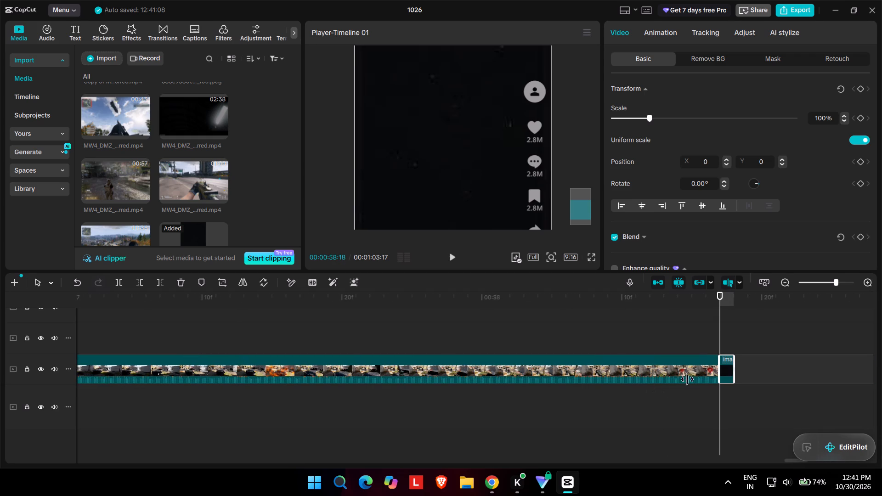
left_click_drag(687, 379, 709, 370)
Play back the join between the trailer segment and the black image, continuing into the looped start of the timeline.
scroll(694, 377, "right", 1)
left_click(699, 337)
key("space")
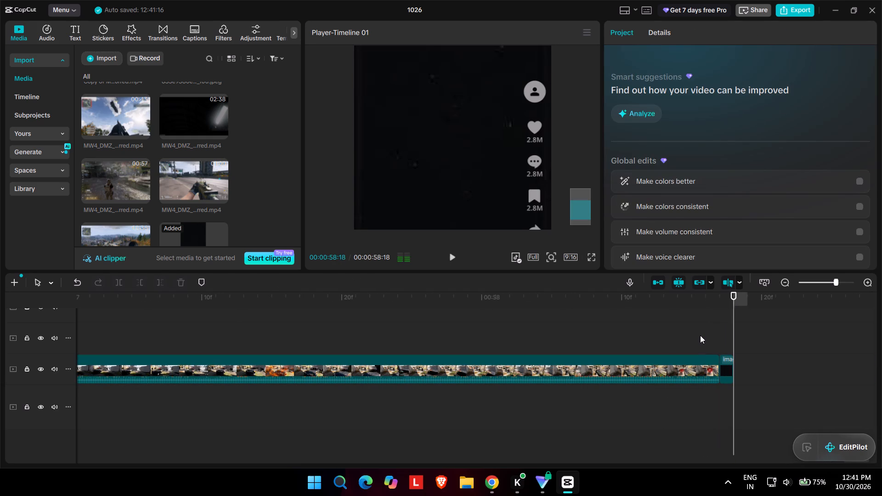
left_click(700, 335)
left_click(614, 338)
key("space")
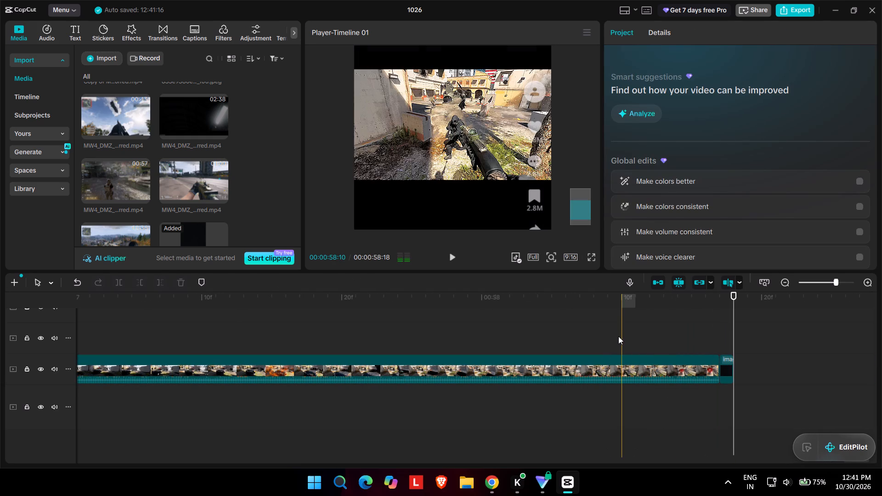
key("space")
key("space")
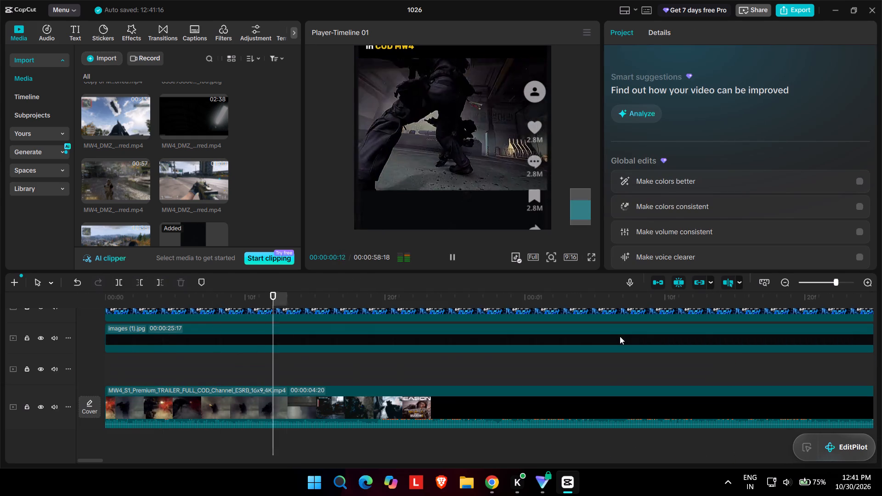
scroll(628, 341, "down", 7, "ctrl")
key("space")
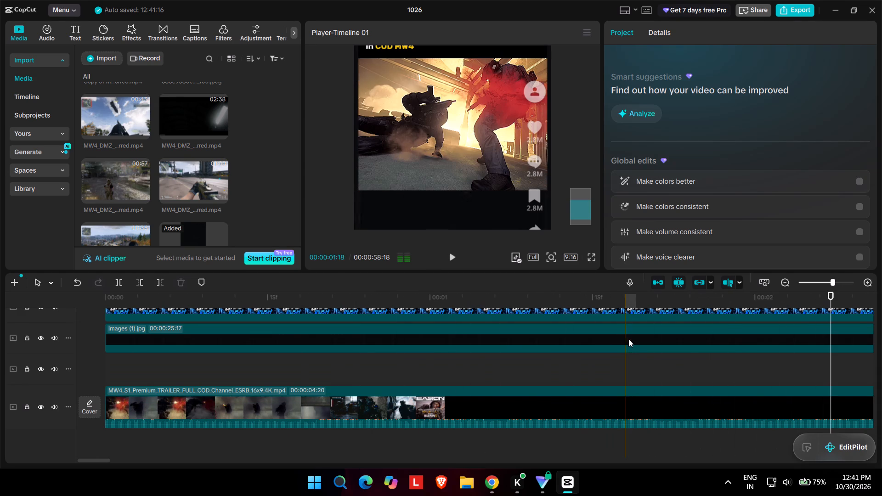
Move the 00:00:32:20 trailer segment down onto the main track, behind its short opening clips.
scroll(630, 344, "left", 1)
scroll(630, 344, "down", 3, "ctrl")
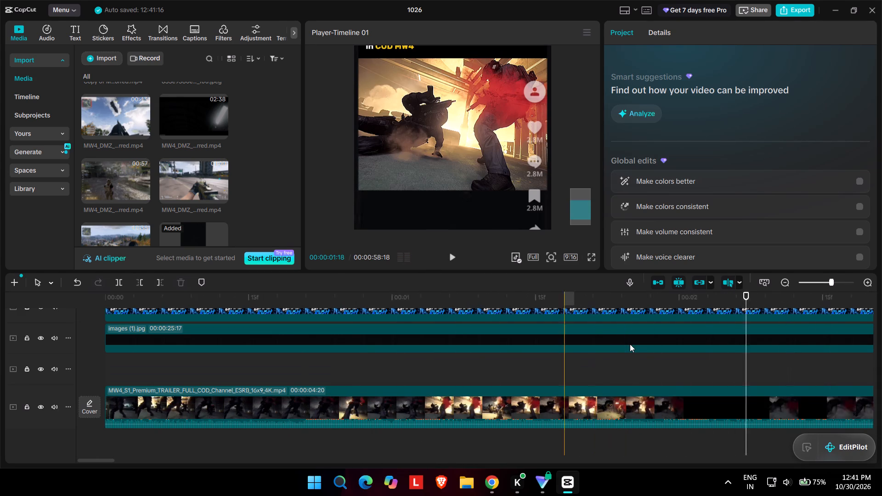
scroll(630, 344, "down", 18, "ctrl")
scroll(631, 344, "down", 6, "ctrl")
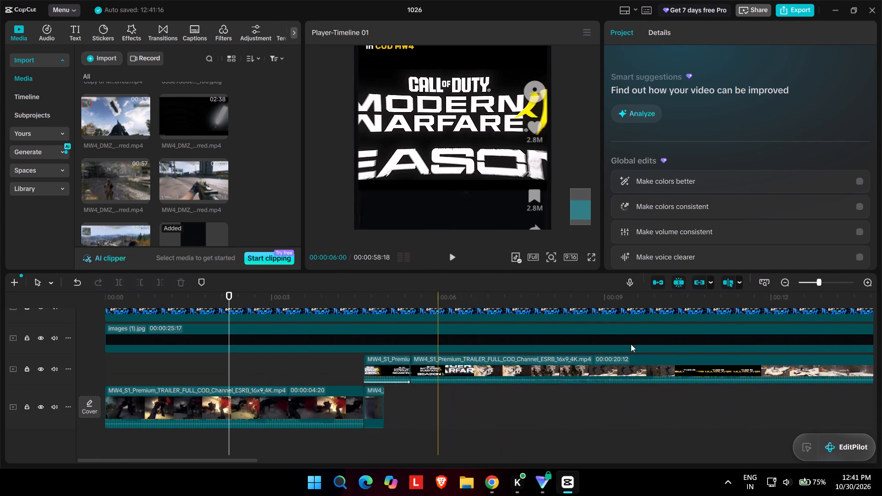
scroll(631, 344, "down", 8, "ctrl")
scroll(632, 344, "left", 1)
scroll(632, 344, "down", 14, "ctrl")
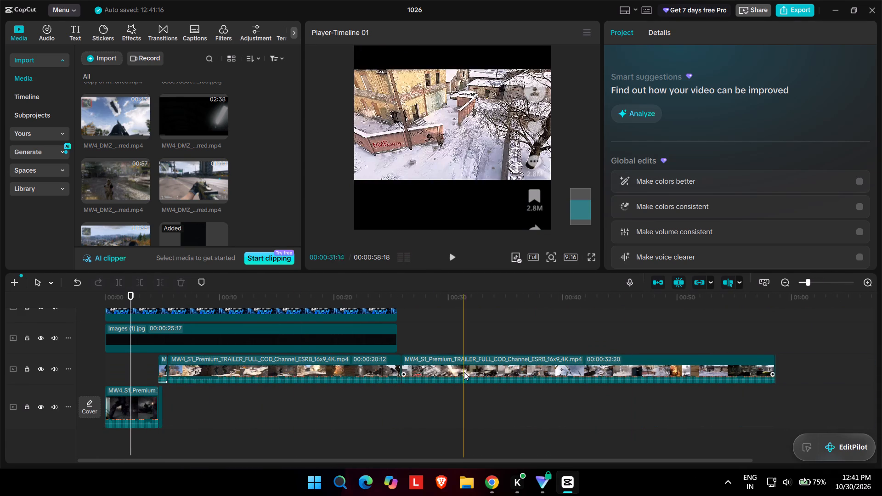
left_click(463, 372)
left_click_drag(497, 361, 191, 358)
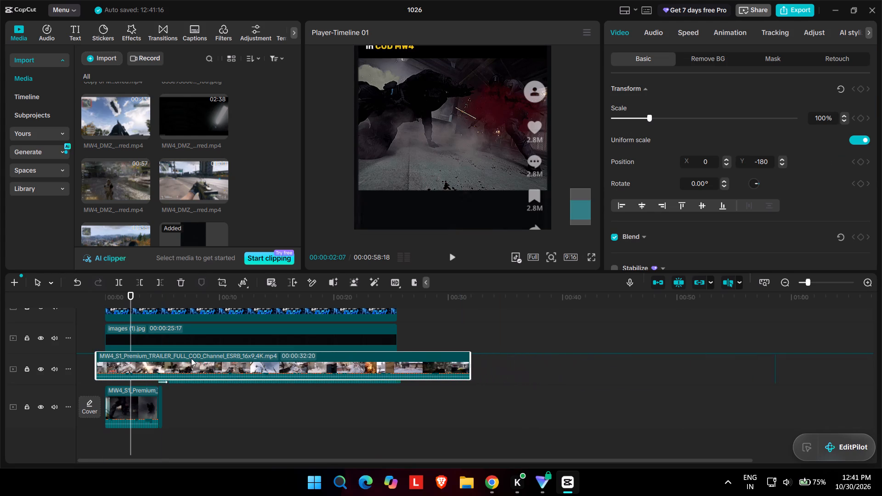
left_click_drag(191, 358, 198, 396)
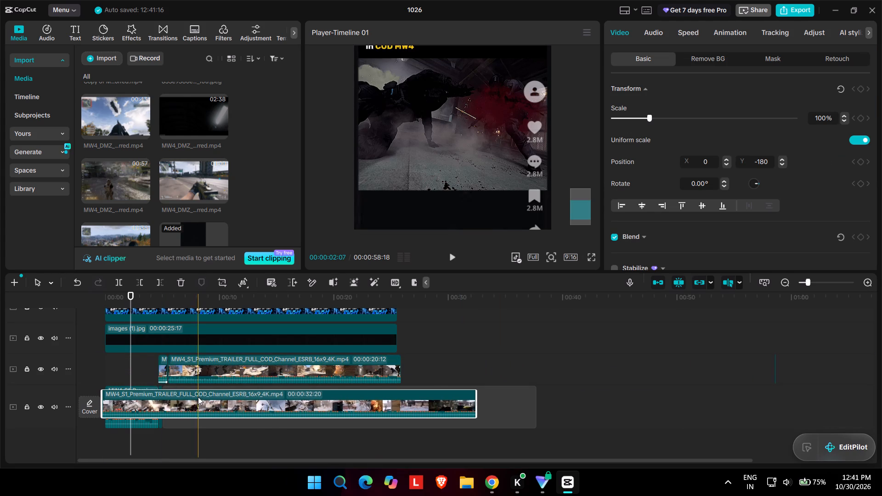
Delete the old trailer clips above the main track and the two clips ahead of the new segment so it starts at 00:00.
left_click(128, 395)
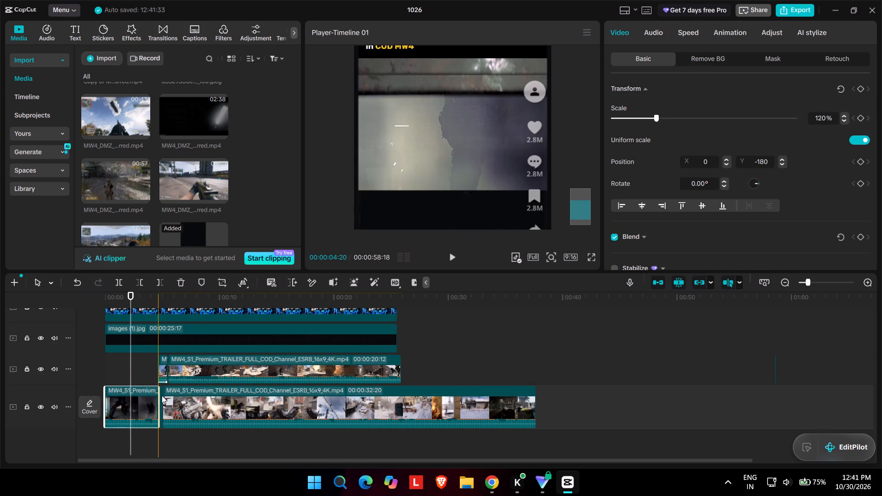
left_click_drag(447, 376, 143, 363)
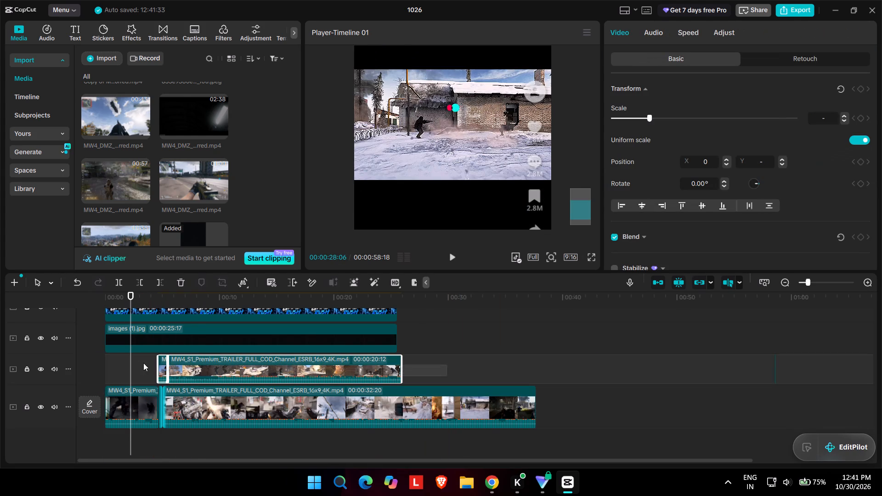
left_click_drag(143, 363, 138, 363)
key("Delete")
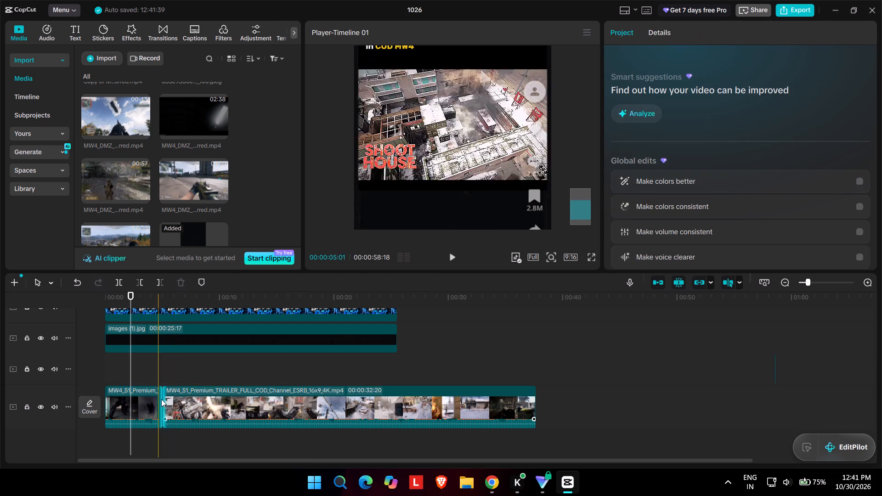
left_click(142, 398)
key("Delete")
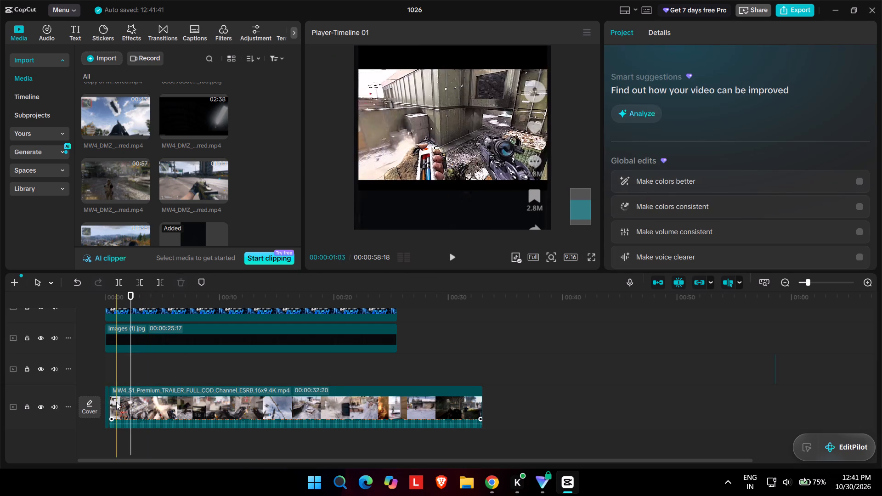
left_click(106, 396)
key("Delete")
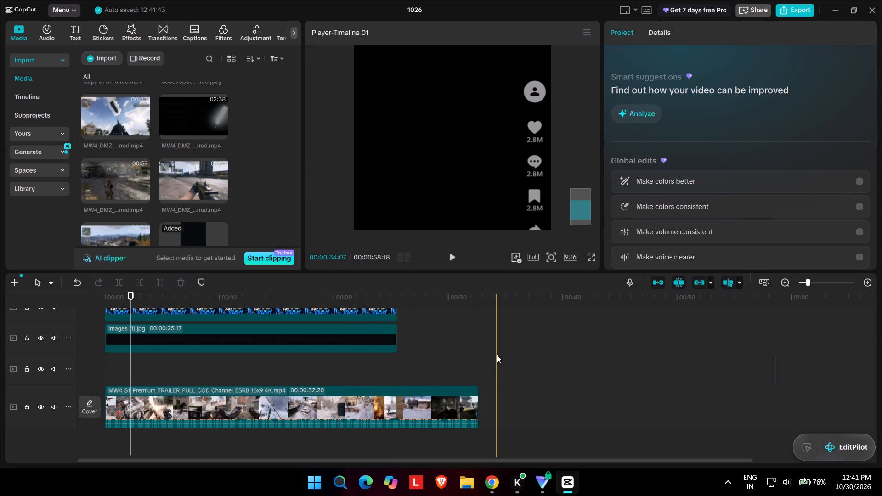
Play the repositioned trailer segment with its overlays up to about 00:00:20 to review it.
left_click(180, 379)
key("space")
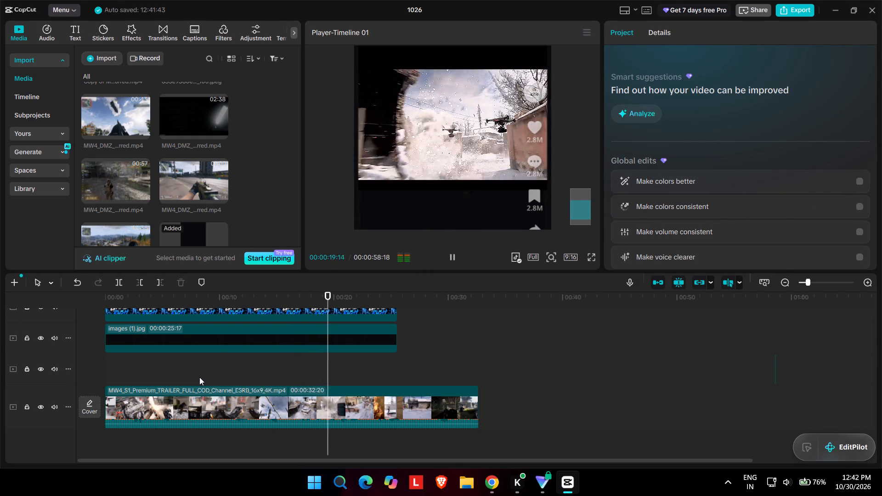
key("space")
Delete the stray one-frame black image left near 00:00:58 on the otherwise empty track.
scroll(175, 421, "down", 1)
scroll(177, 395, "up", 1)
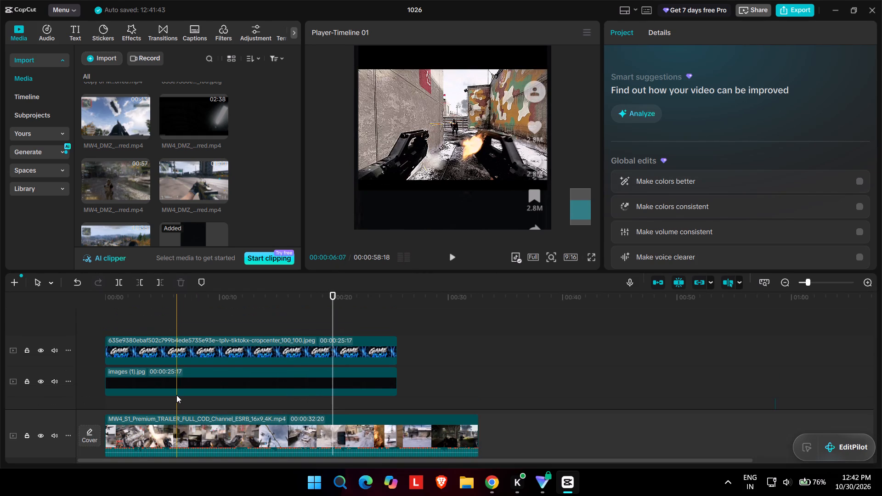
scroll(176, 395, "up", 1)
left_click(271, 339)
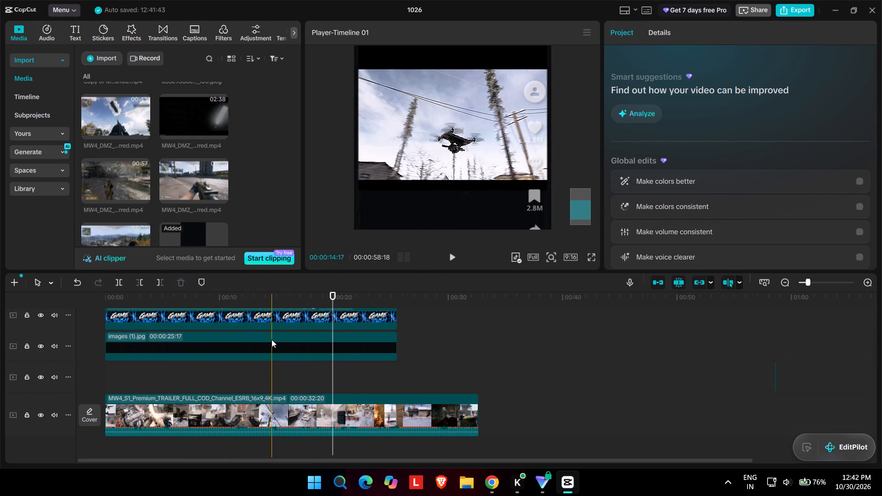
scroll(528, 383, "left", 1)
left_click_drag(642, 372, 625, 375)
key("Delete")
scroll(288, 373, "up", 2)
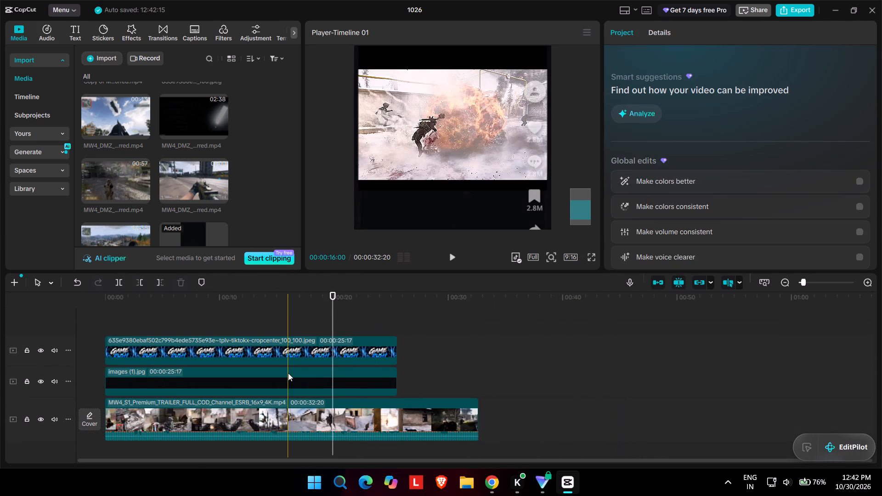
Undo the last deletions to restore the three text overlays and the short clips ahead of the 00:00:32:20 trailer segment.
scroll(288, 373, "up", 2)
key("ctrl+z")
key("ctrl+z")
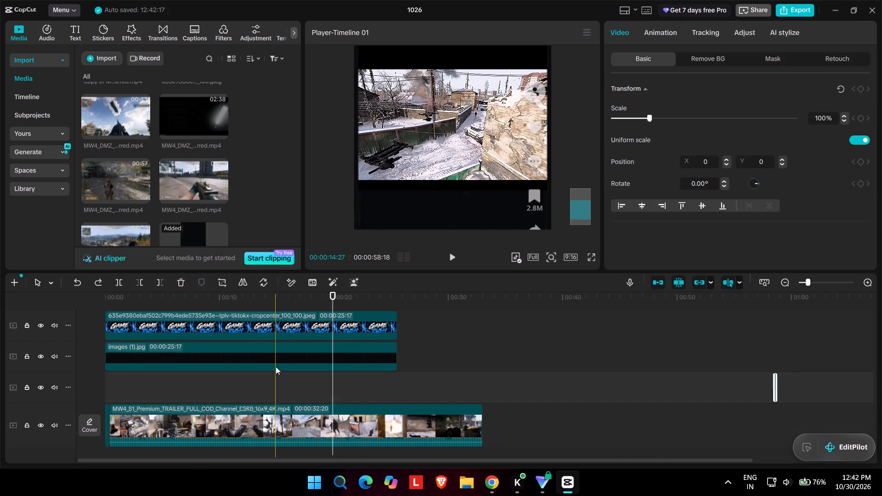
key("ctrl+z")
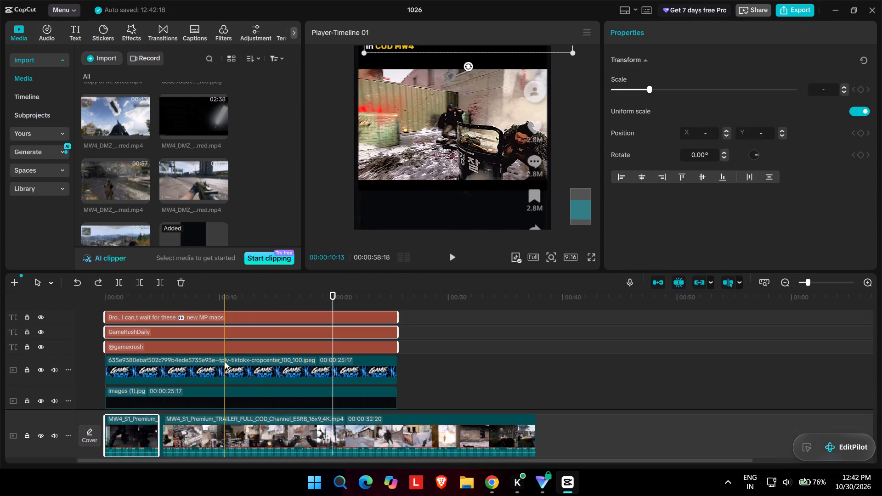
scroll(225, 361, "up", 1)
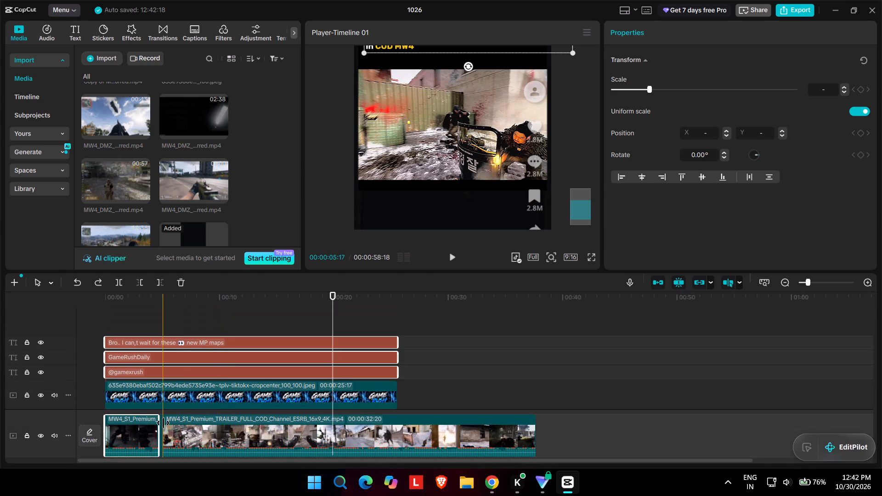
Move the three text overlays together later on the timeline so they start past the short opening clips, over the long trailer segment.
left_click(128, 448)
scroll(130, 430, "down", 1)
left_click_drag(165, 306, 161, 333)
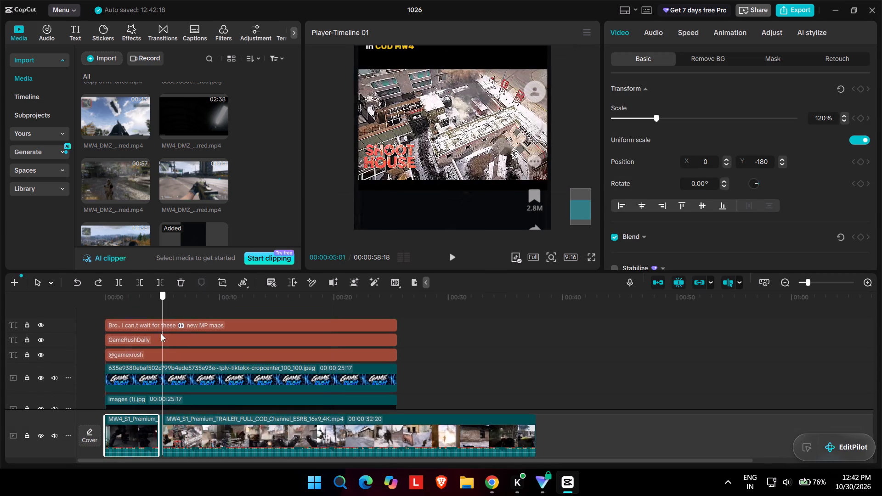
left_click_drag(161, 333, 154, 357)
left_click_drag(204, 311, 205, 361)
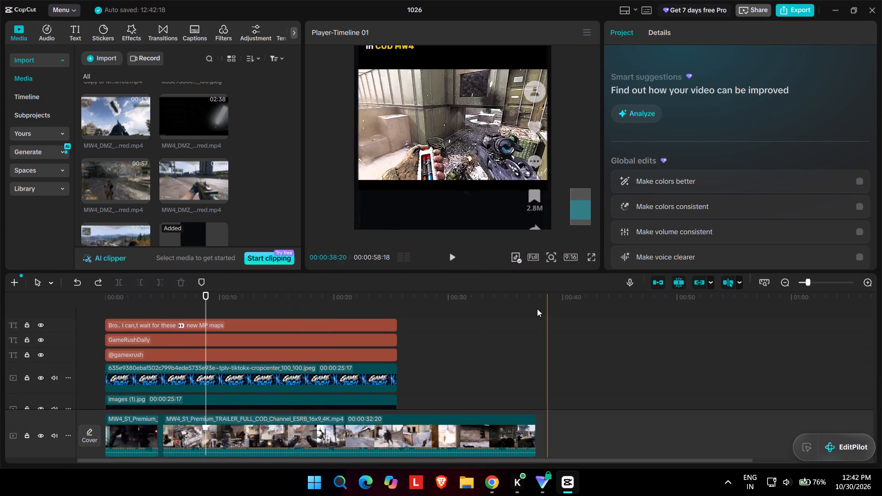
left_click_drag(488, 316, 296, 357)
scroll(295, 357, "down", 2)
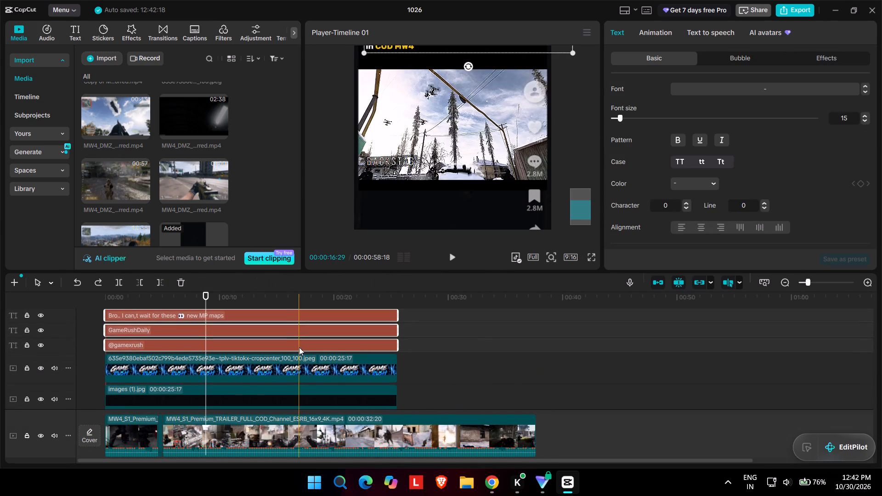
scroll(299, 347, "down", 1)
left_click_drag(299, 347, 386, 346)
Delete the short opening clips on the main track so the 00:00:32:20 trailer segment starts at 00:00.
scroll(300, 359, "down", 1)
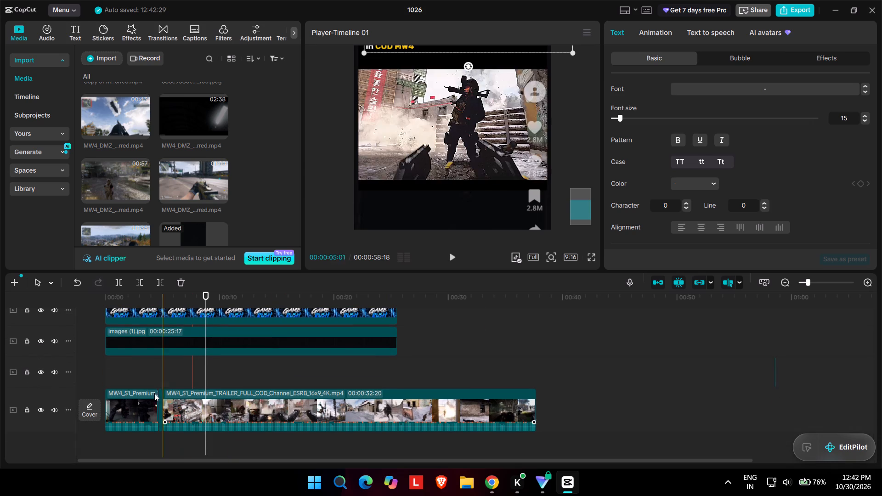
left_click_drag(115, 380, 161, 409)
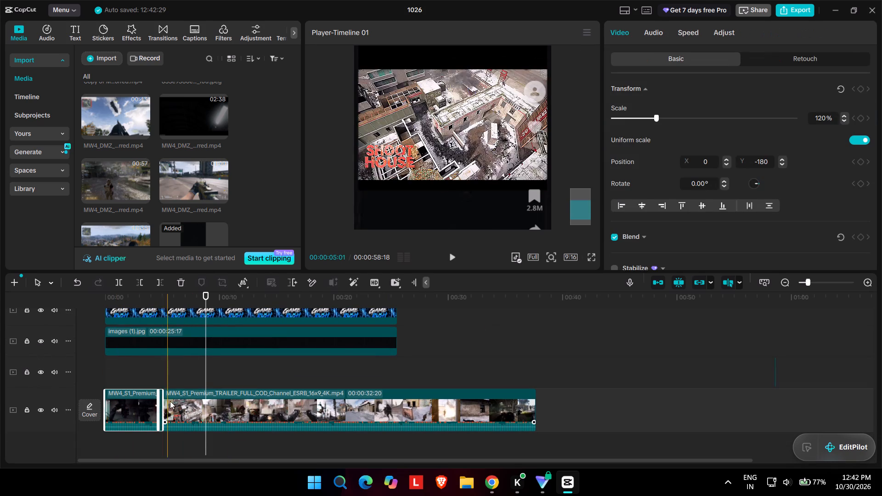
key("Delete")
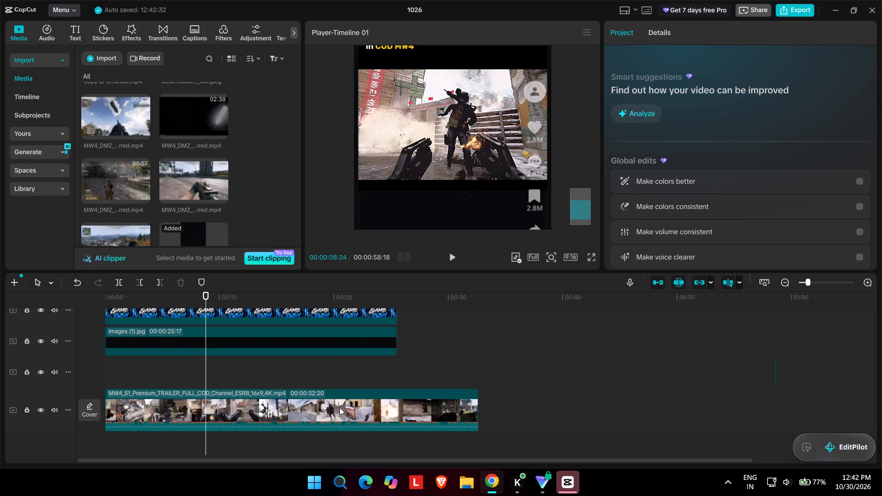
Delete the stray one-frame black image near 00:00:58 on the otherwise empty track.
scroll(316, 409, "up", 3)
scroll(343, 405, "down", 1)
left_click_drag(792, 371, 742, 371)
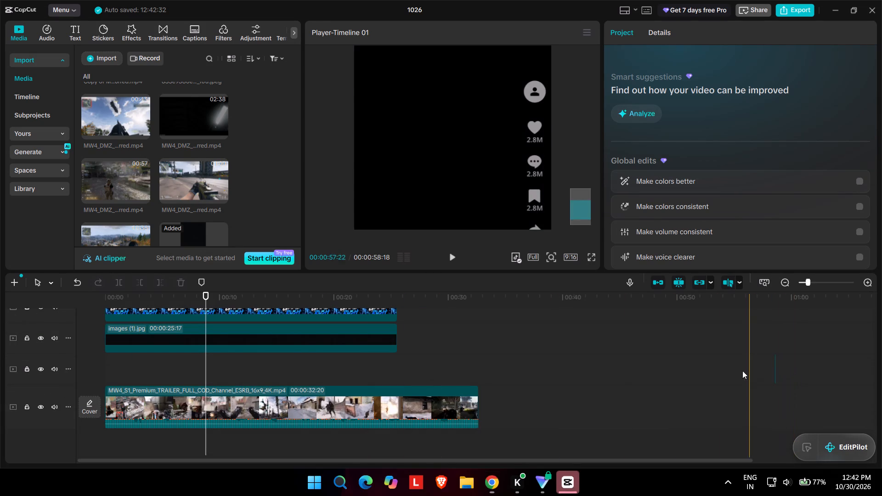
left_click_drag(742, 371, 736, 371)
left_click_drag(805, 371, 767, 373)
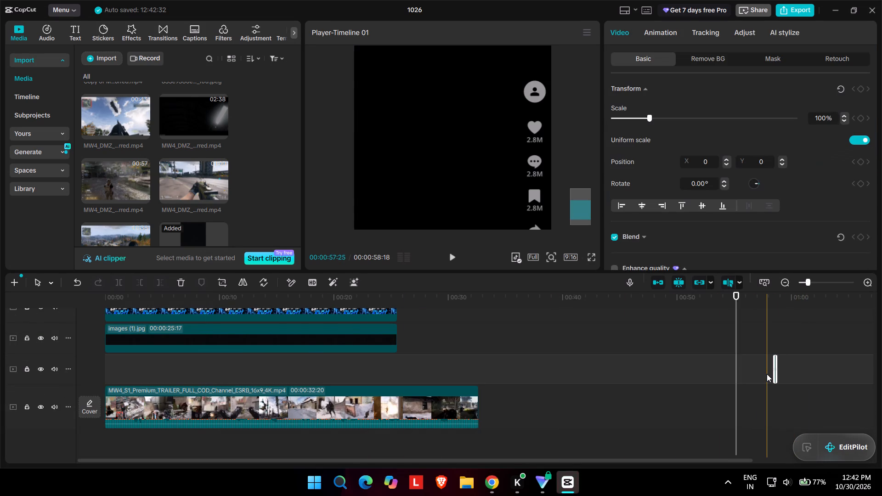
key("Delete")
Move the three text overlays back together so they start at 00:00 with the trailer segment.
scroll(292, 329, "up", 1)
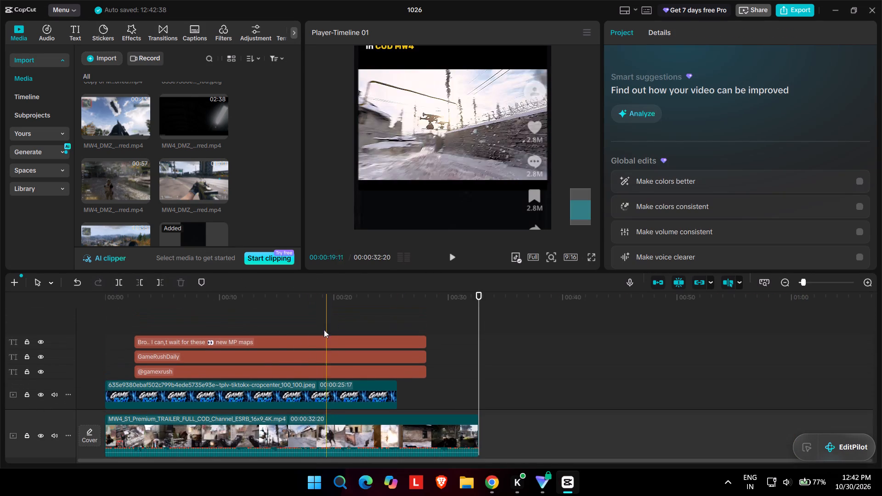
left_click_drag(273, 328, 290, 371)
left_click_drag(290, 371, 251, 371)
Extend the three text overlays and the Game Rush logo image together to the trailer's end at 00:00:32:20.
left_click(395, 385, "ctrl")
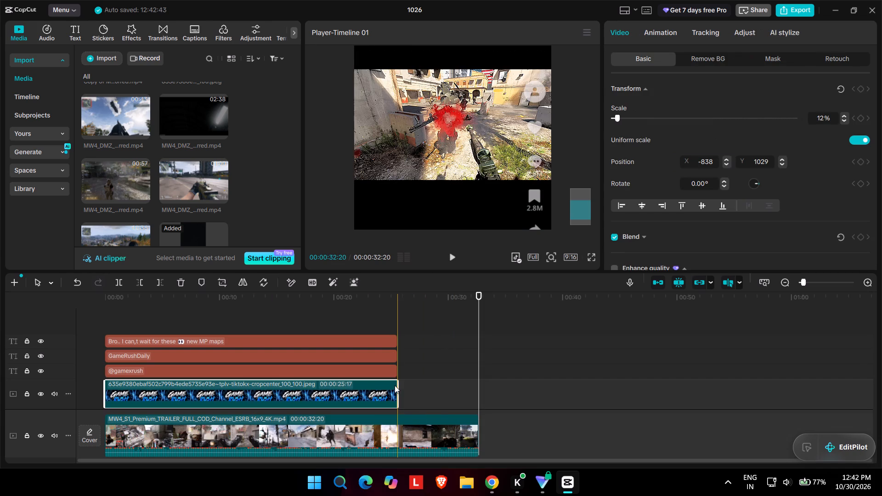
left_click_drag(379, 327, 371, 356, "ctrl")
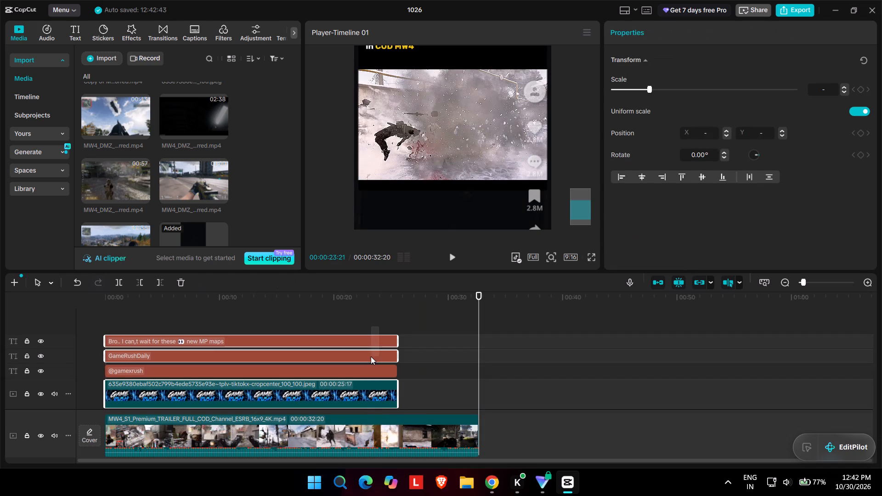
left_click_drag(371, 356, 368, 369, "ctrl")
left_click_drag(398, 371, 475, 372)
scroll(489, 366, "down", 2)
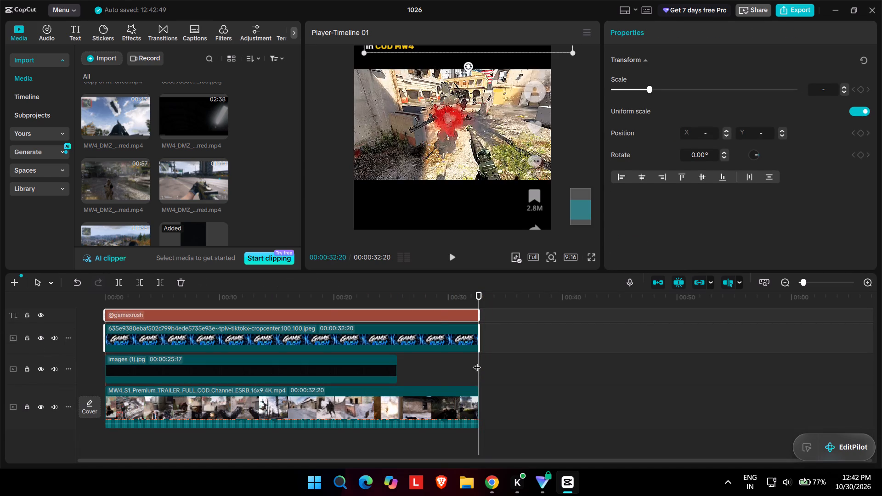
Extend the black images (1).jpg background clip to 00:00:32:20, matching the trailer's end.
left_click(392, 366)
left_click_drag(396, 366, 481, 372)
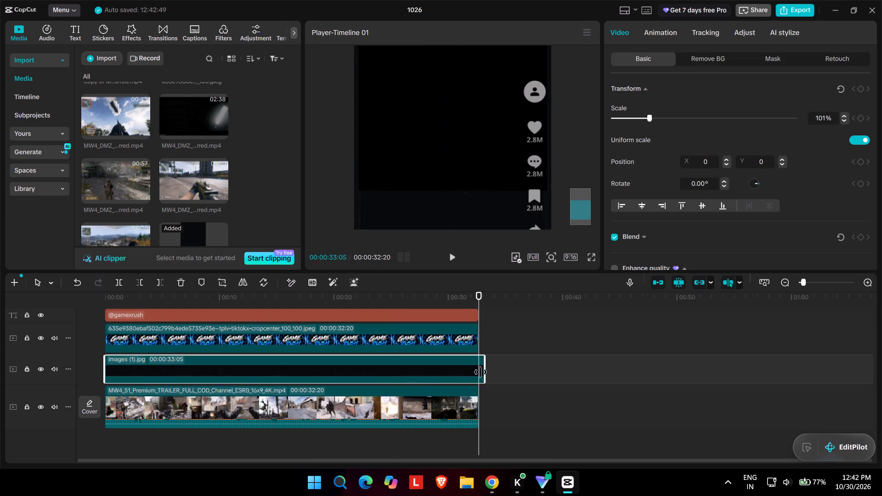
left_click_drag(481, 372, 476, 372)
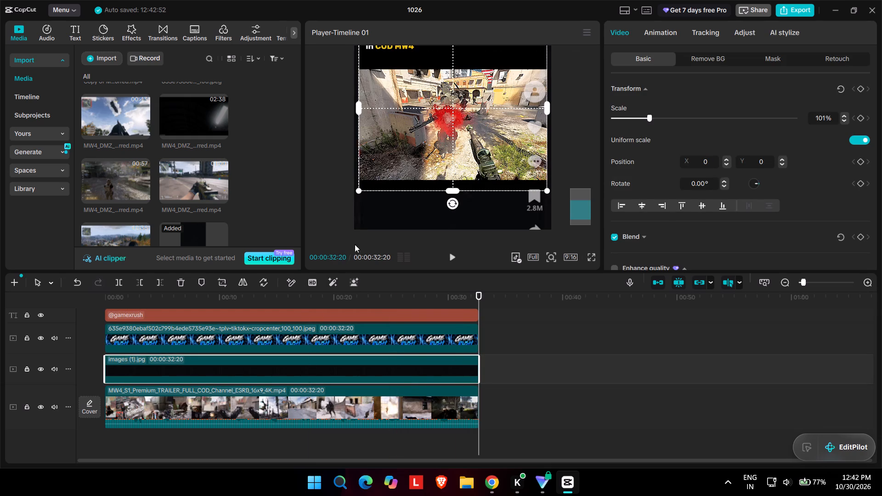
With the playhead at 00:00:29:10, move the "Bro.. I can,t wait for these 👀 new MP maps in COD MW4" caption slightly down and left, closer to the video.
left_click(407, 295)
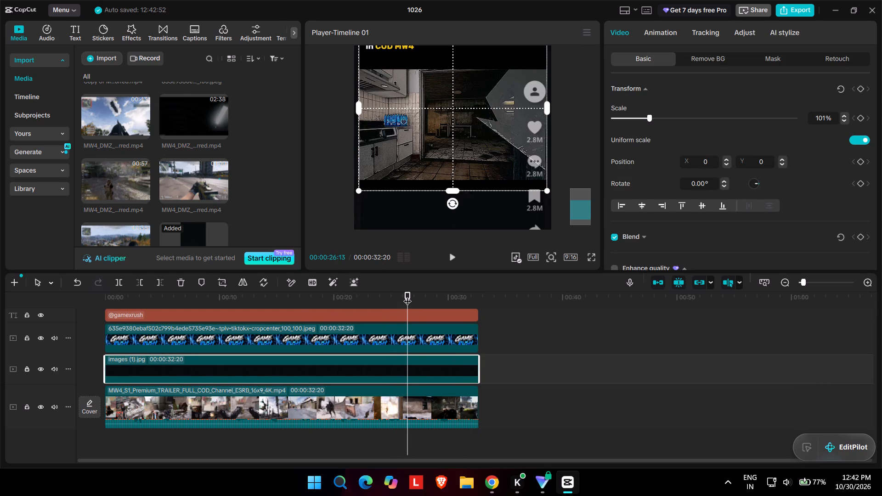
left_click(513, 319)
left_click(462, 394)
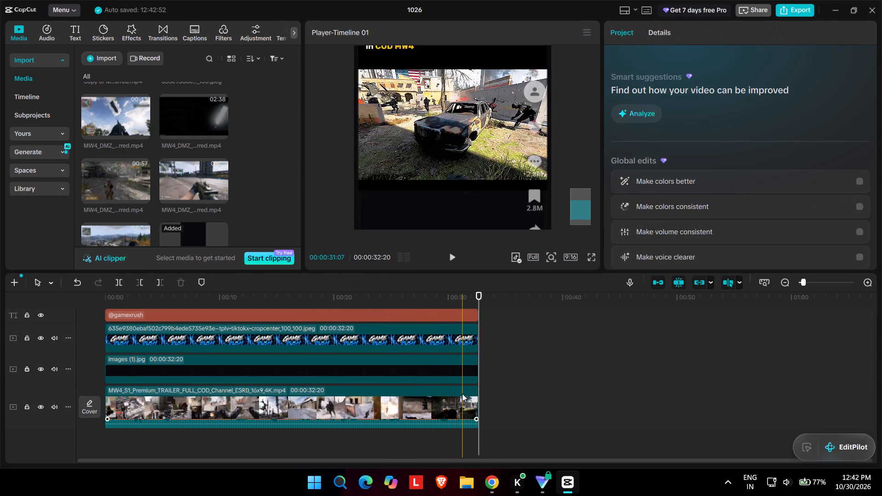
left_click(441, 304)
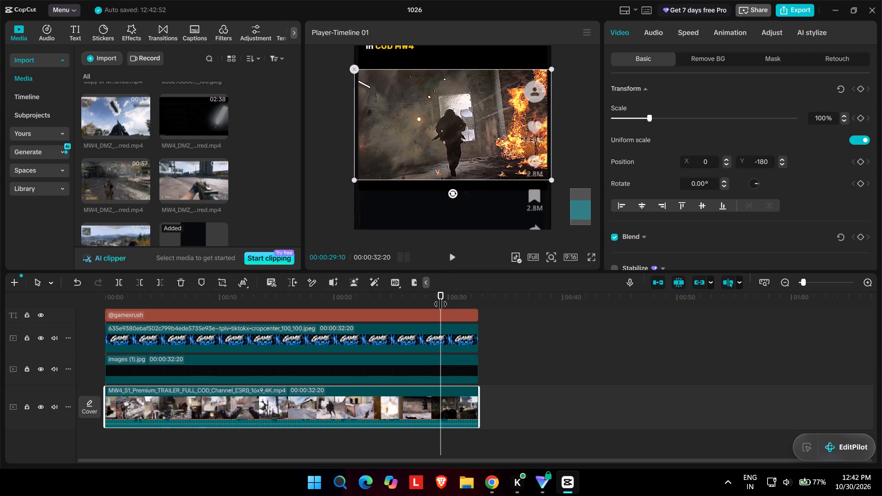
scroll(439, 285, "up", 3)
left_click(435, 147)
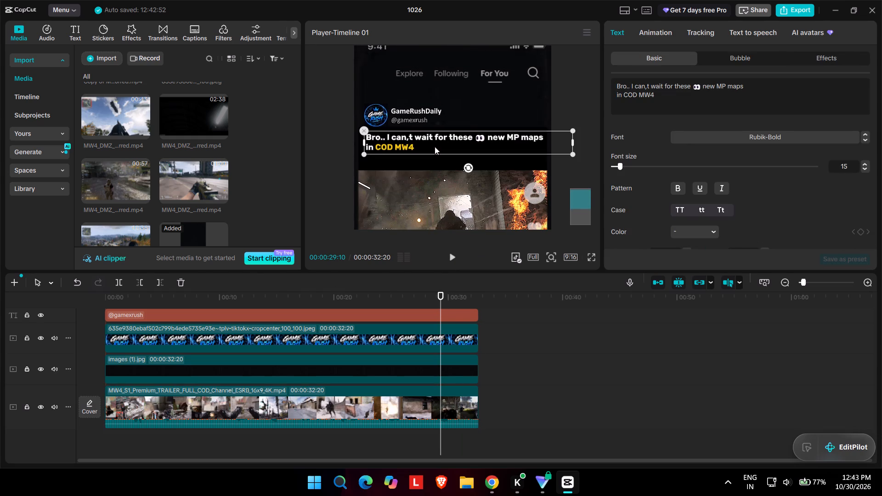
left_click_drag(435, 147, 431, 154)
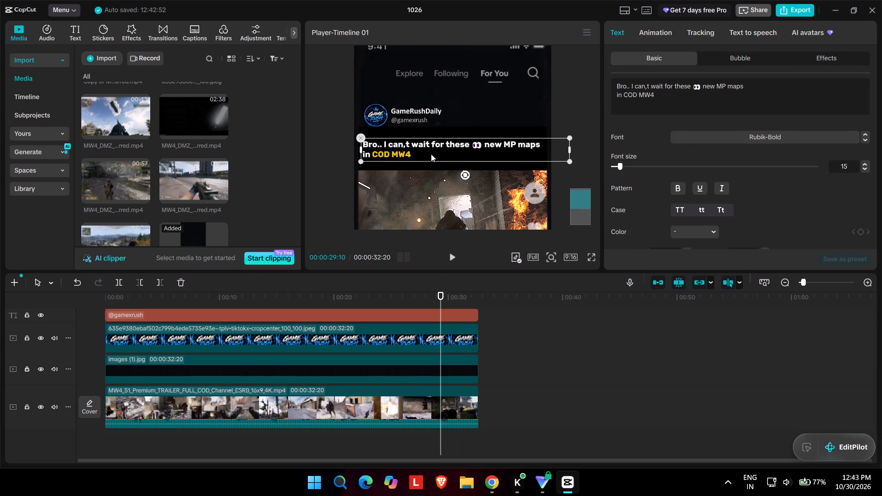
left_click_drag(431, 154, 430, 154)
Select the entire wording of the "Bro.. I can,t wait" caption in its text box.
left_click_drag(669, 100, 667, 100)
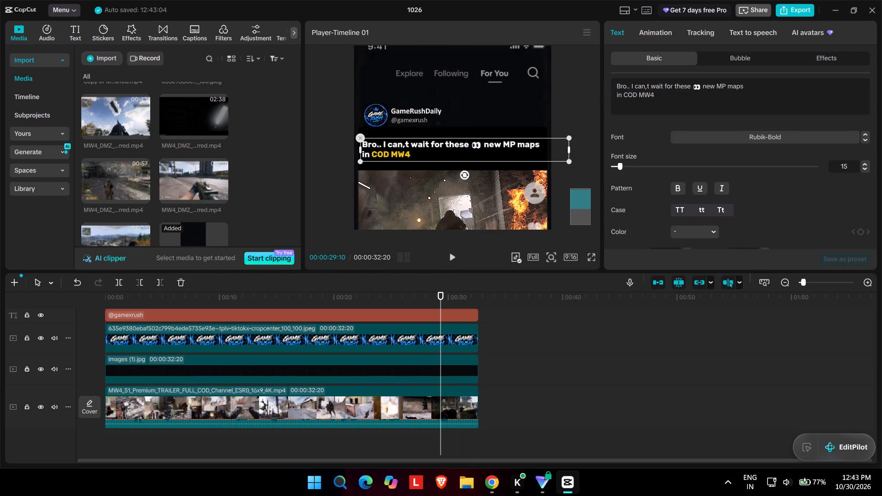
left_click_drag(667, 100, 607, 85)
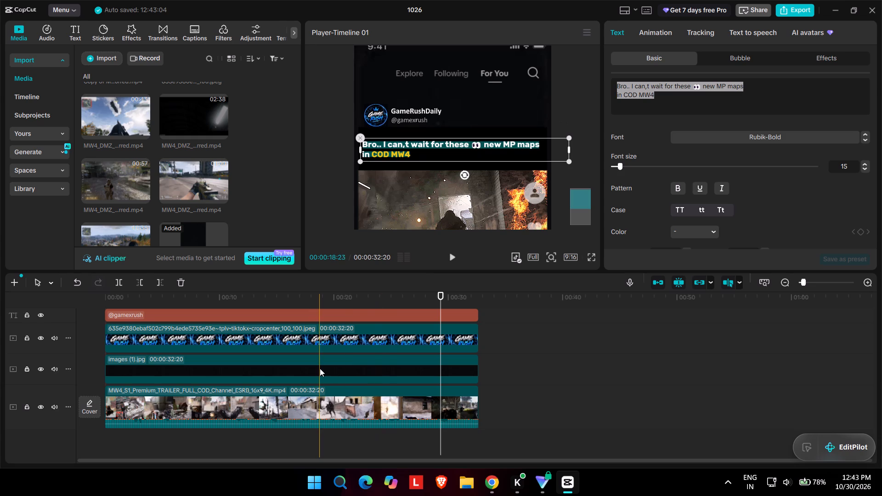
Play the rebuilt short in full screen from the start to review it.
left_click(588, 253)
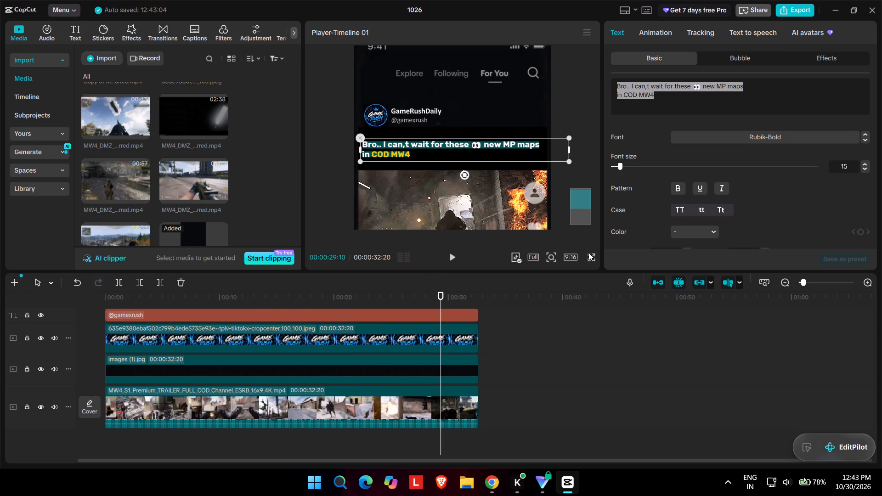
left_click(591, 257)
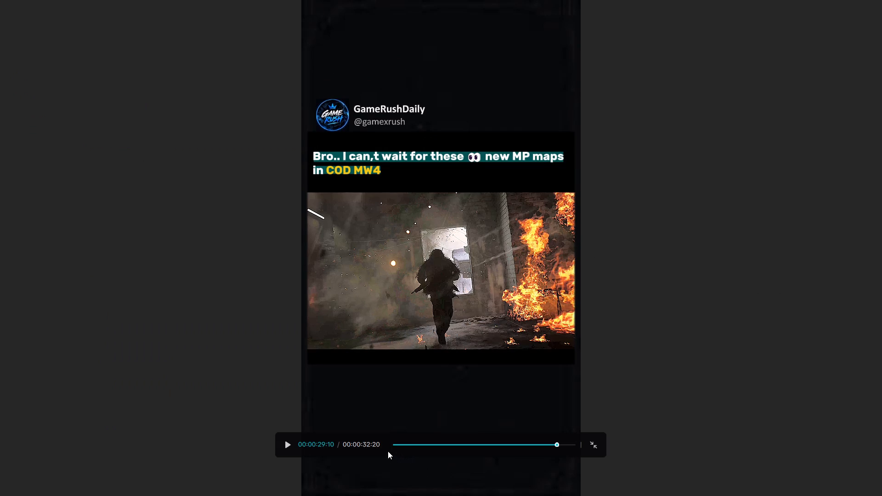
left_click(391, 445)
key("space")
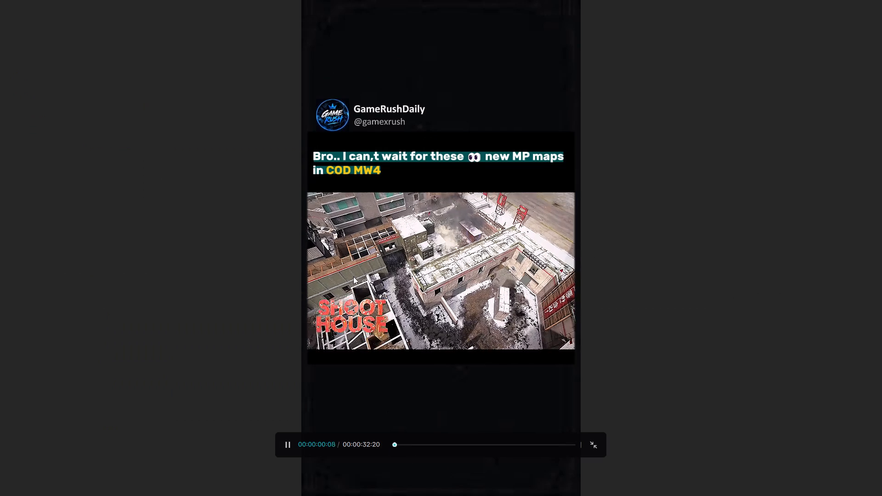
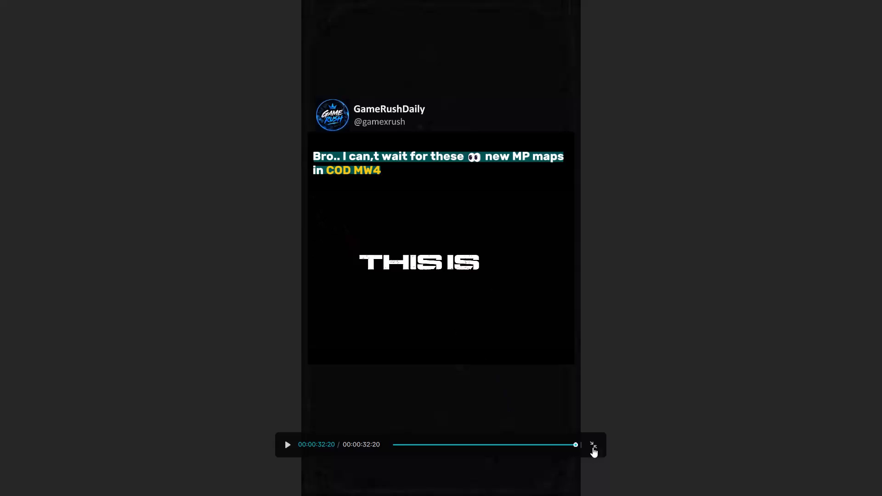
Leave the full-screen preview and change the selected "Bro.. I can,t wait" caption's font to Anton.
left_click(594, 441)
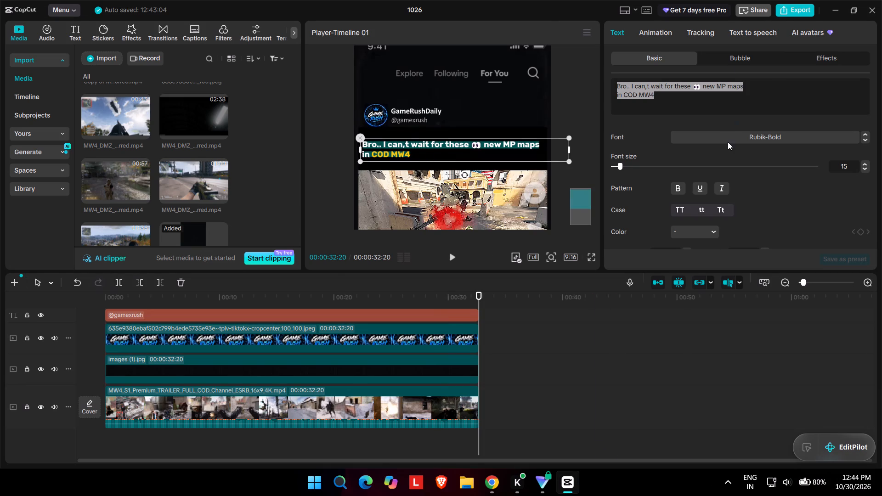
left_click(728, 142)
scroll(716, 145, "up", 10)
scroll(716, 145, "up", 11)
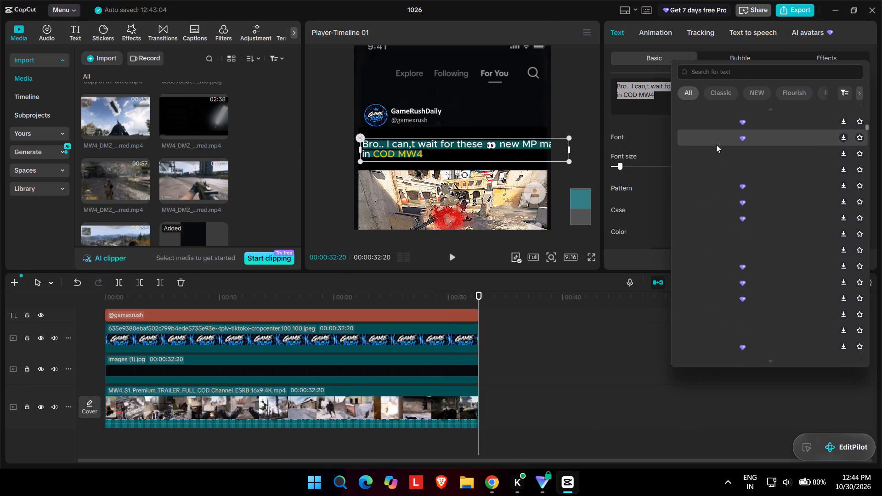
left_click(711, 64)
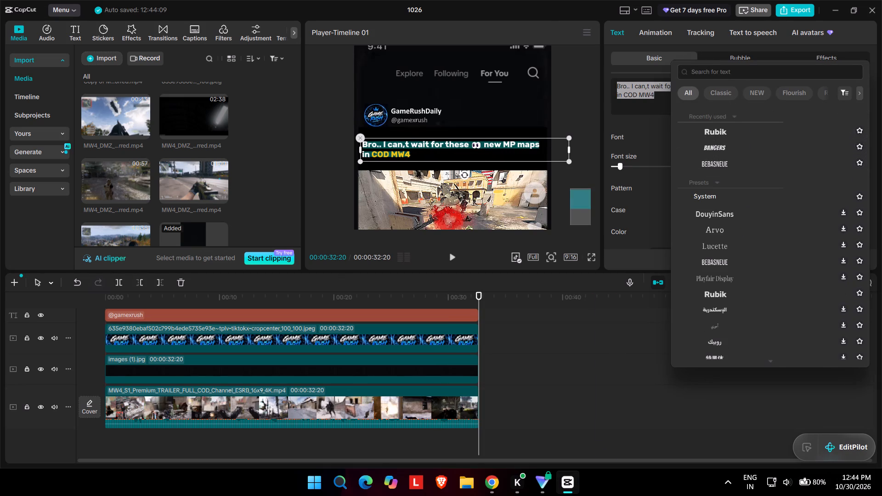
left_click(708, 72)
type("ANTON")
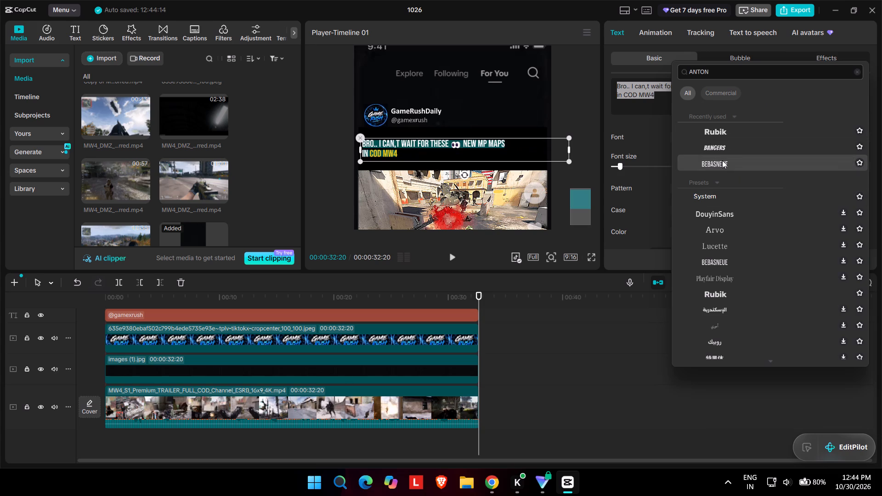
key("Return")
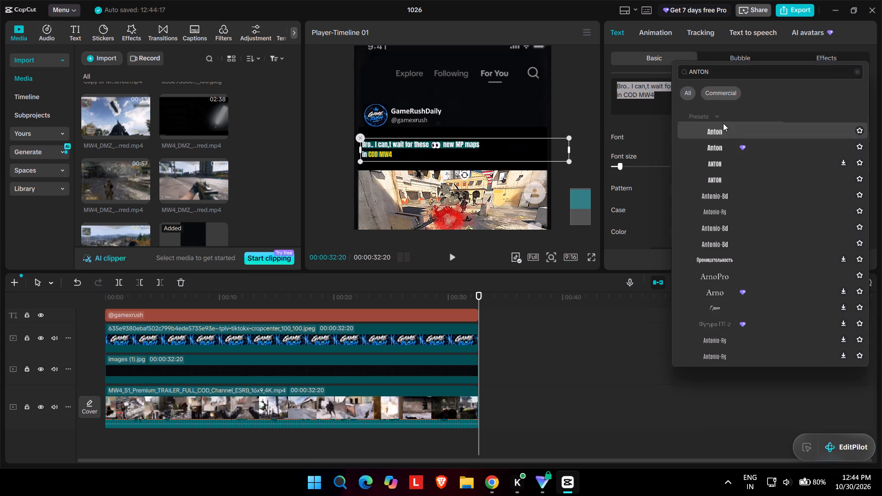
left_click(722, 133)
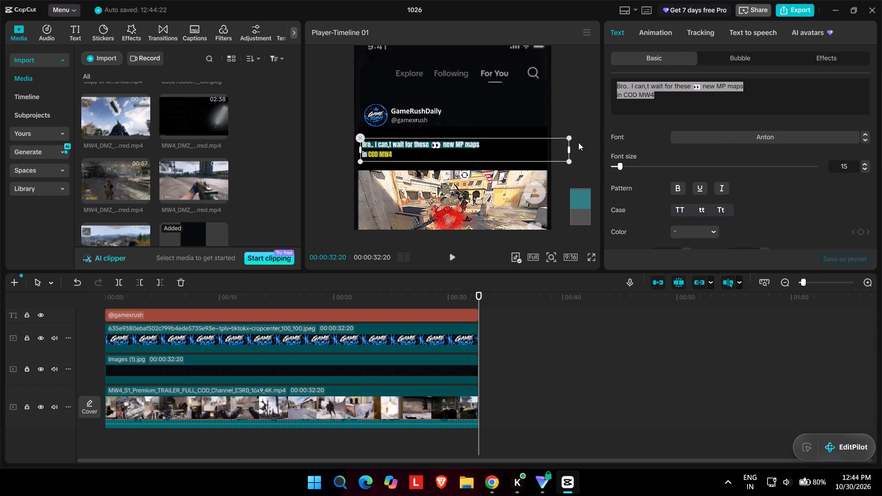
Enlarge the caption to nearly the video's width and align its start with the video's left edge, at about X 711, Y 679.
left_click_drag(568, 138, 626, 104)
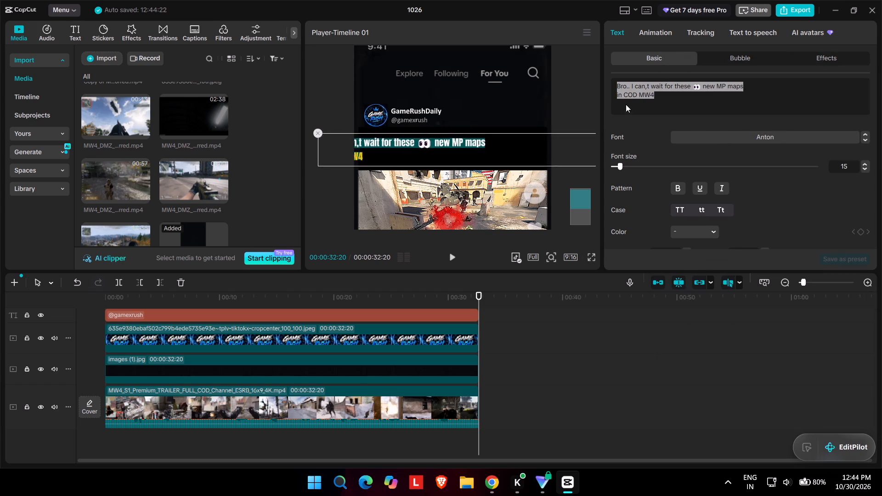
left_click_drag(626, 104, 636, 98)
left_click_drag(566, 147, 625, 144)
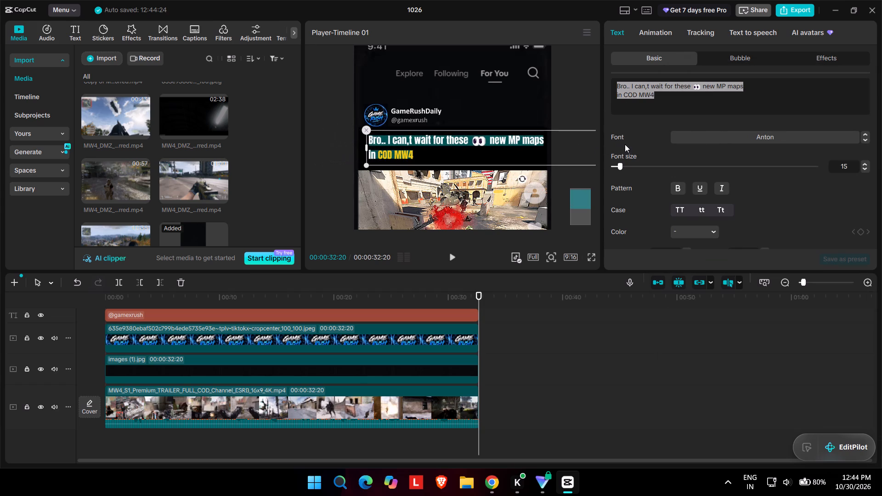
left_click_drag(625, 144, 619, 144)
left_click(609, 106)
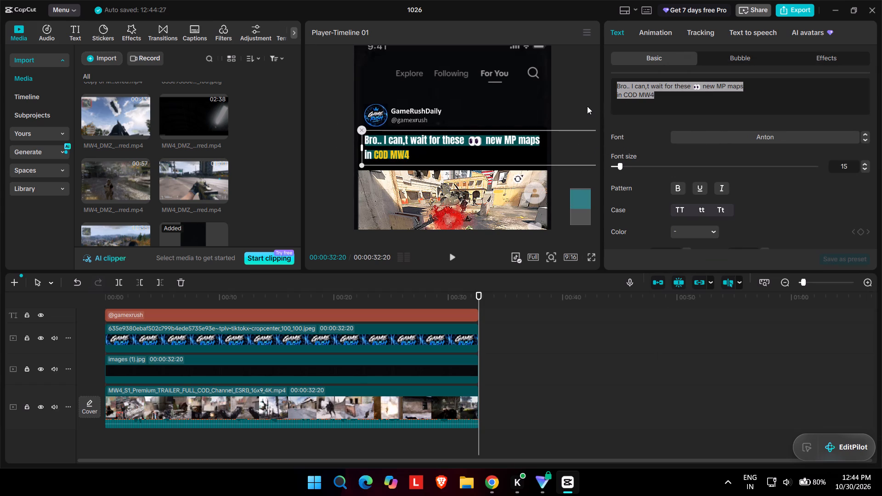
left_click(585, 107)
left_click(530, 140)
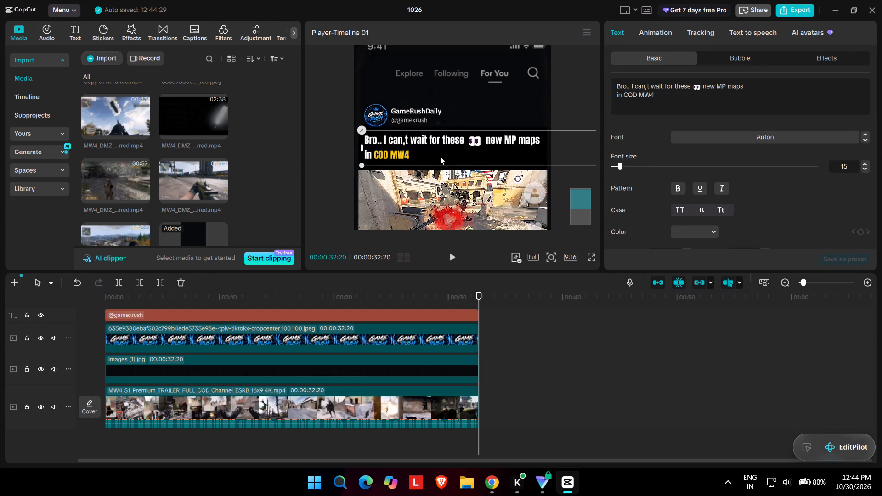
Set the caption's line spacing to -2.
scroll(705, 225, "down", 1)
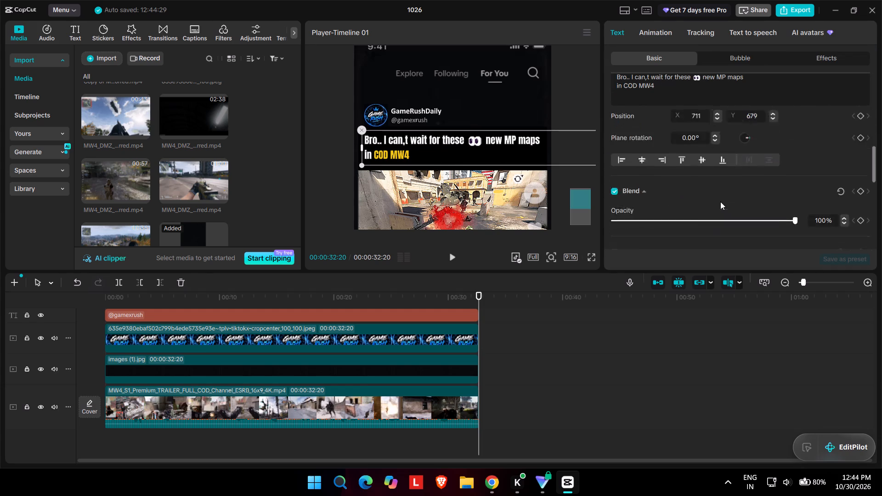
scroll(720, 202, "down", 1)
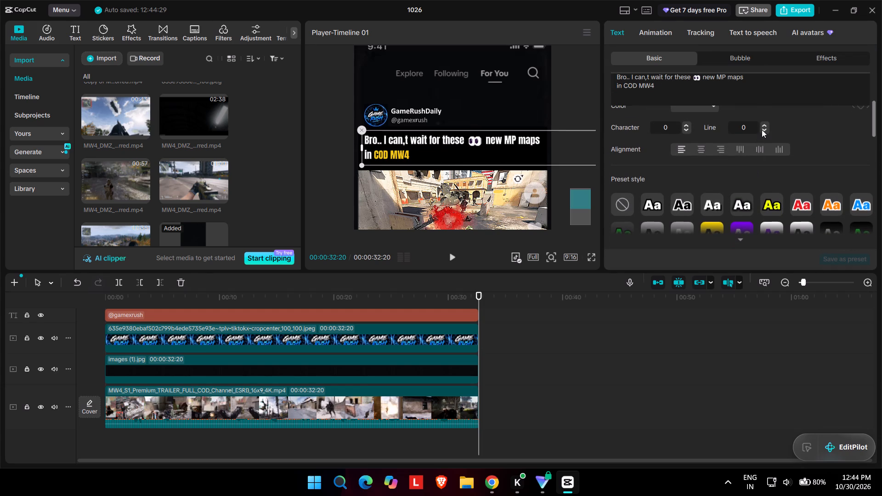
left_click(762, 130)
left_click(762, 130)
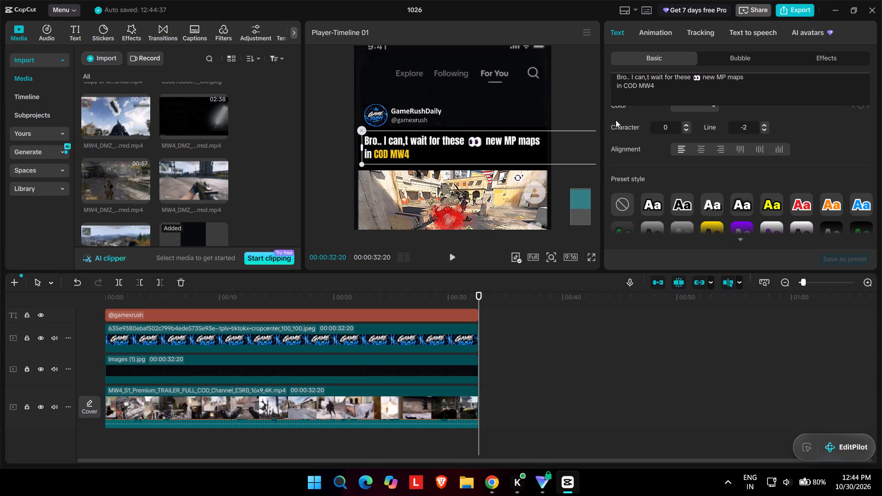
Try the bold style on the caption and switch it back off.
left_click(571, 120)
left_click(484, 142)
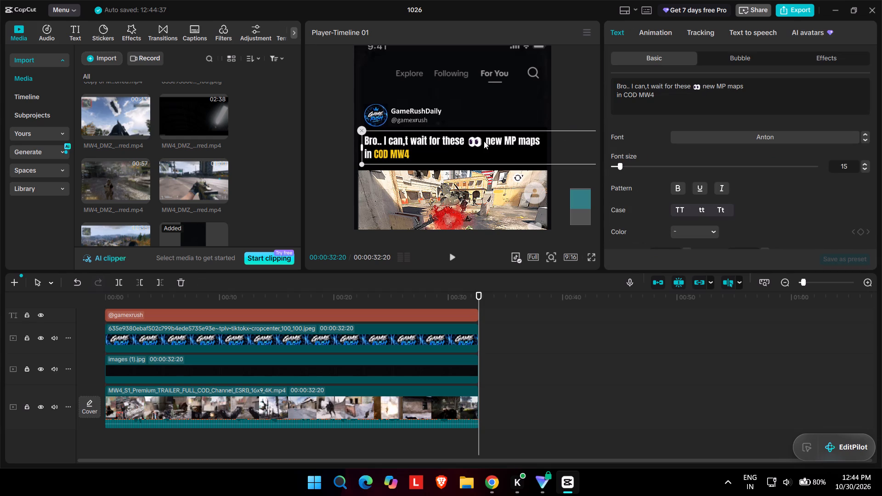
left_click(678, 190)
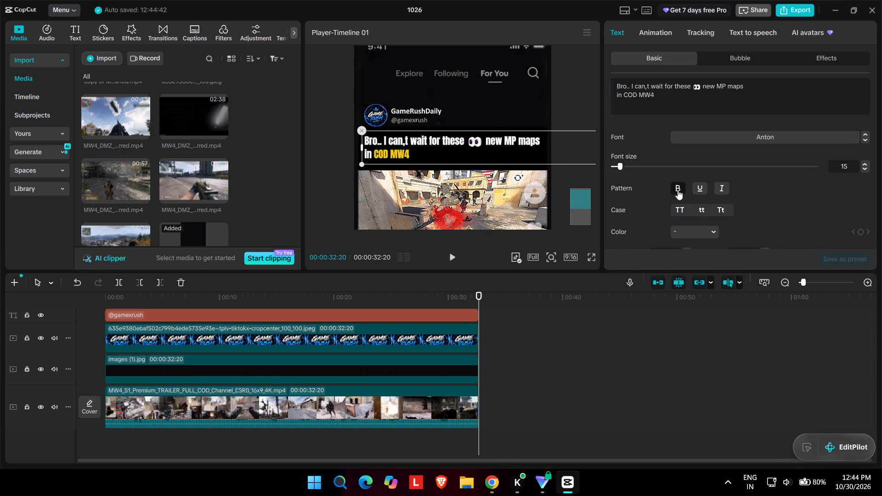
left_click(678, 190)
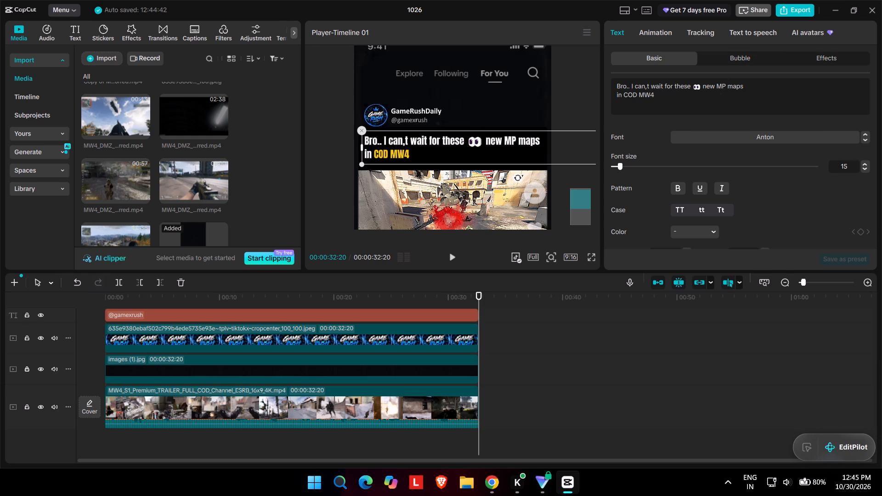
Replace the caption's entire wording with "When Shoot House returns to MW4 with all".
left_click_drag(661, 96, 614, 85)
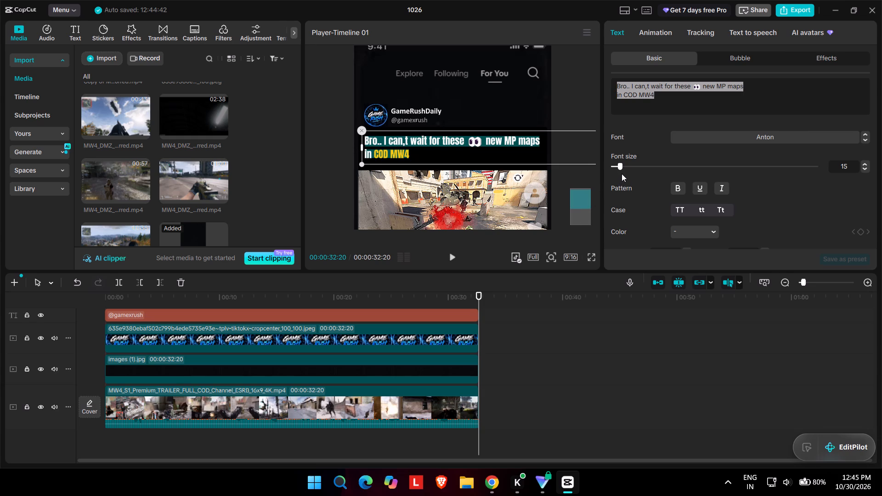
key("w")
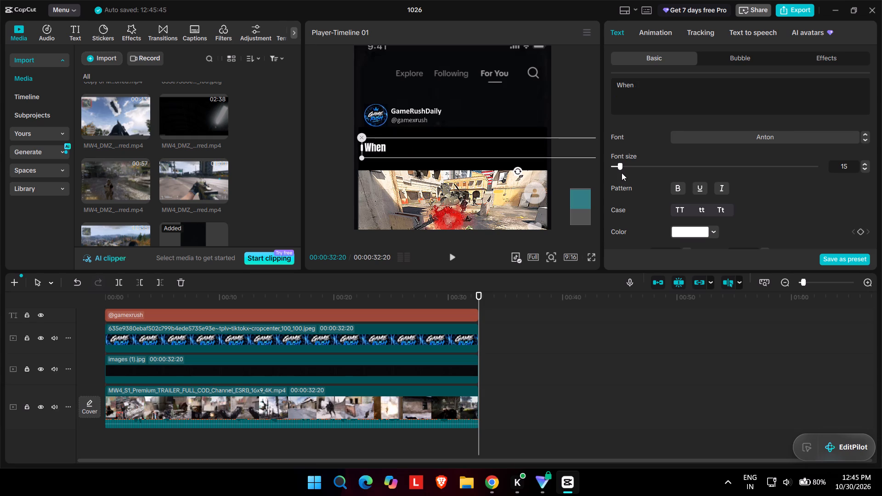
type("hoot")
key("space")
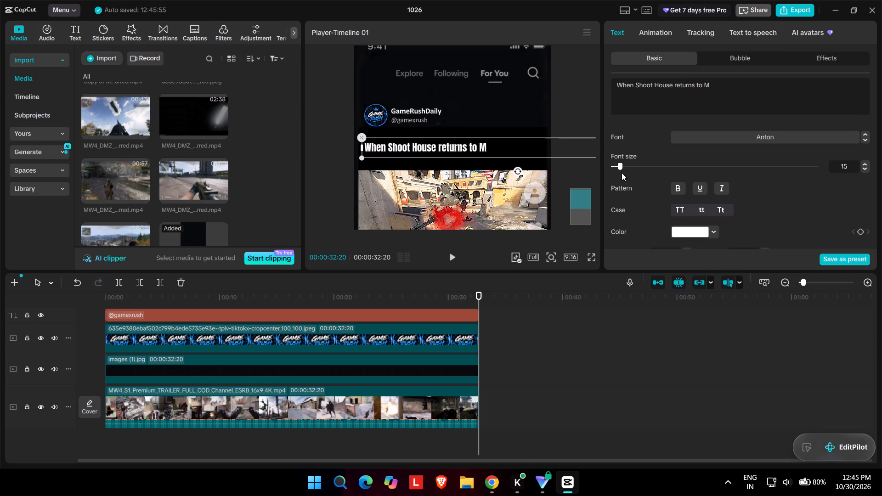
key("space")
type("with all")
key("space")
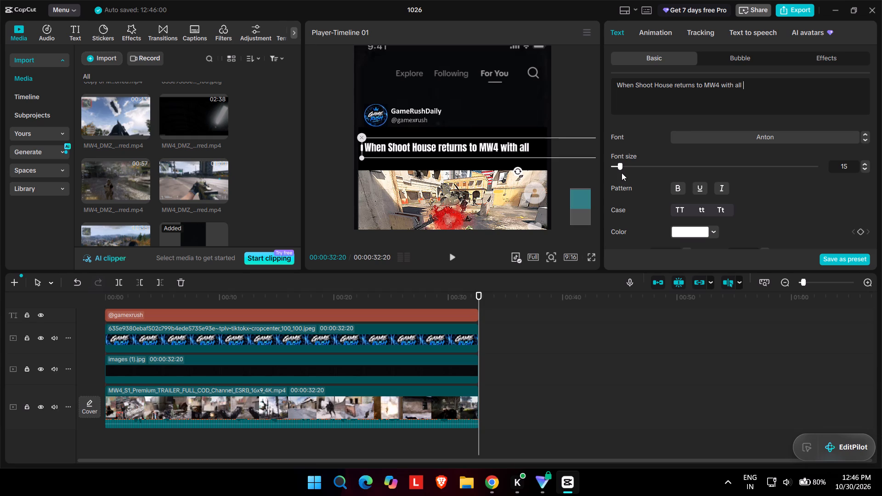
Break the caption after "MW4" so that "with all" starts the second line.
key("Left")
key("Left")
key("Left")
key("Left")
key("Left")
key("Left")
key("Left")
key("Left")
key("Left")
key("BackSpace")
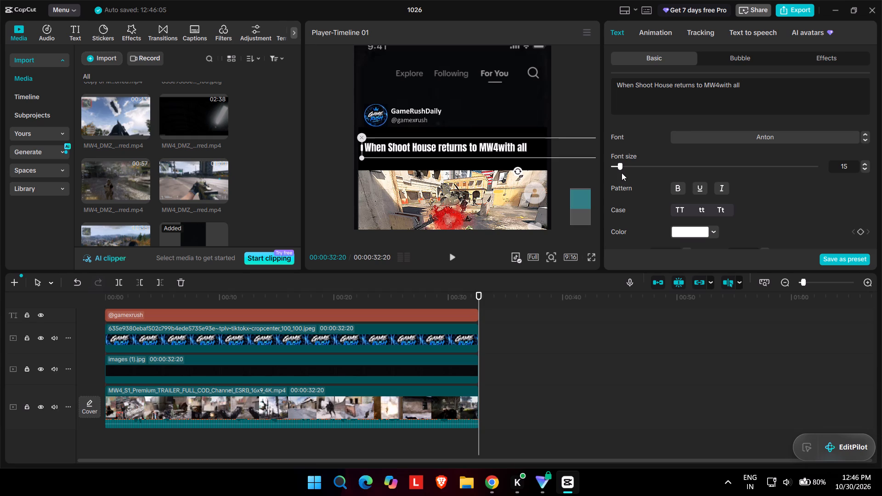
key("Return")
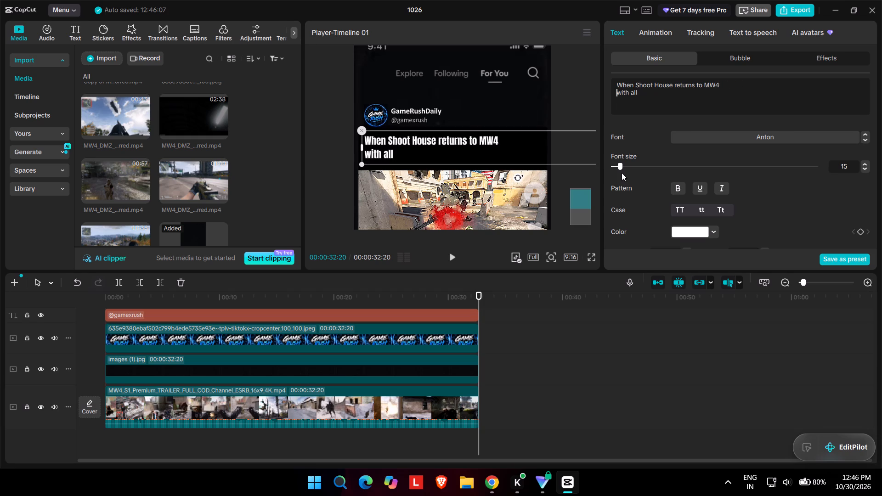
Insert "season 1" before "with all" at the start of the caption's second line.
type("seo")
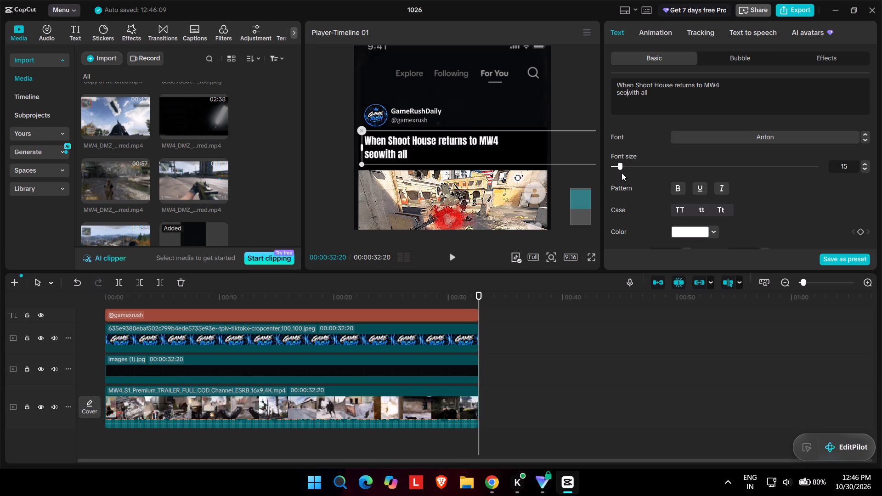
key("BackSpace")
key("s")
key("BackSpace")
type("as")
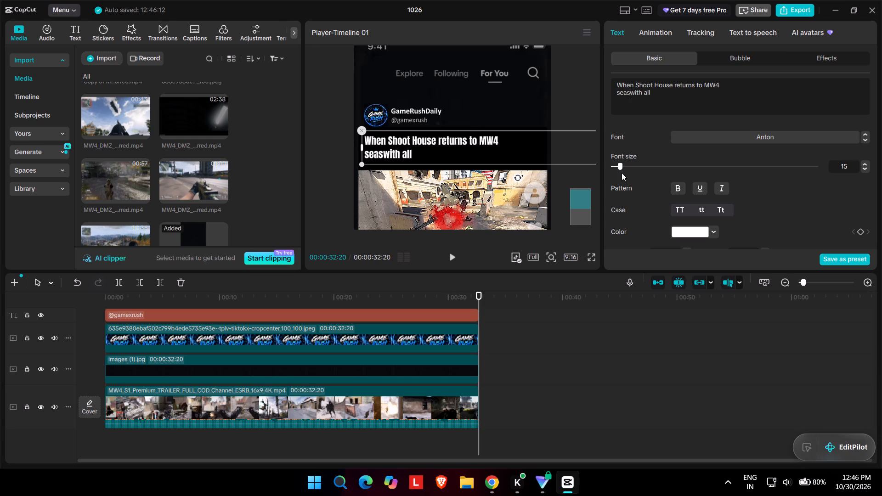
type("on2")
key("BackSpace")
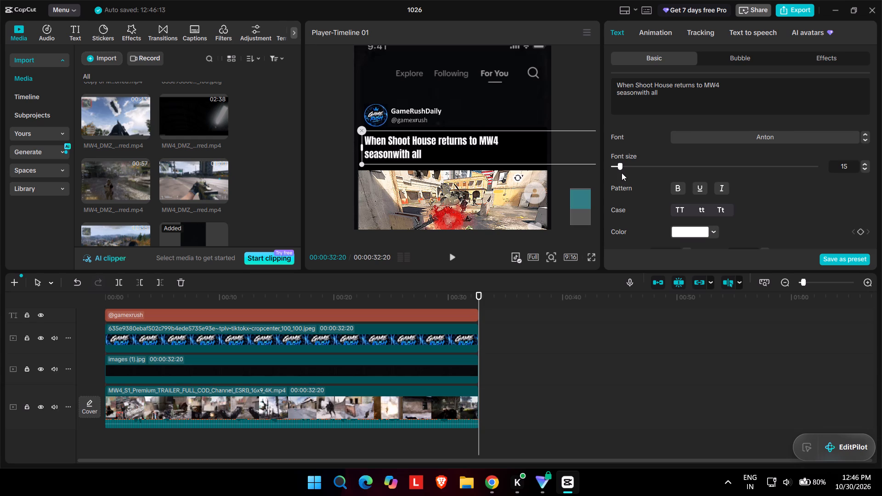
type("1")
key("space")
key("Left")
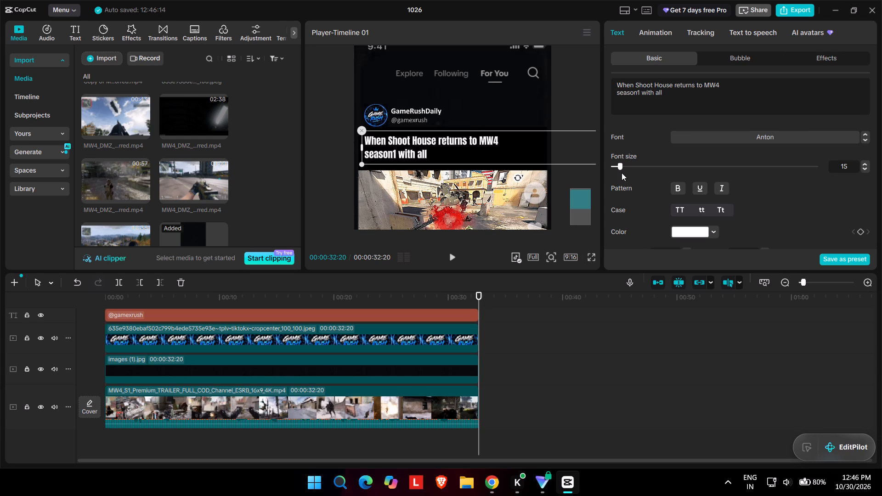
key("Left")
key("space")
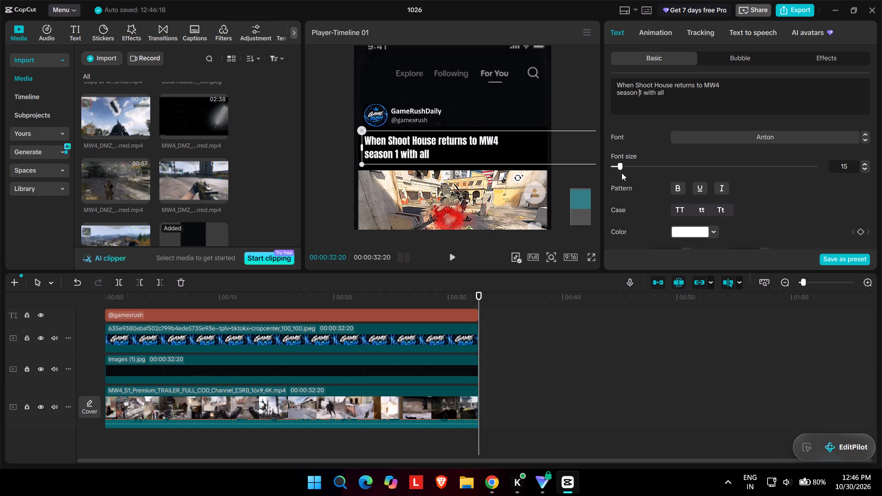
Add "new action and violence" to the end of the caption's second line.
key("Right")
key("Right")
key("Right")
key("Right")
key("Right")
key("Right")
key("Right")
key("Right")
key("Right")
key("Right")
key("space")
type("new")
key("space")
type("action")
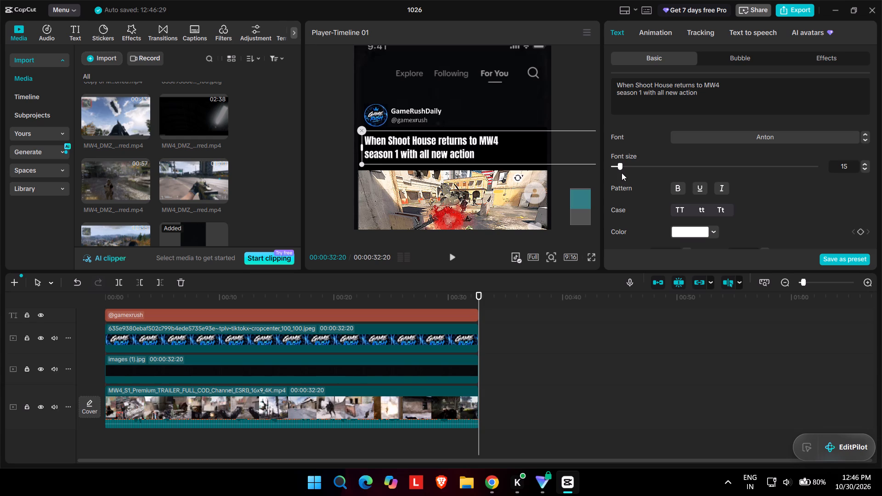
key("space")
type("and")
key("space")
type("violence")
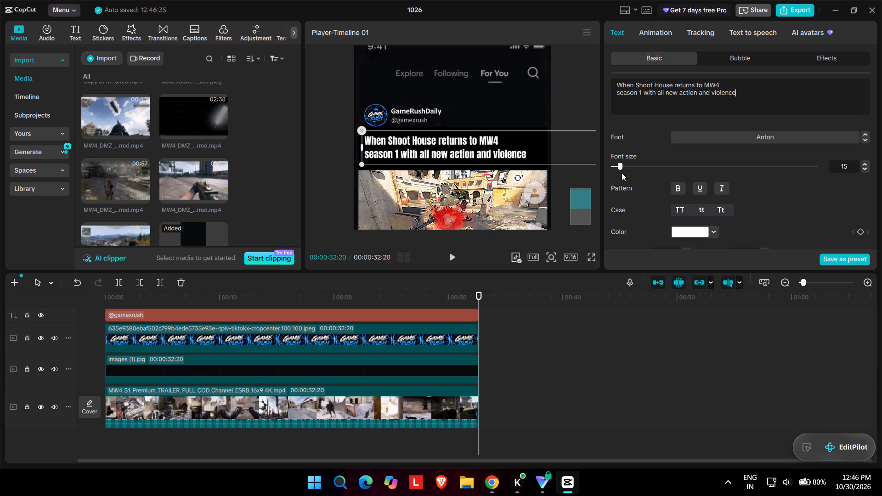
Switch to Chrome, add the screaming-face emoji to the EmojiCopy selection and copy the whole selection.
left_click(497, 478)
scroll(538, 283, "up", 1)
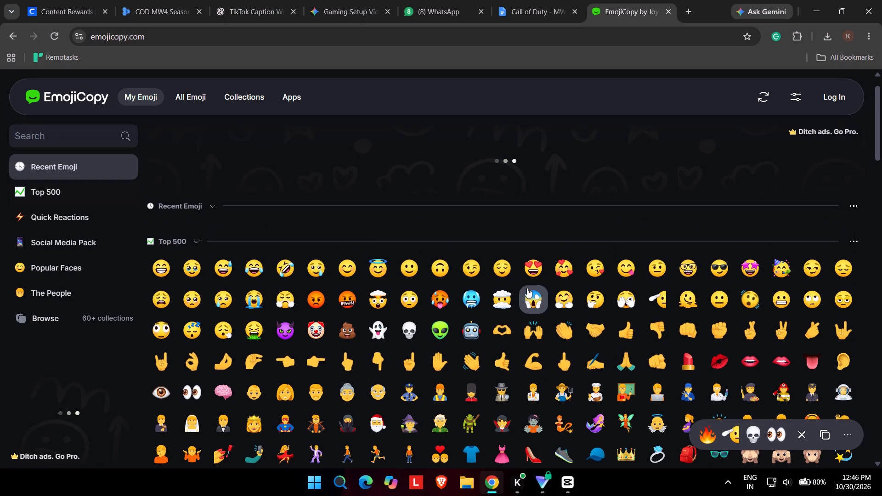
scroll(527, 288, "up", 1)
left_click(531, 299)
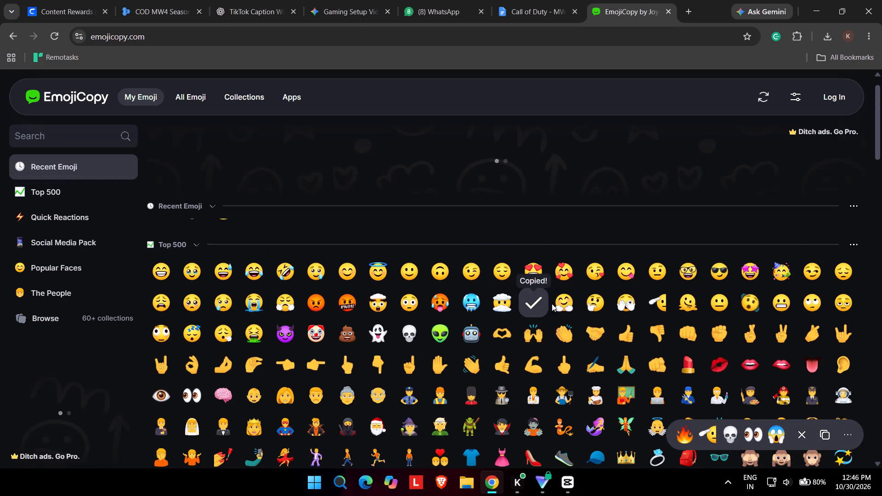
left_click(824, 434)
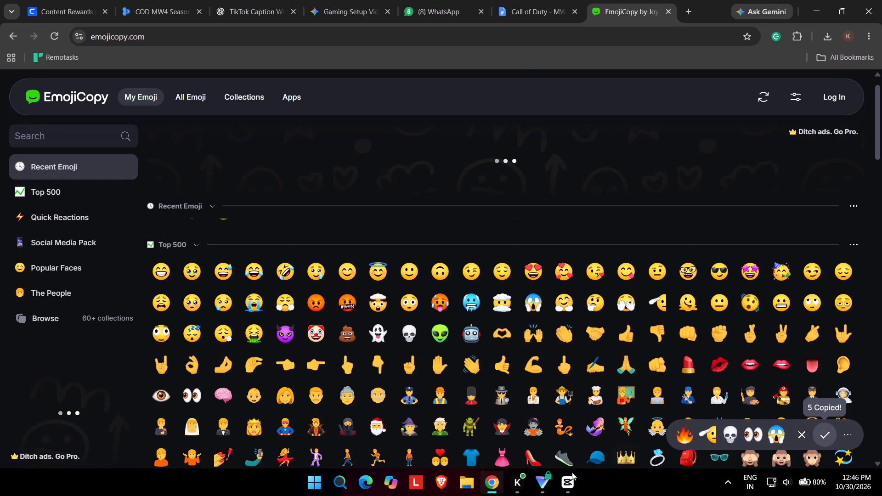
Back in CapCut, paste the copied emojis at the caption's end, keeping only the fire and screaming-face ones.
left_click(571, 485)
key("ctrl+v")
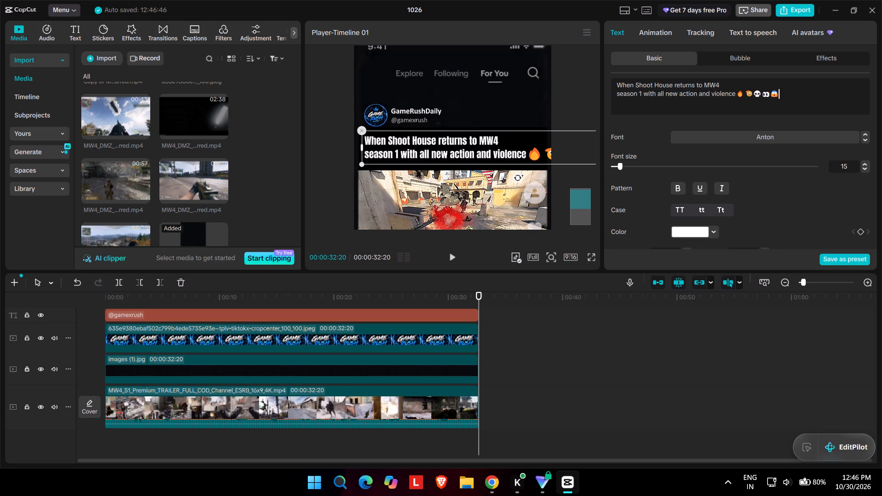
left_click_drag(769, 96, 744, 95)
key("BackSpace")
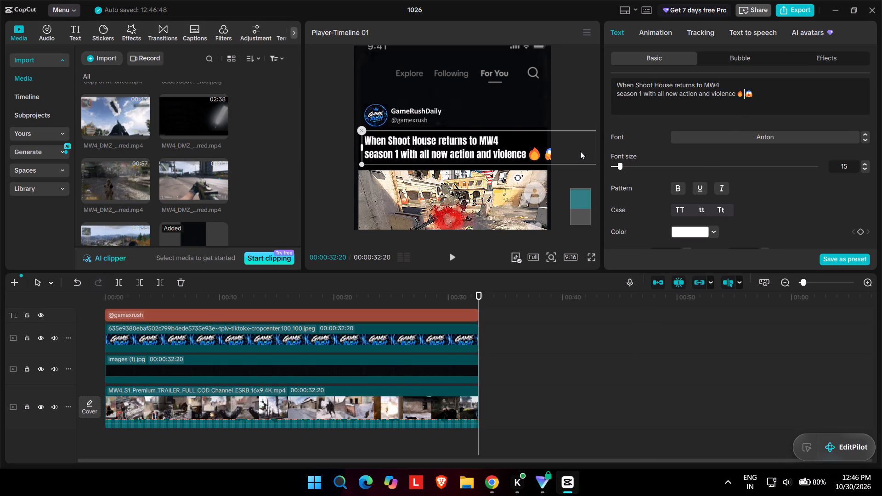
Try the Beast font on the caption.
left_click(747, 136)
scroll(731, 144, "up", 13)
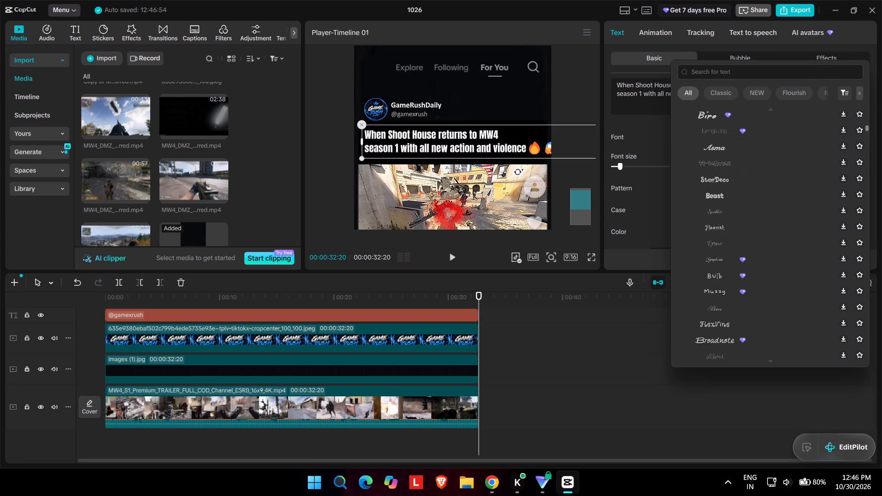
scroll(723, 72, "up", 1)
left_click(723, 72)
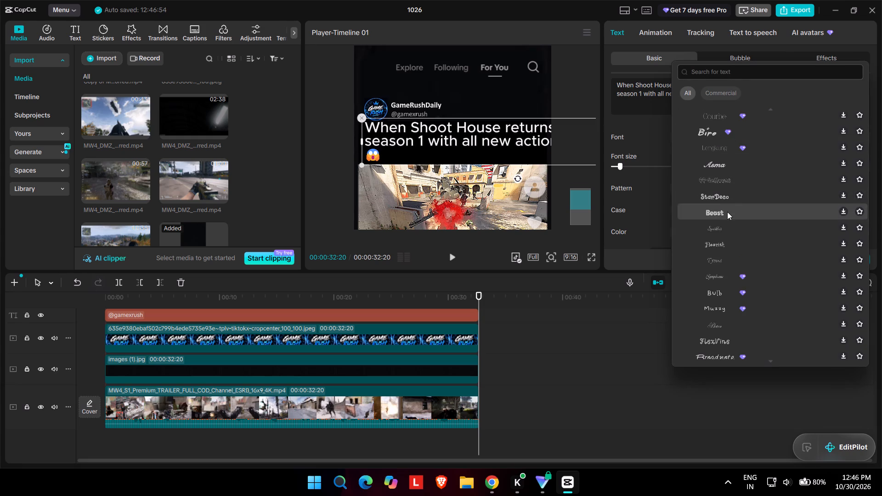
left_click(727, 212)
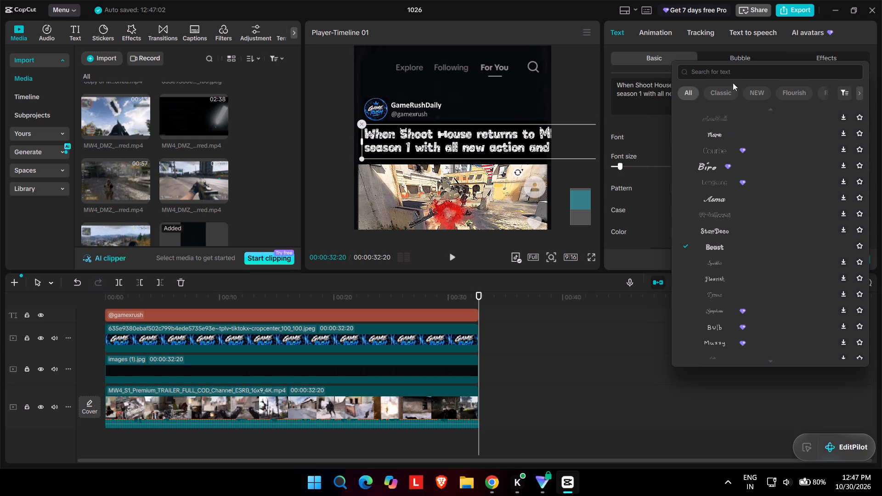
Search the fonts for Calibri and apply Calibri Bold to the caption.
left_click(726, 63)
left_click(721, 70)
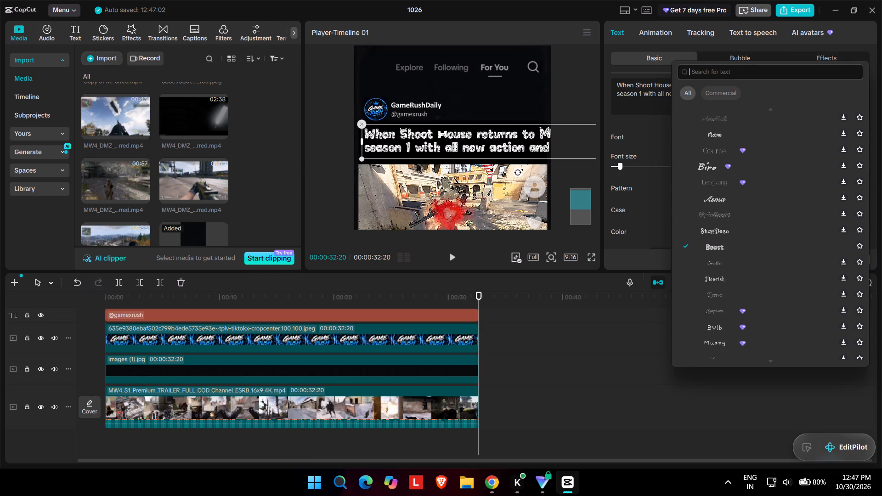
type("alibri")
key("Return")
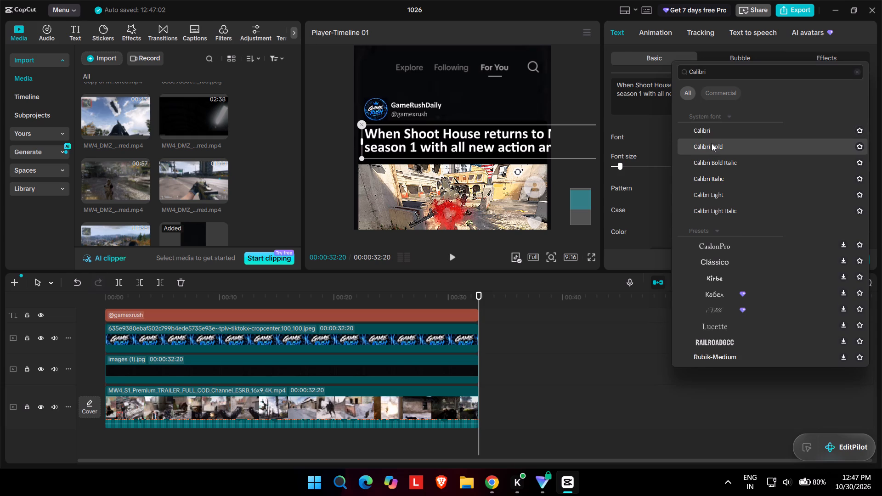
left_click(712, 143)
Scale the caption down and place it between the account header and the video so both lines fit the frame width.
scroll(579, 141, "down", 1)
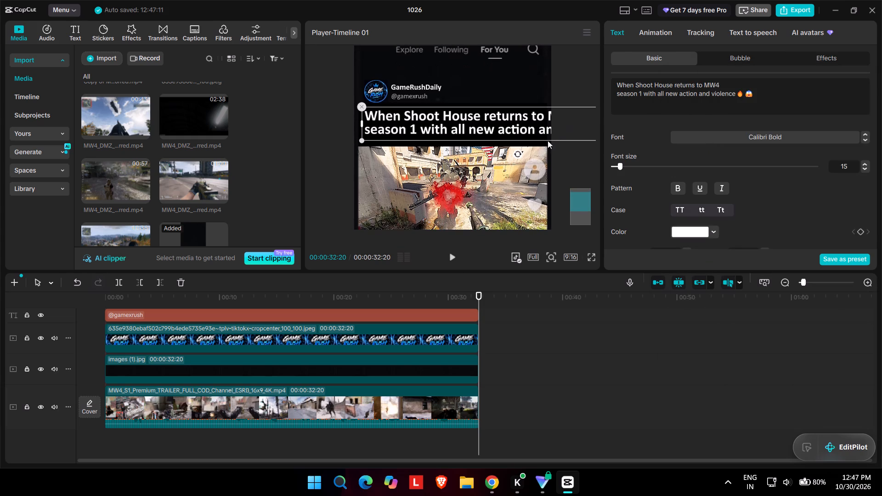
scroll(488, 107, "down", 2, "ctrl")
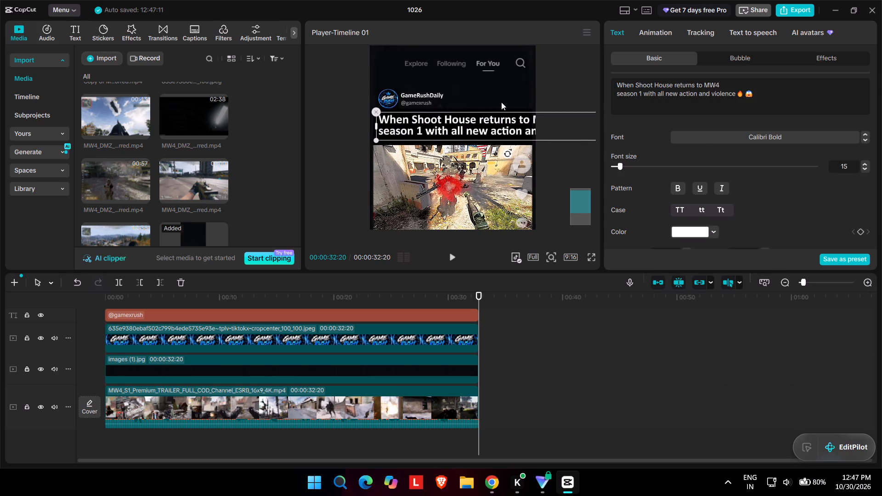
scroll(517, 113, "down", 3, "ctrl")
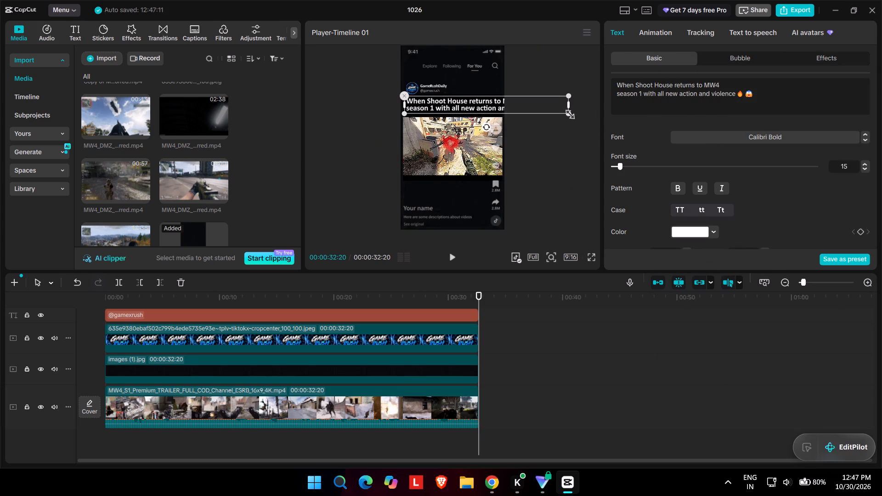
left_click_drag(567, 113, 512, 106)
left_click_drag(509, 106, 469, 106)
left_click_drag(479, 106, 471, 105)
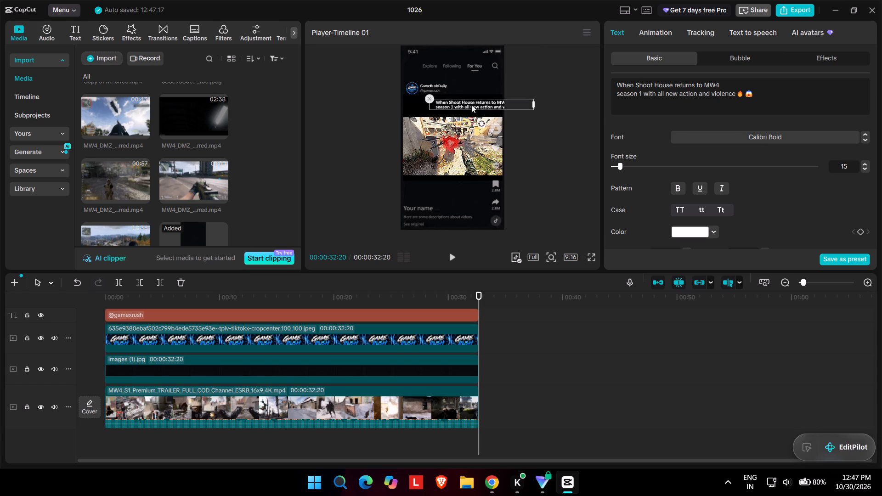
left_click_drag(471, 105, 450, 107)
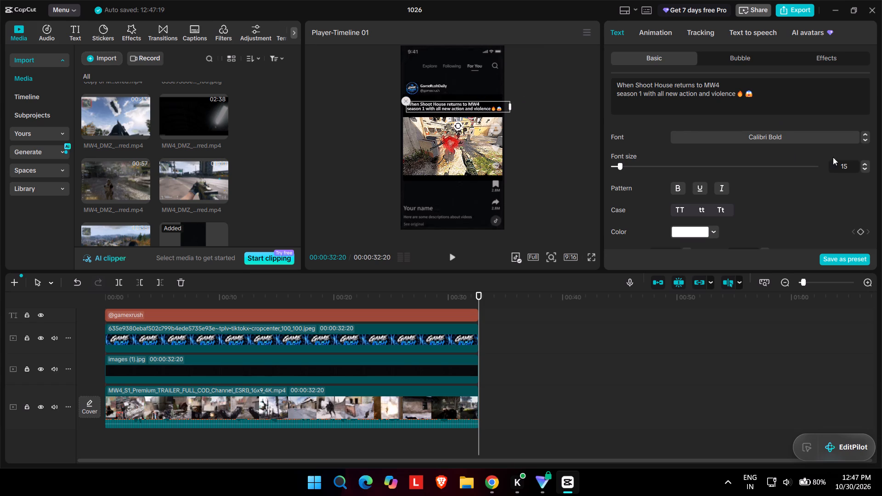
Set the caption's font size to 14.
left_click(868, 169)
scroll(465, 128, "up", 2, "ctrl")
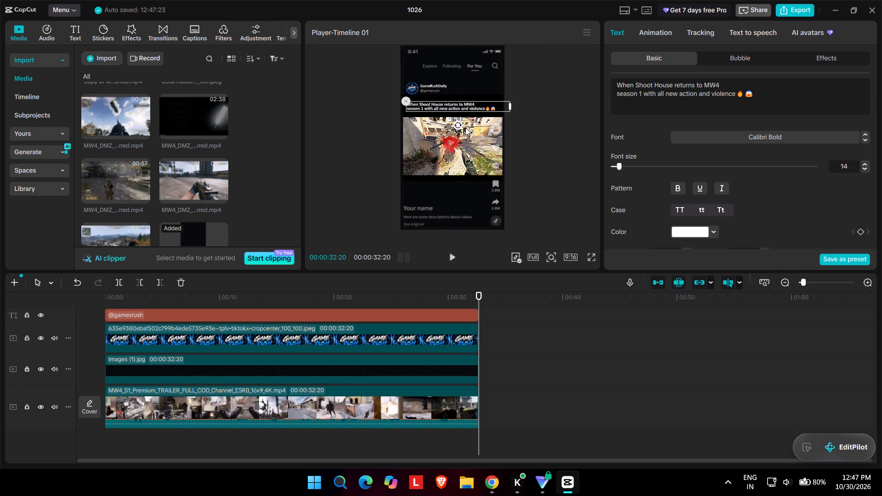
scroll(465, 128, "up", 3, "ctrl")
scroll(463, 118, "up", 1)
left_click(432, 72)
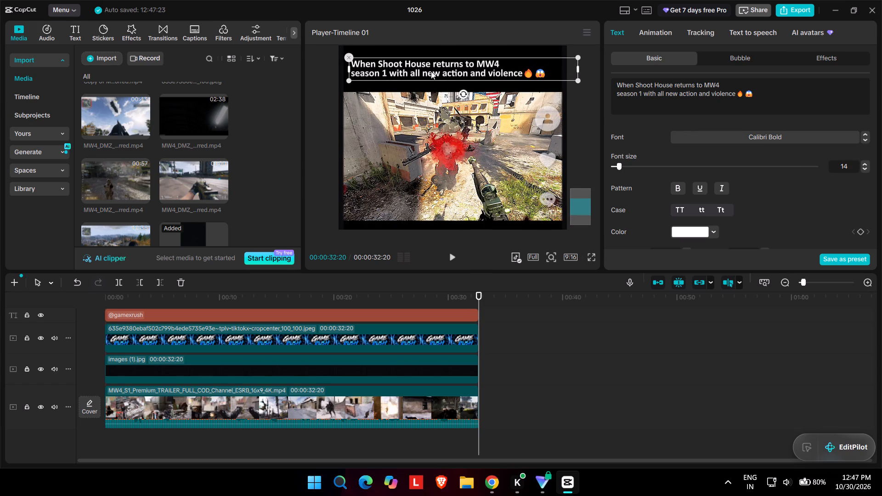
Enlarge the main MW4 trailer clip to a scale of 109%.
left_click(450, 129)
scroll(465, 134, "down", 1)
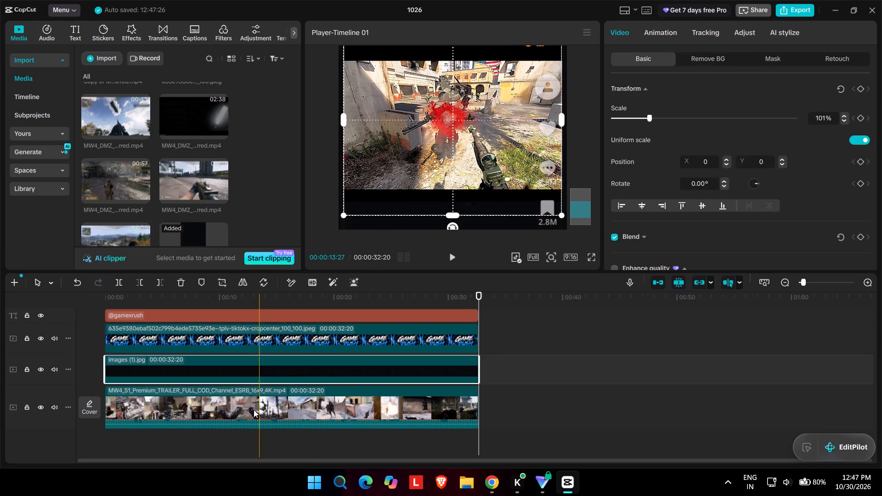
left_click(253, 413)
scroll(424, 173, "up", 1)
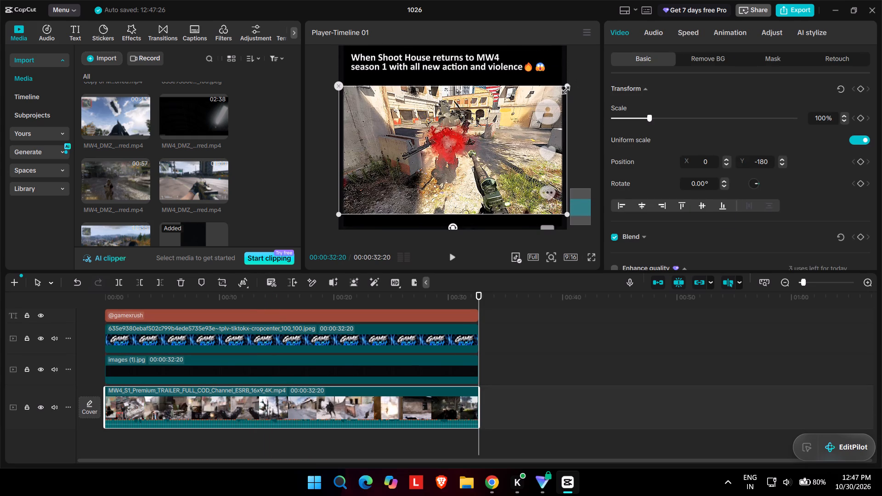
left_click_drag(566, 85, 577, 73)
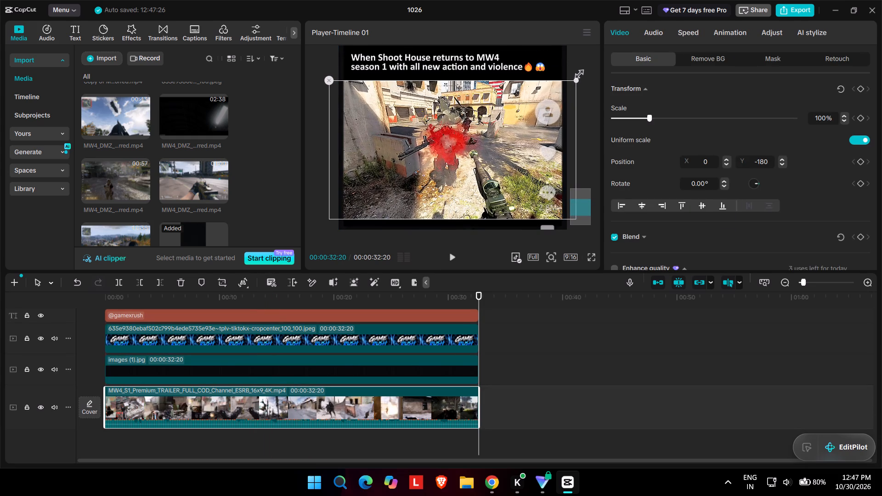
left_click_drag(577, 73, 579, 72)
scroll(577, 72, "up", 1)
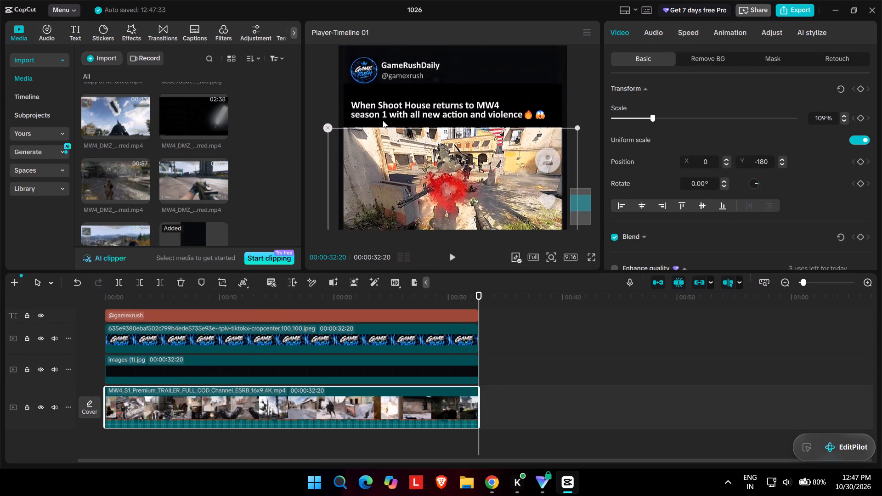
scroll(383, 120, "up", 1)
left_click(392, 115)
scroll(399, 73, "up", 1)
scroll(345, 335, "up", 1)
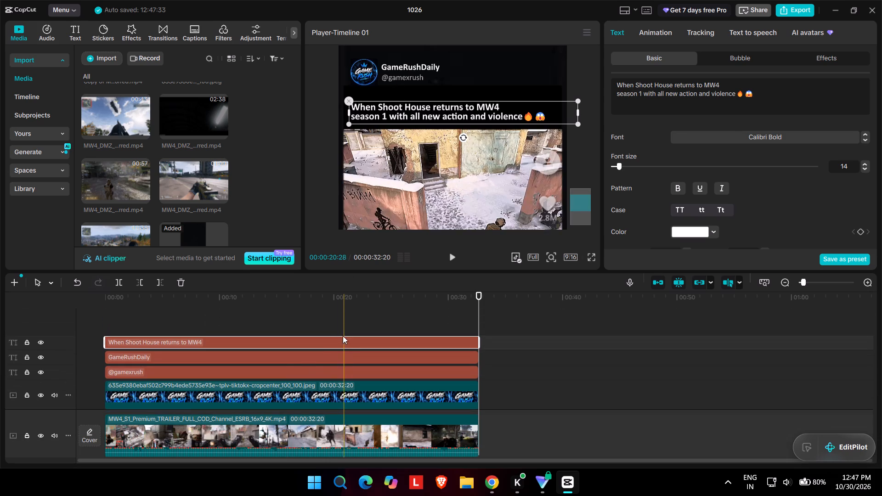
scroll(343, 336, "up", 1)
left_click_drag(481, 355, 419, 386)
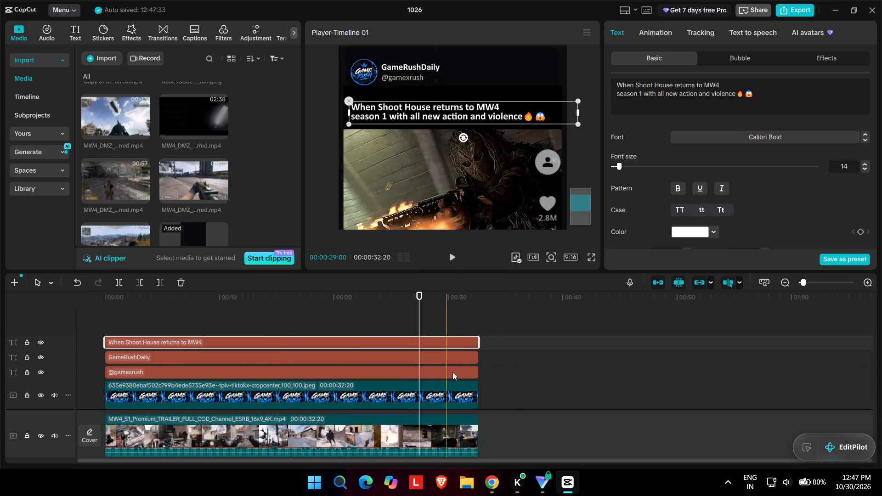
left_click_drag(487, 356, 440, 401)
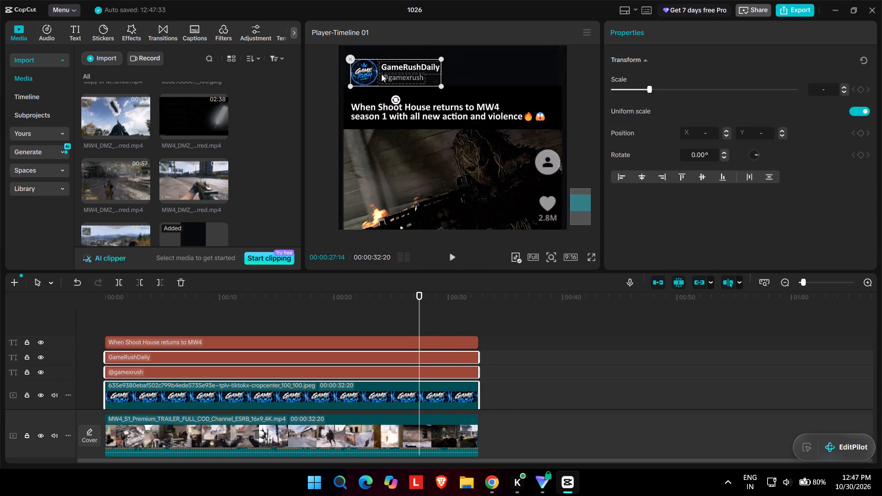
left_click_drag(381, 74, 381, 86)
left_click_drag(384, 81, 385, 91)
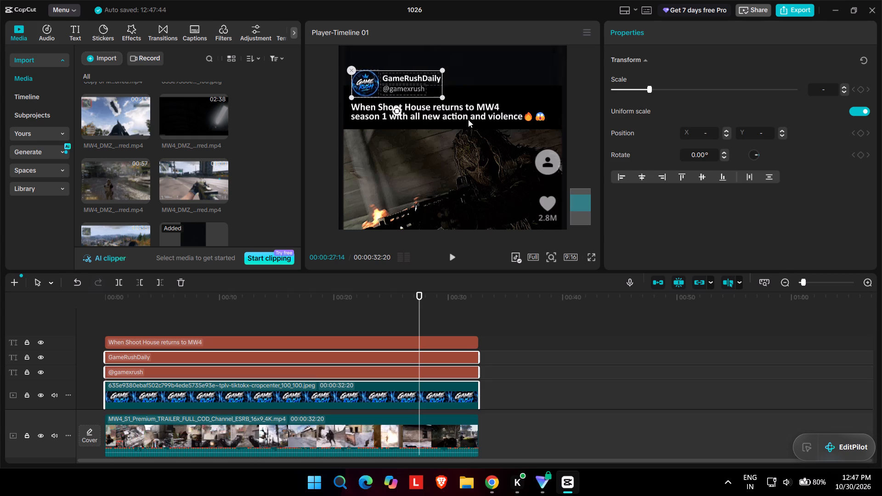
Play part of the video in full screen to check the layout of header, caption and clip.
scroll(474, 126, "down", 1)
left_click(588, 256)
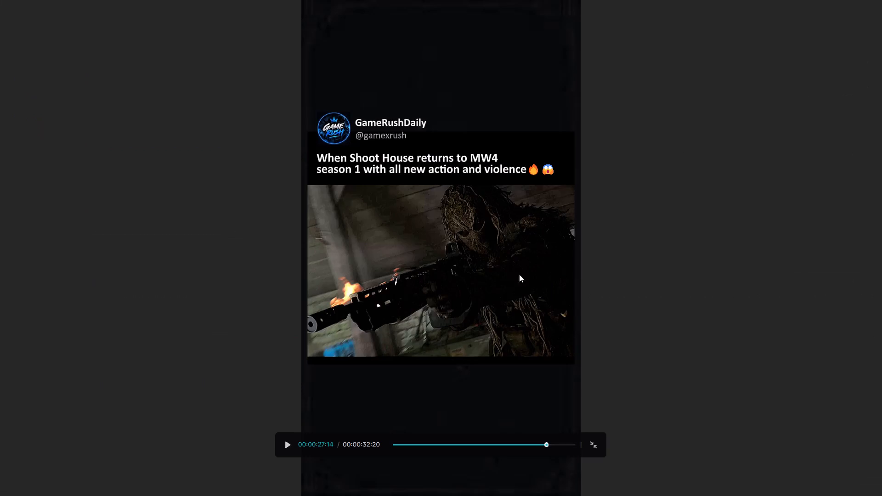
key("space")
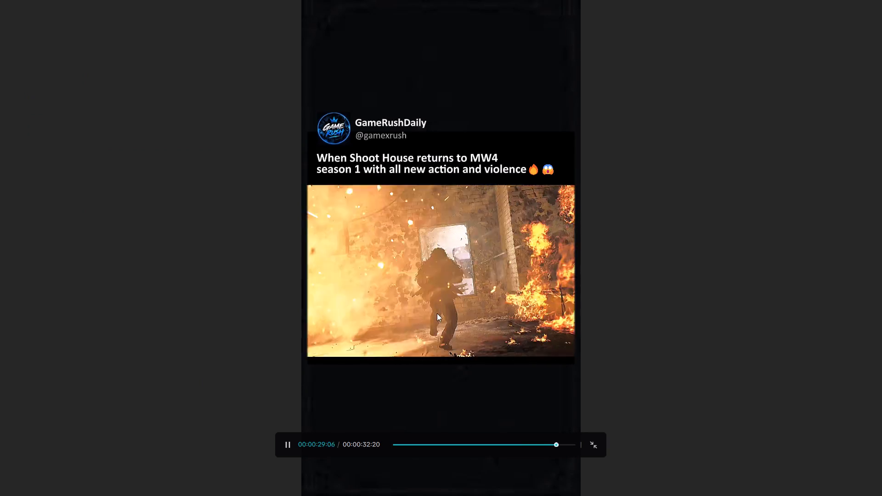
key("space")
left_click(570, 335)
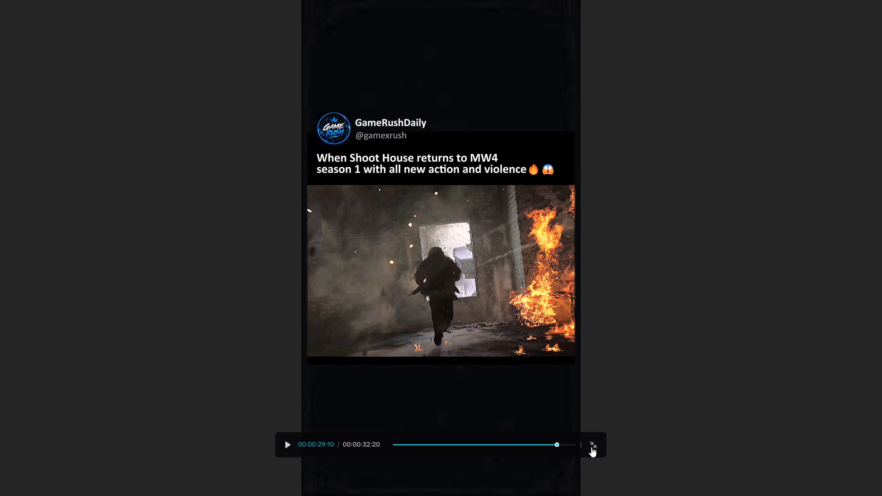
left_click(590, 449)
Open the export settings and name the exported video S13P.
scroll(824, 10, "up", 1)
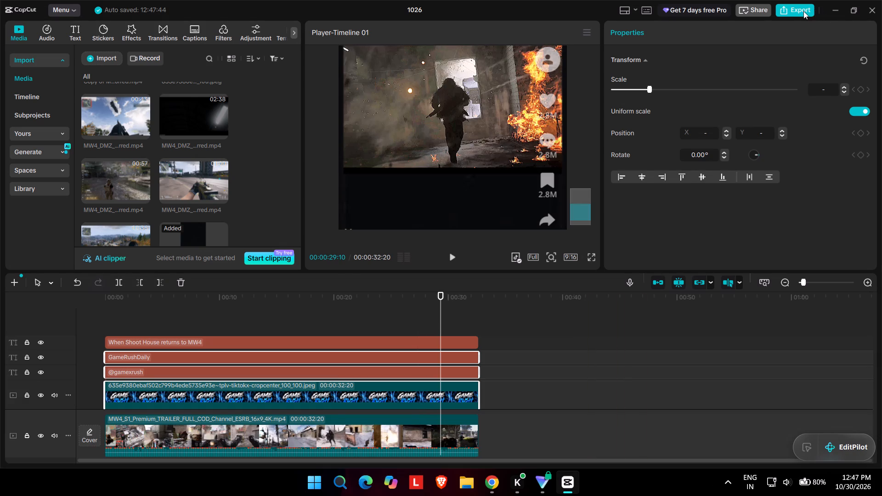
left_click(803, 11)
double_click(514, 96)
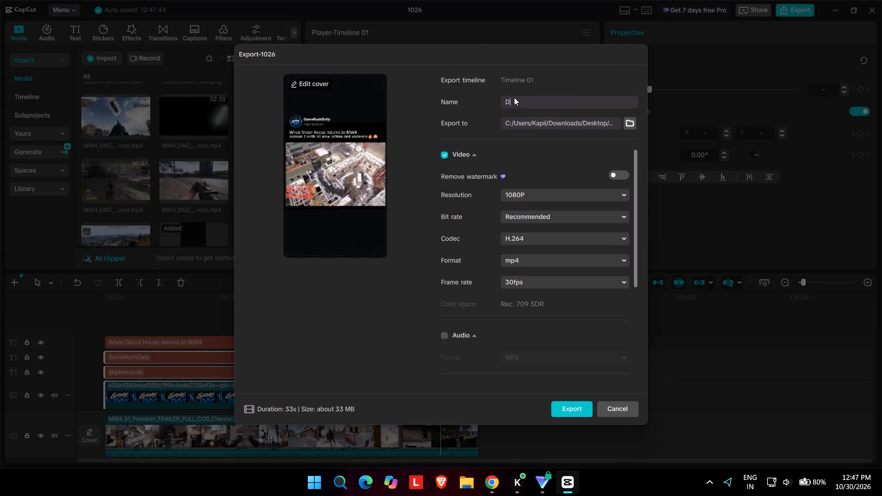
key("BackSpace")
key("x")
key("BackSpace")
key("s")
key("3")
key("BackSpace")
type("13")
key("p")
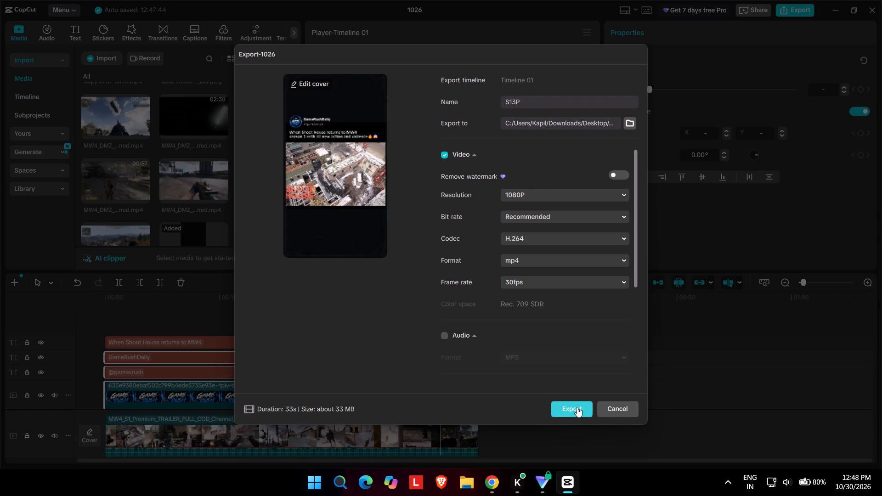
Decline replacing the existing file, rename the export S14P, and export the video at 1080P.
left_click(577, 407)
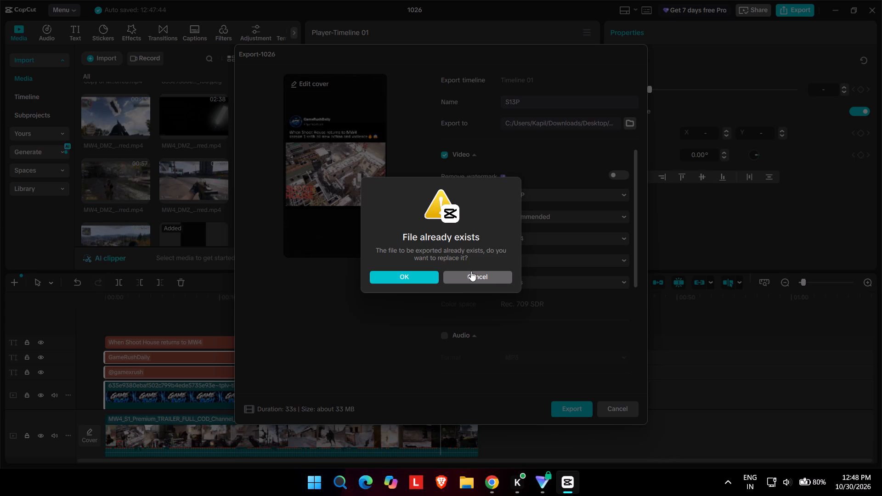
left_click(471, 271)
left_click(514, 103)
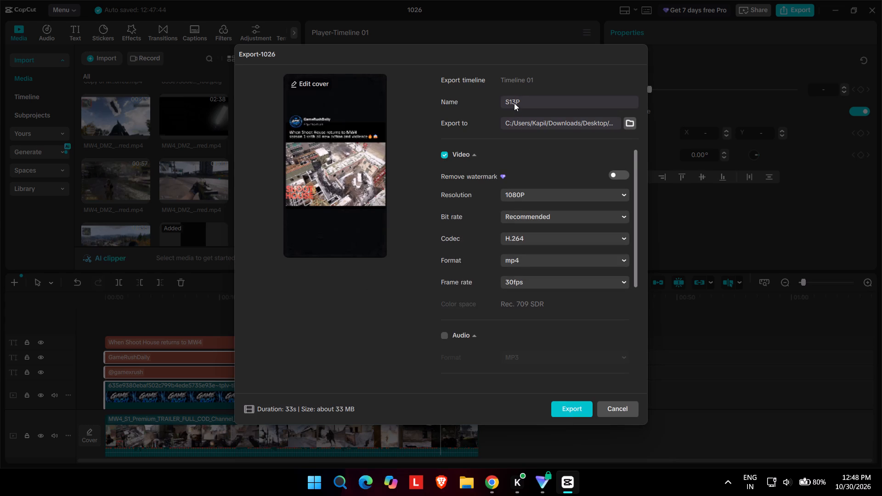
key("BackSpace")
key("4")
left_click(566, 397)
left_click(567, 406)
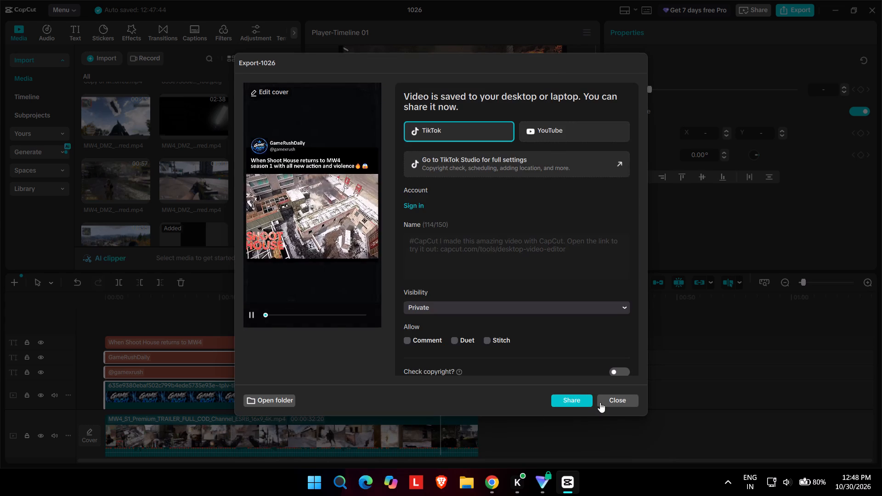
left_click(602, 402)
Examine the main MW4 trailer clip's color wheel, curves and basic adjustment settings.
left_click(803, 13)
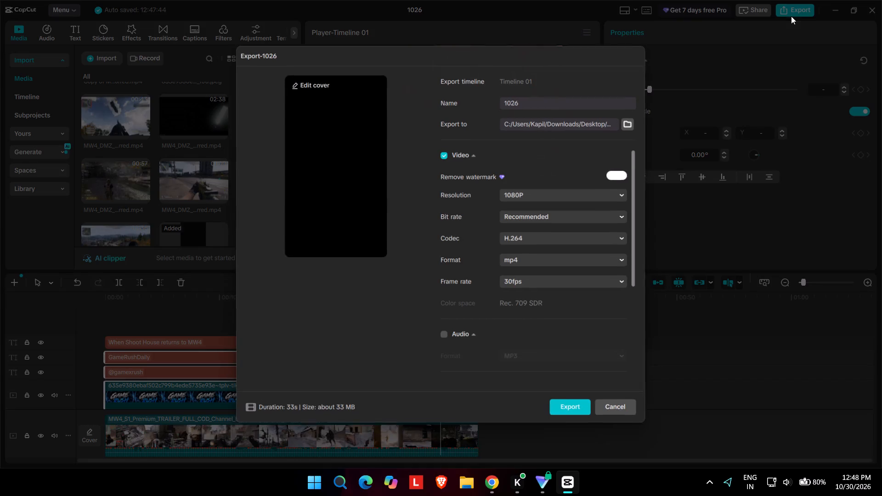
left_click(614, 410)
scroll(571, 413, "down", 1)
left_click(421, 436)
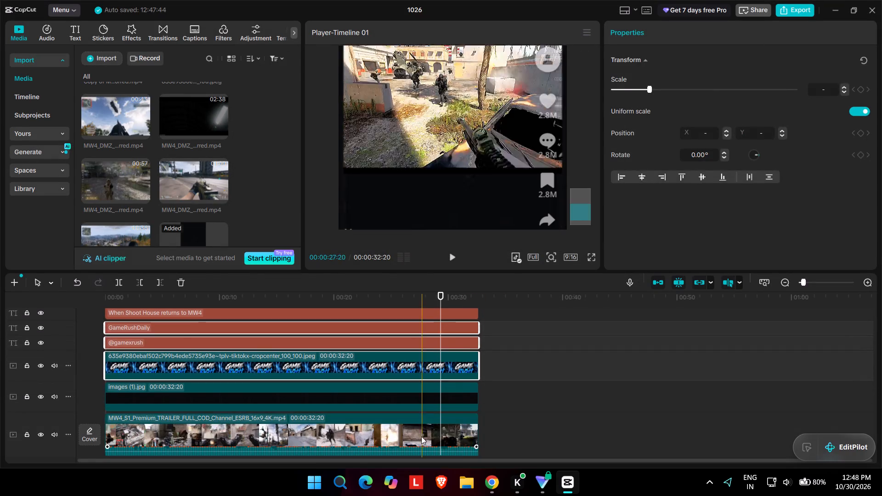
scroll(640, 99, "up", 2)
left_click(784, 32)
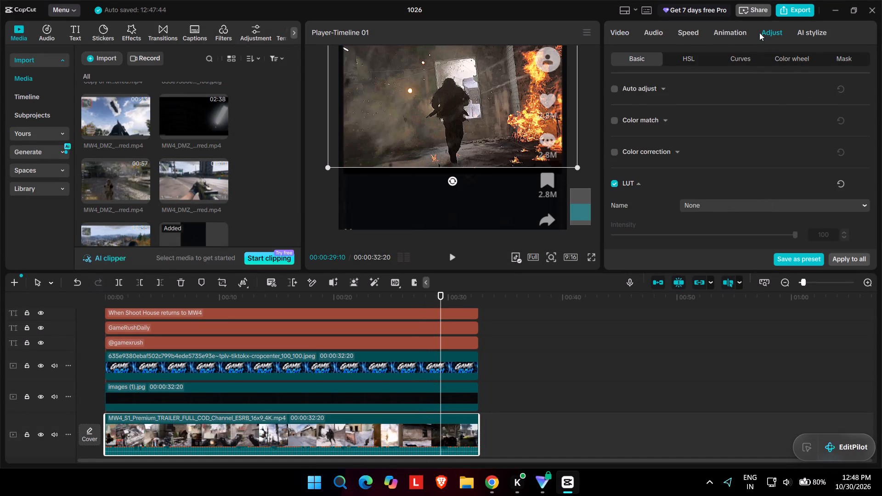
left_click(794, 58)
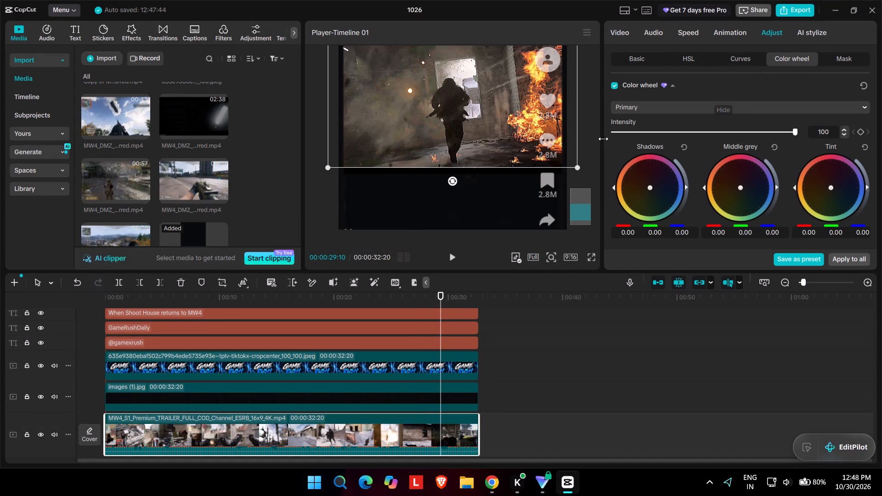
scroll(531, 150, "up", 1)
left_click(741, 54)
scroll(795, 151, "up", 1)
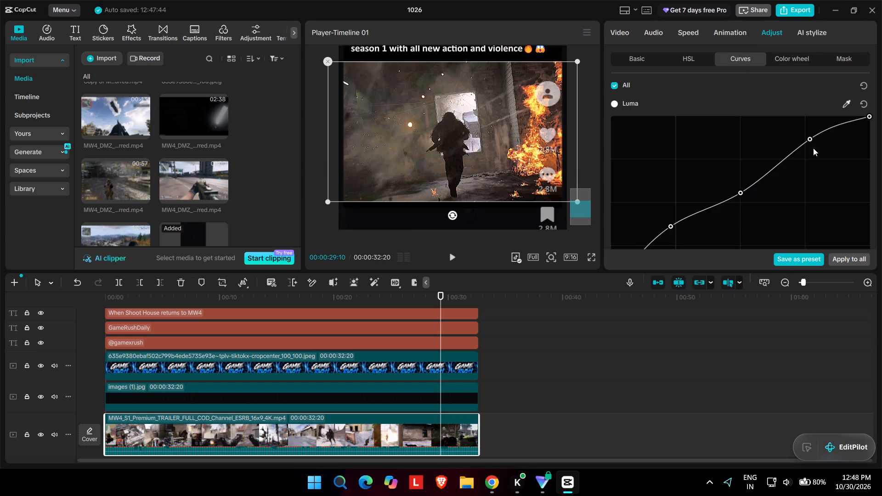
scroll(813, 148, "up", 1)
left_click(643, 55)
scroll(688, 161, "down", 7)
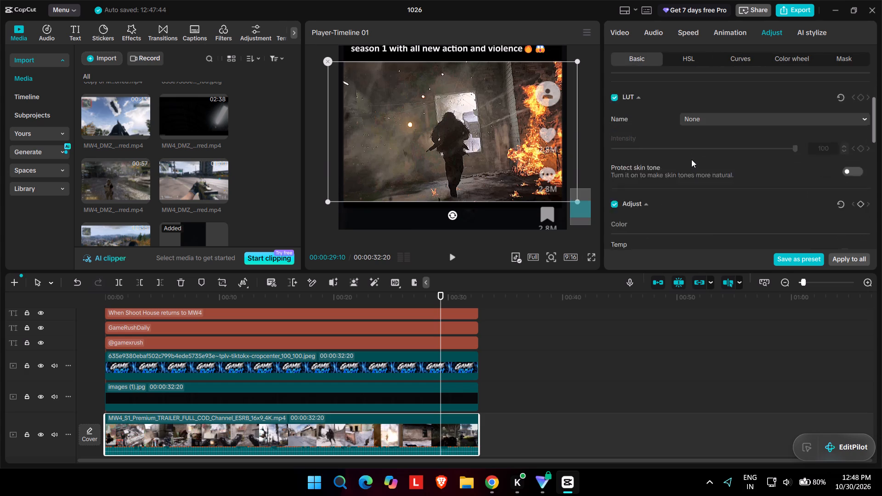
scroll(691, 159, "down", 13)
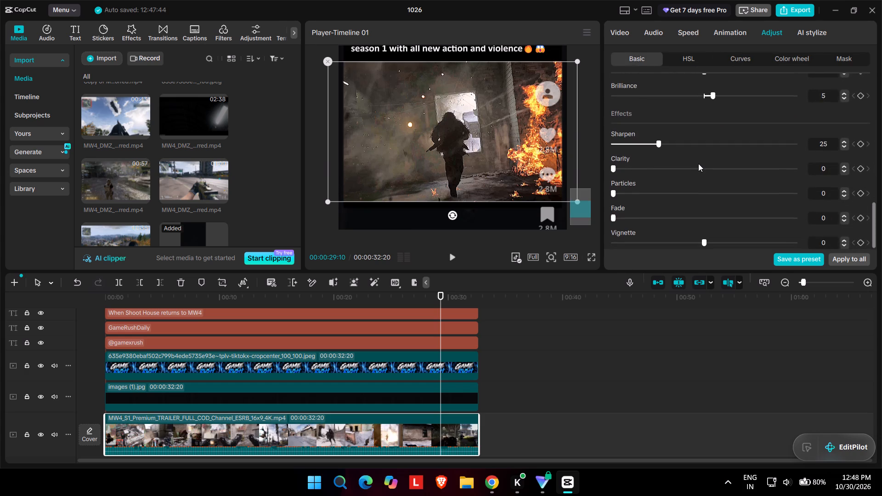
scroll(698, 163, "down", 1)
scroll(699, 160, "up", 10)
Export the video again as S14 at 4K resolution.
left_click(792, 9)
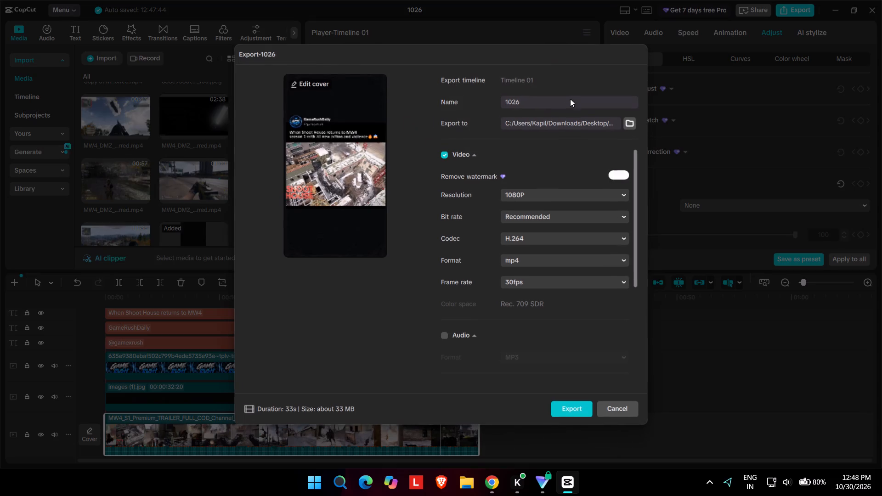
double_click(510, 107)
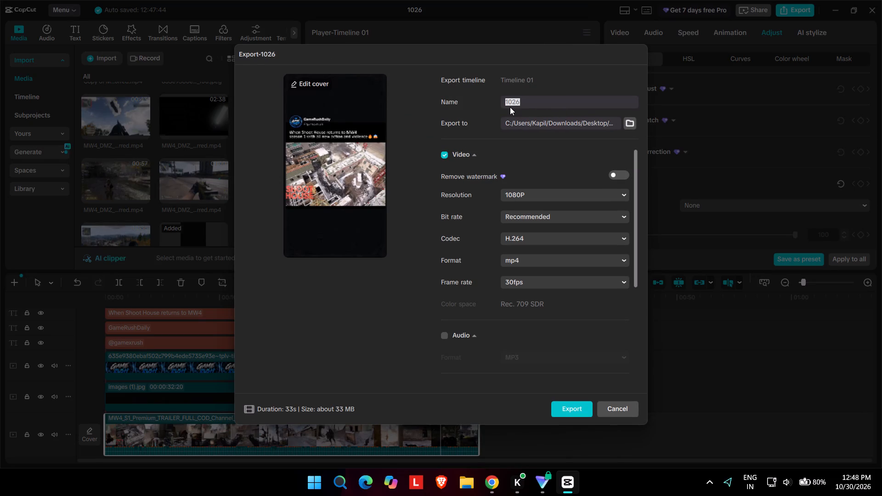
type("S14")
left_click(527, 192)
left_click(533, 287)
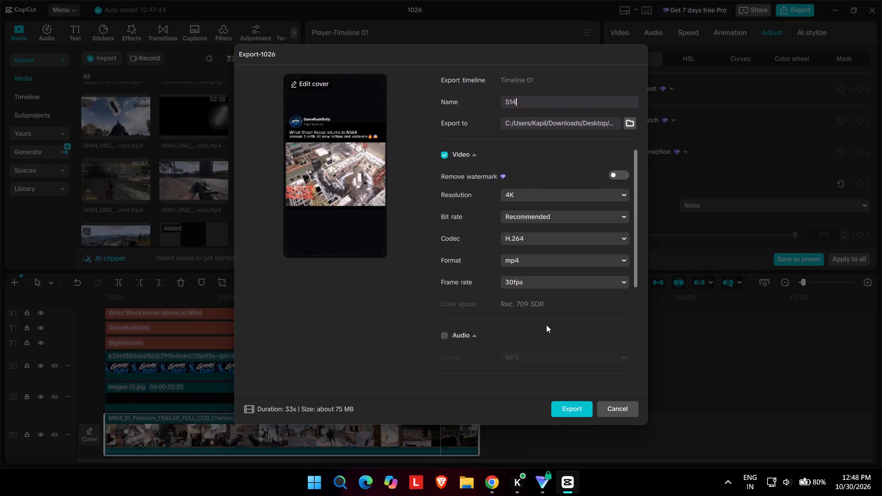
left_click(561, 402)
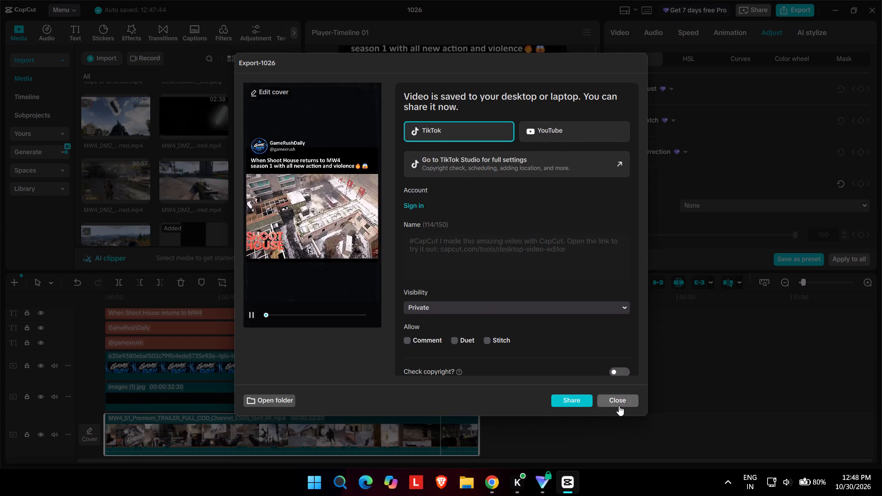
left_click(619, 406)
Replace the caption's wording with "Shoot House looks more dangerous in COD MW4 Season 1", keeping the two emojis at the end.
scroll(423, 373, "up", 1)
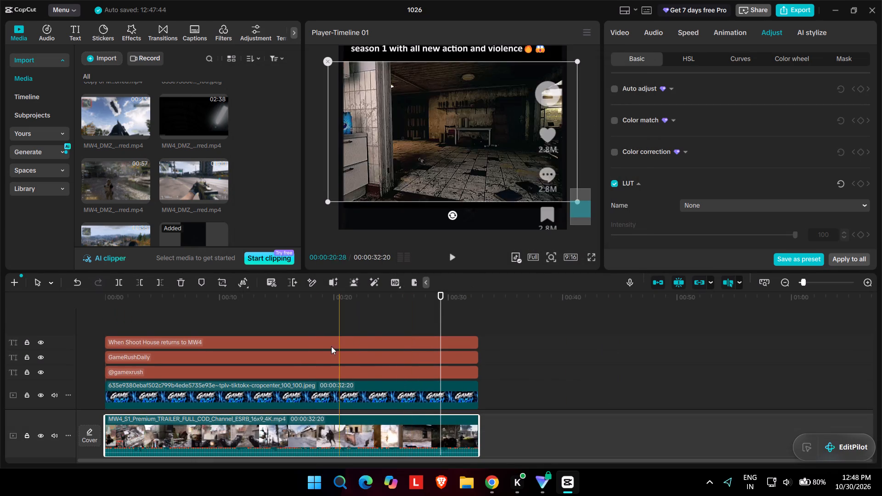
left_click(306, 345)
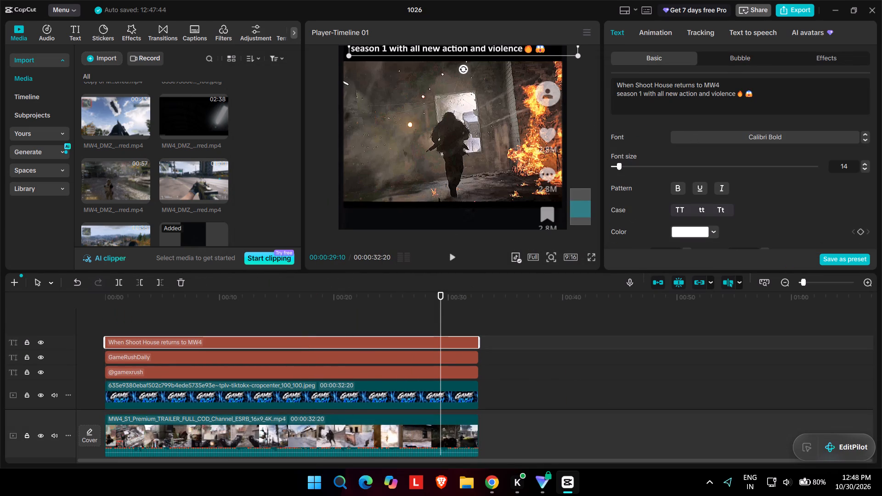
left_click_drag(736, 94, 592, 75)
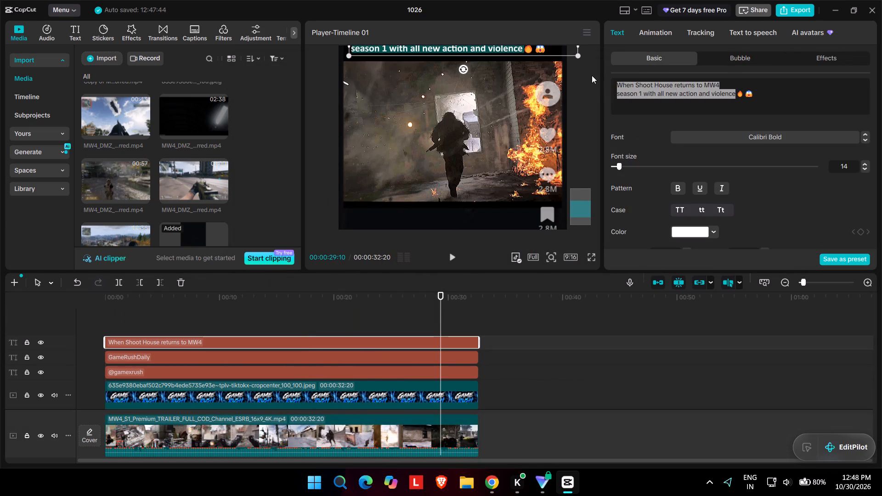
left_click_drag(592, 75, 591, 75)
type("SHOOT HO")
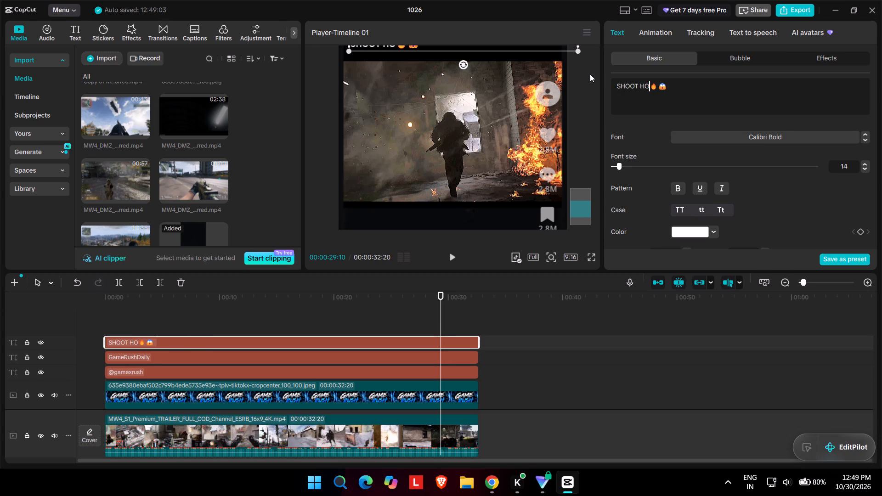
key("BackSpace")
key("BackSpace")
key("BackSpace")
key("BackSpace")
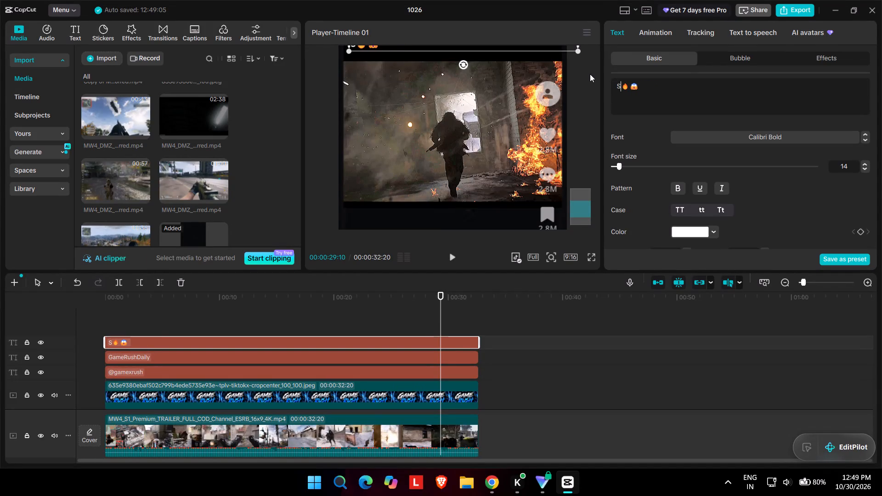
type("hoot")
key("space")
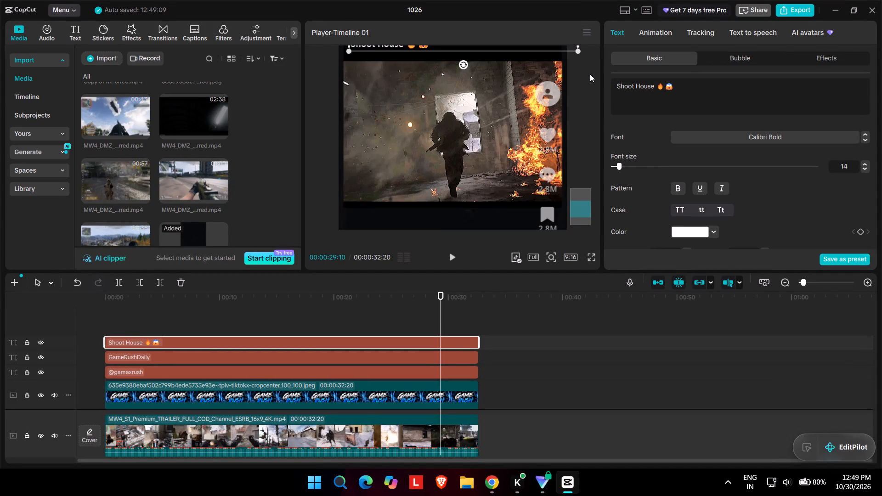
type("looks")
key("space")
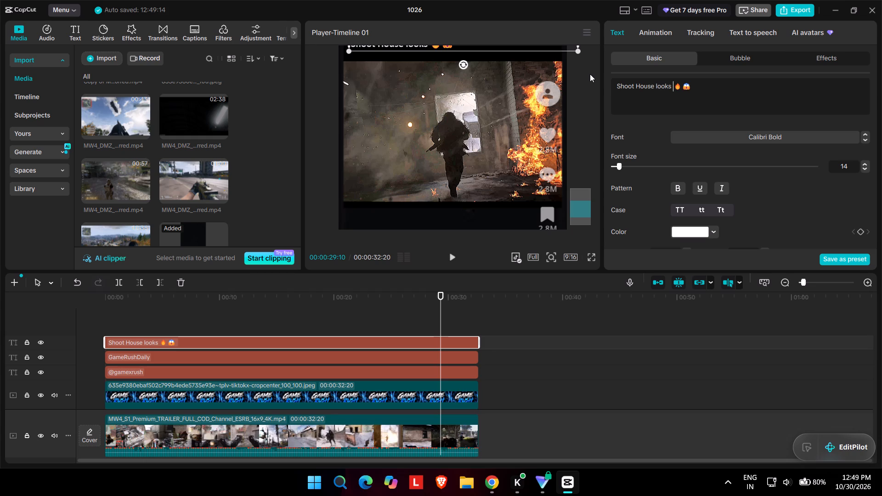
type("more dangerous in")
key("space")
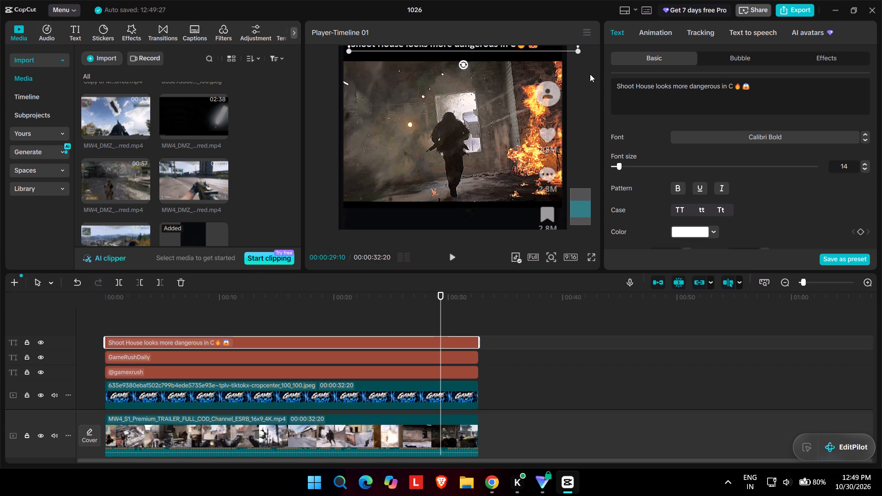
key("m")
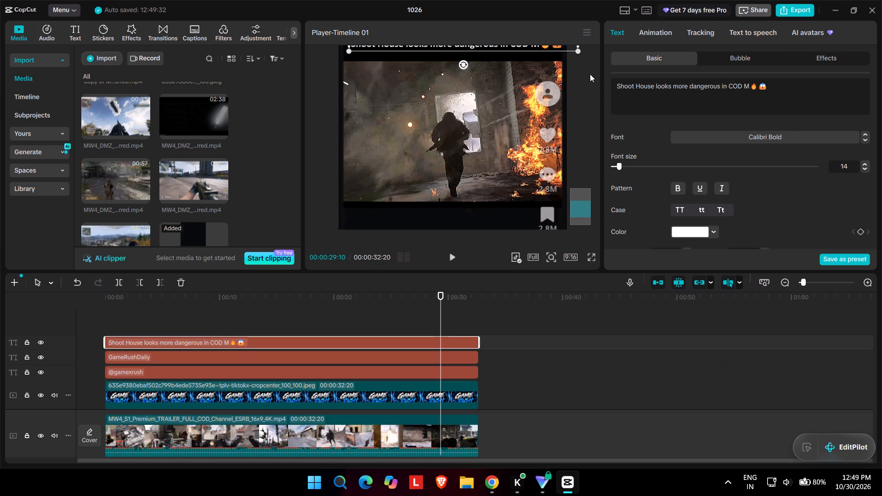
key("w")
type("4")
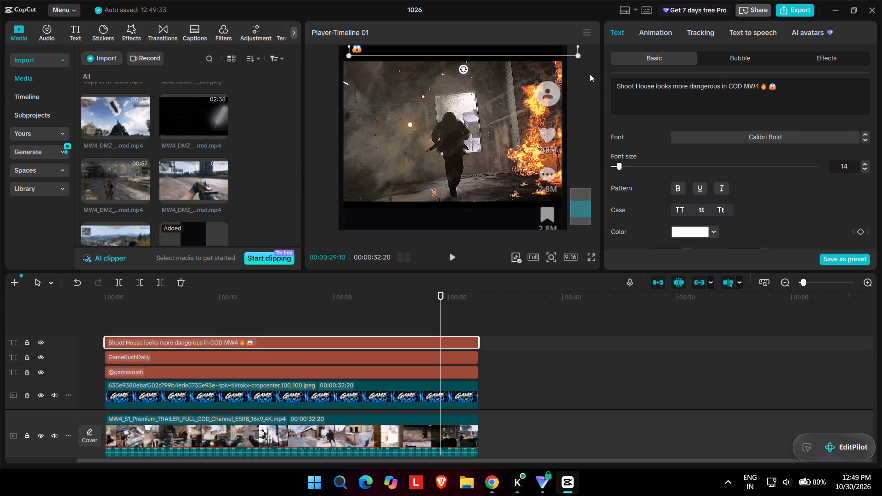
key("space")
type("eason 1")
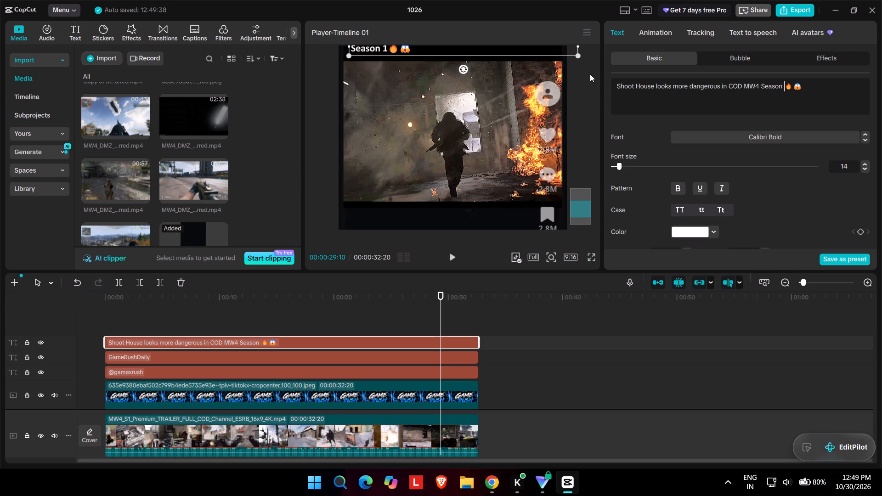
Break the caption before "COD MW4 Season 1" so that part starts on its own line.
left_click(729, 88)
key("BackSpace")
key("Return")
key("Return")
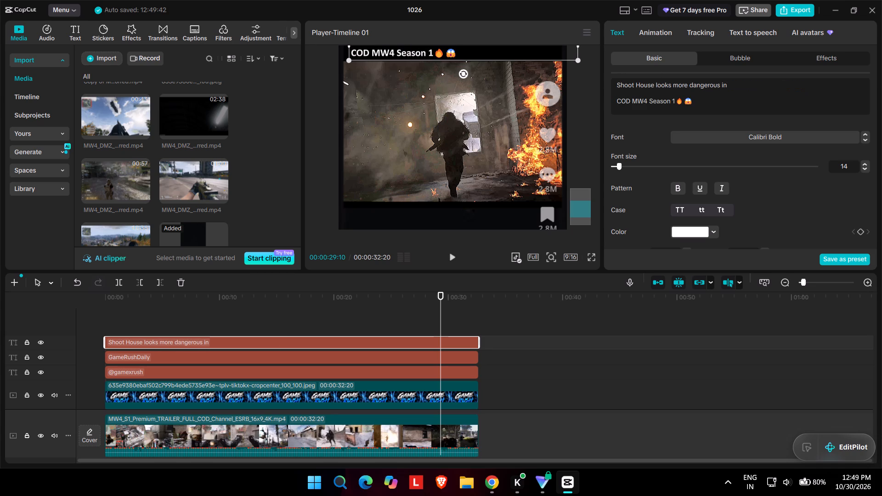
Enlarge the two-line caption slightly and shift it right to line up under the logo and channel name.
scroll(616, 105, "up", 2)
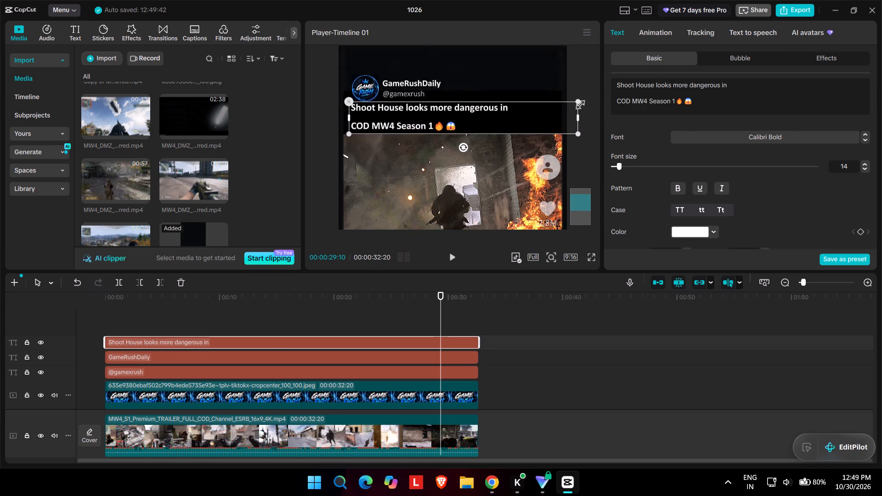
left_click_drag(580, 101, 602, 89)
left_click_drag(542, 122, 566, 121)
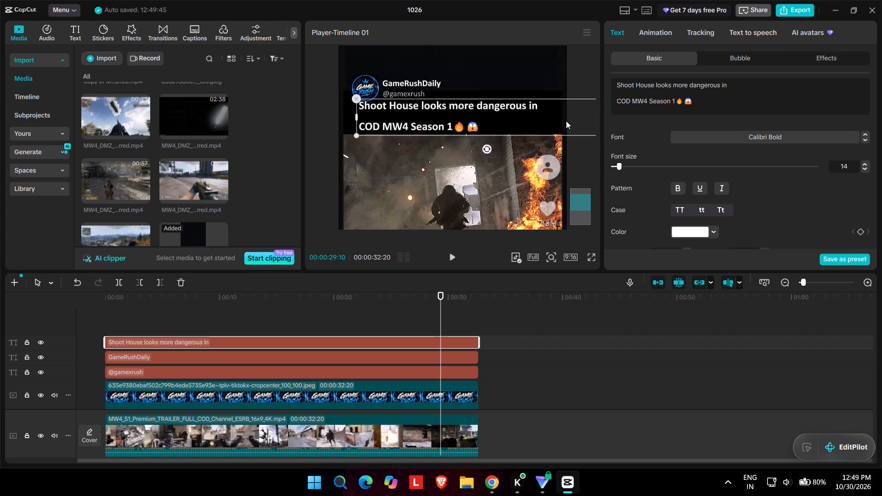
left_click_drag(566, 121, 566, 120)
Tighten the caption's line spacing to -9.
scroll(691, 150, "down", 1)
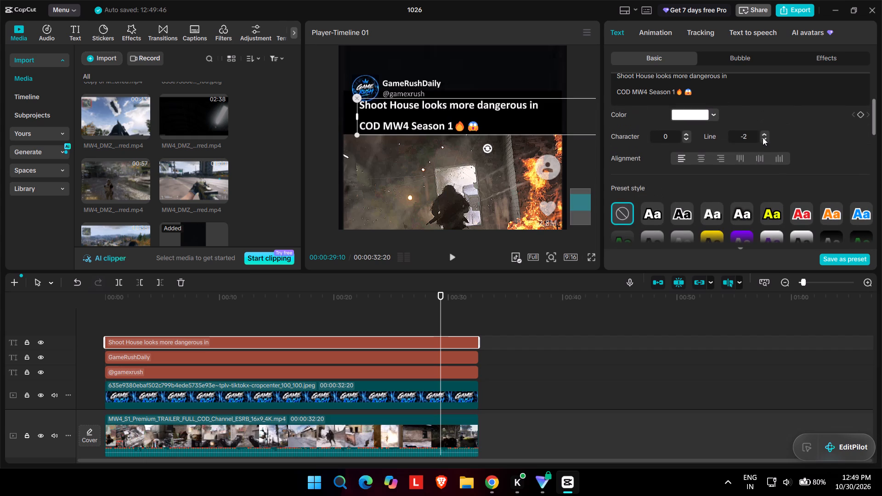
triple_click(764, 139)
double_click(764, 140)
left_click(764, 140)
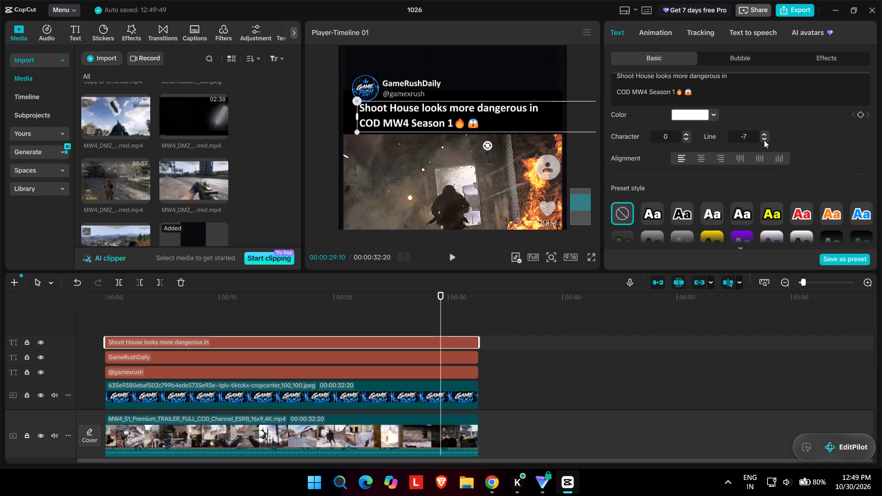
left_click(763, 140)
left_click_drag(529, 123, 525, 123)
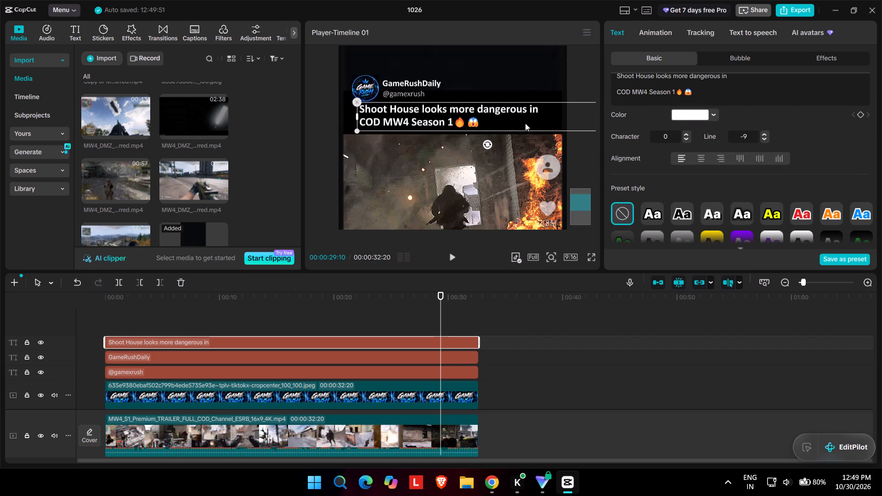
Shift the two-line caption slightly left so it starts near the left edge of the video clip.
left_click_drag(525, 123, 519, 124)
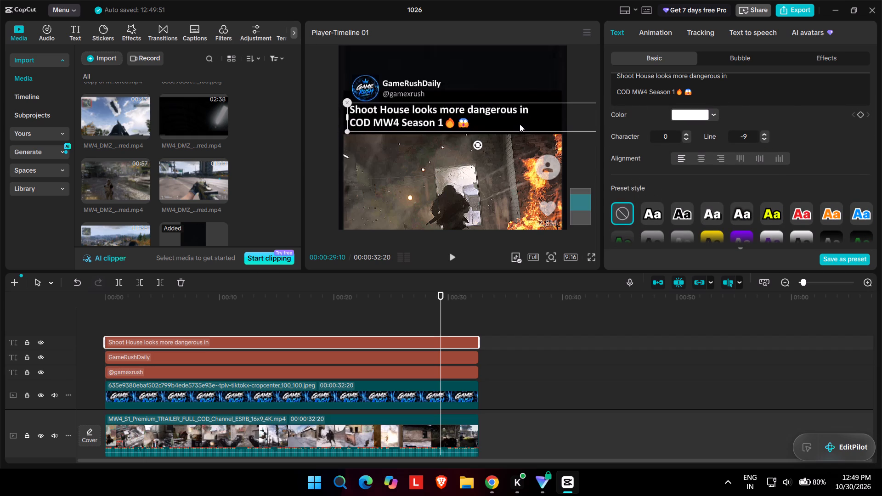
Move the logo, channel name and handle together slightly up and left to line up with the caption.
scroll(431, 85, "down", 1)
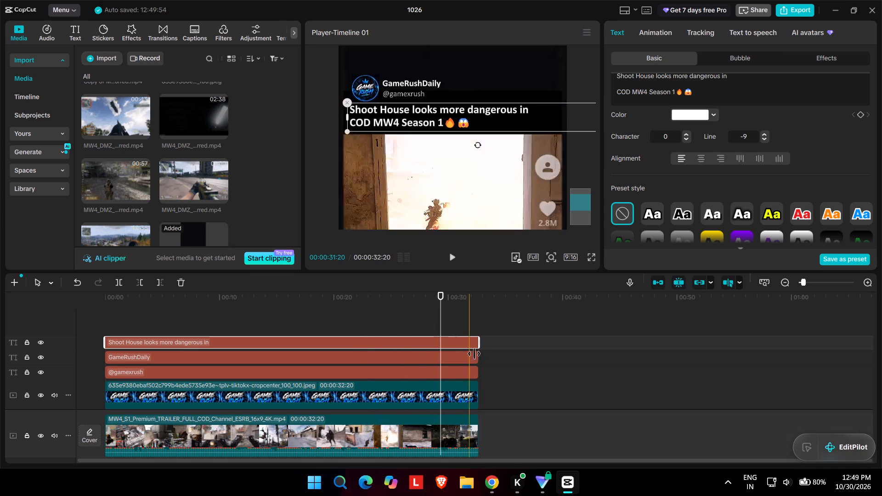
left_click_drag(479, 355, 438, 393)
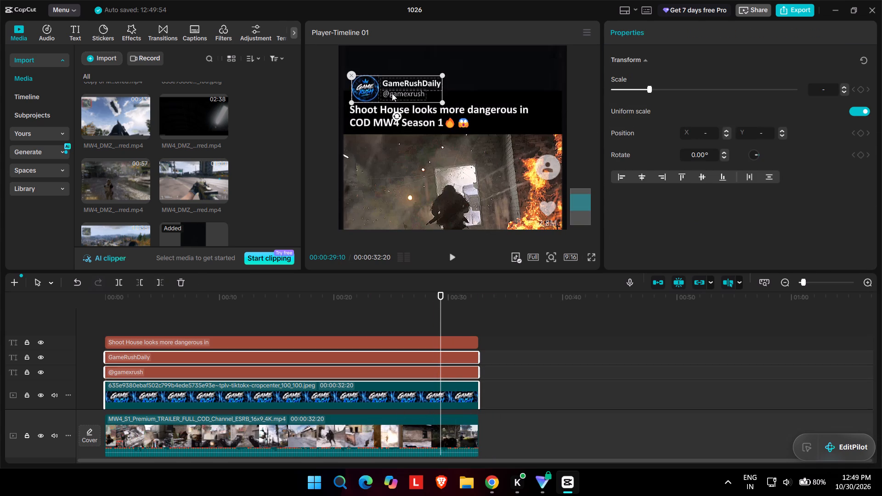
left_click(392, 91)
left_click(441, 95)
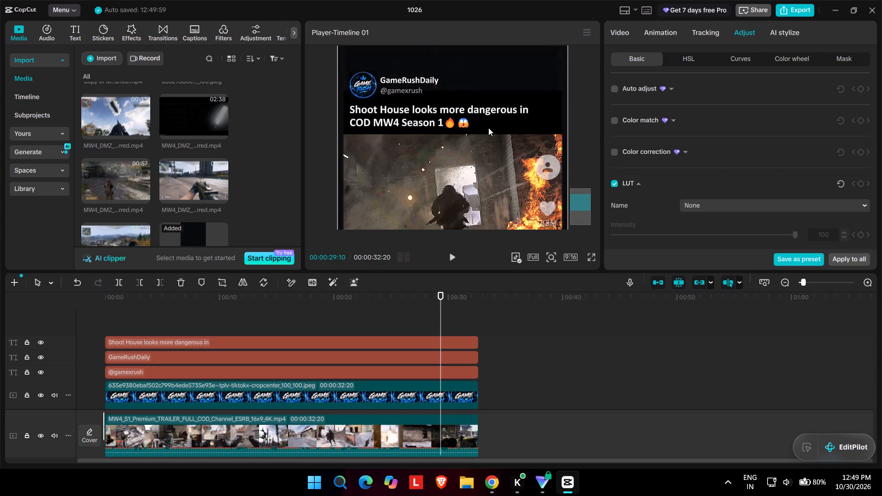
Remove the empty line between the caption's two lines, keeping "COD MW4 Season 1" on its own line.
left_click(486, 128)
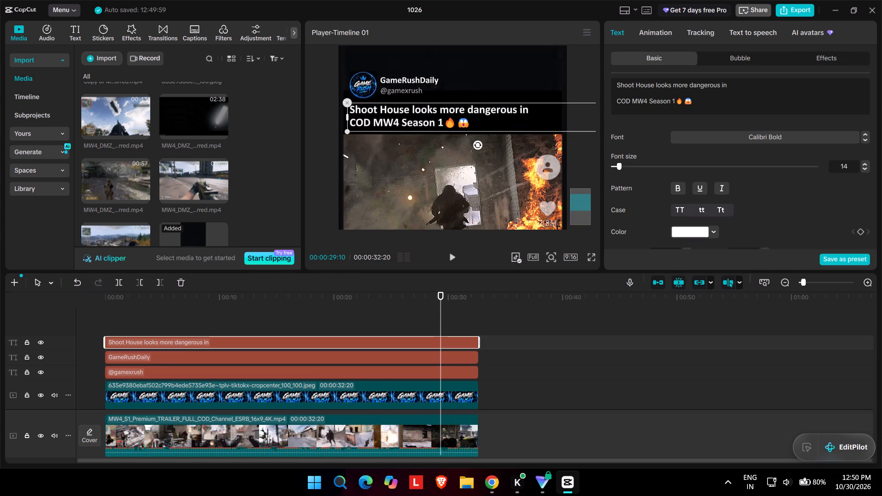
left_click(618, 101)
key("BackSpace")
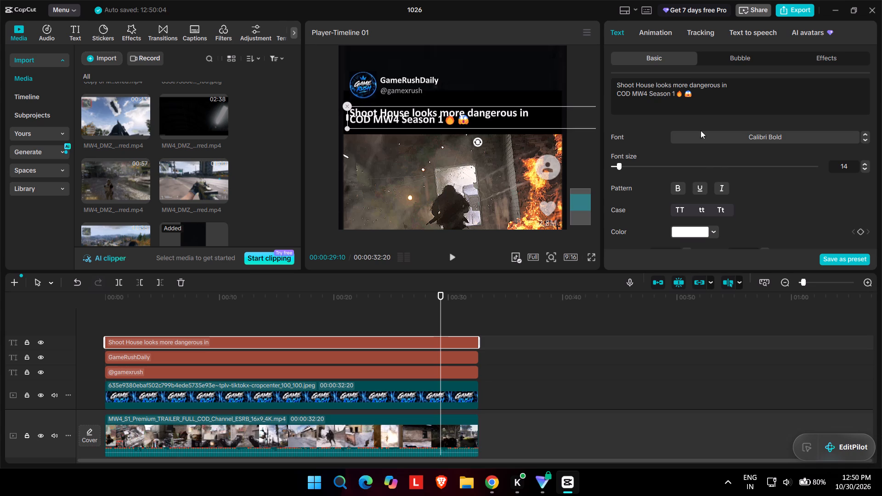
Set the caption's line spacing to 0.
scroll(707, 158, "down", 1)
triple_click(763, 125)
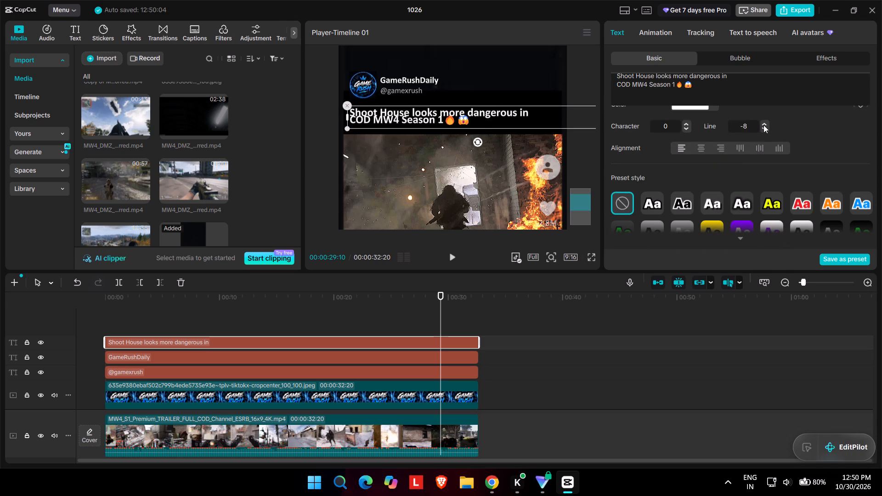
left_click(763, 125)
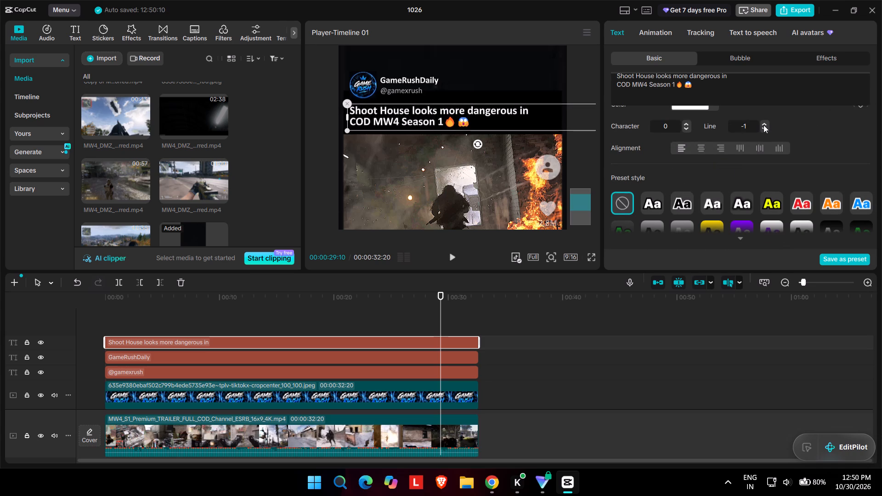
left_click(765, 123)
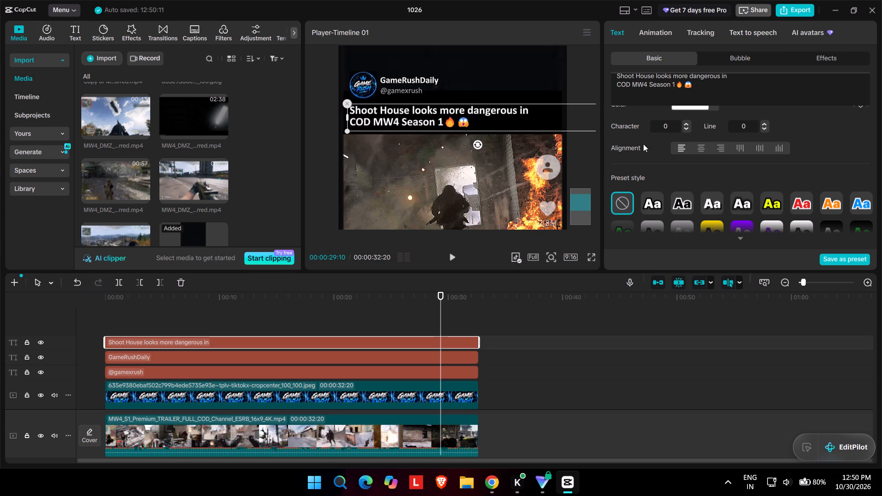
Play part of the short full screen to check the caption and header layout.
scroll(526, 113, "down", 1)
scroll(701, 94, "up", 1)
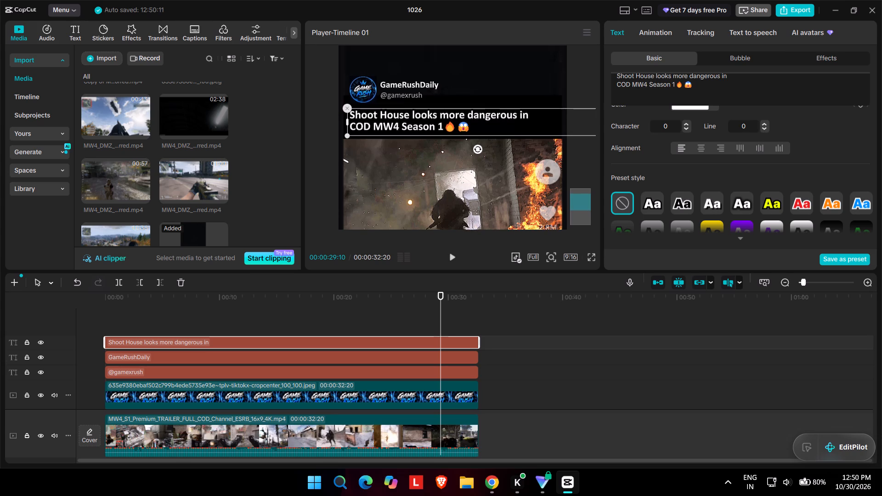
left_click(595, 259)
key("space")
key("space")
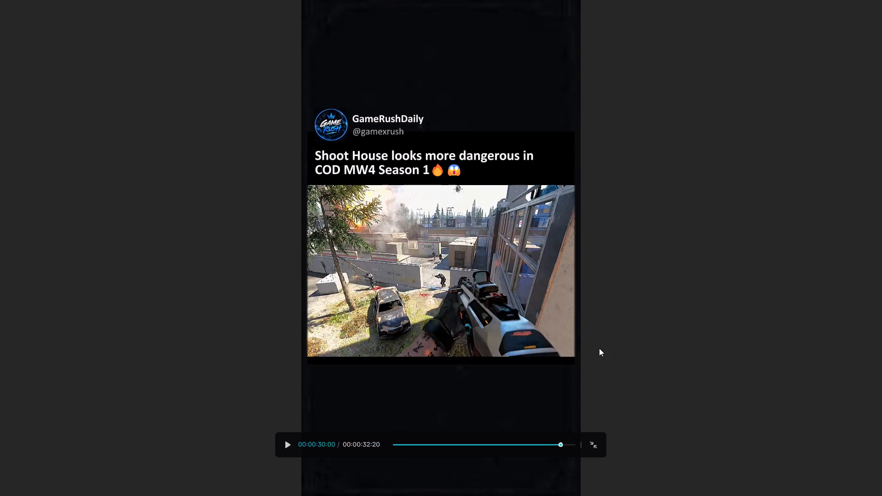
key("space")
key("space")
left_click(590, 447)
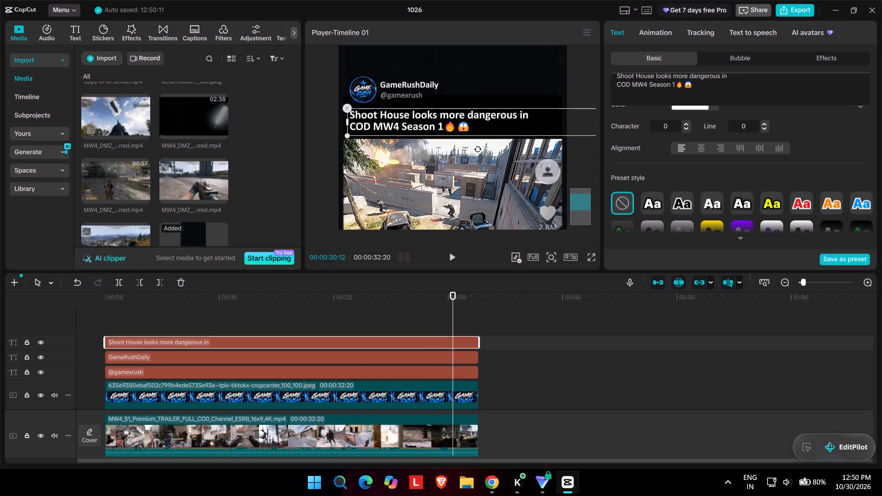
Recolour only the word "dangerous" in the caption pinkish red.
double_click(712, 77)
scroll(700, 148, "up", 1)
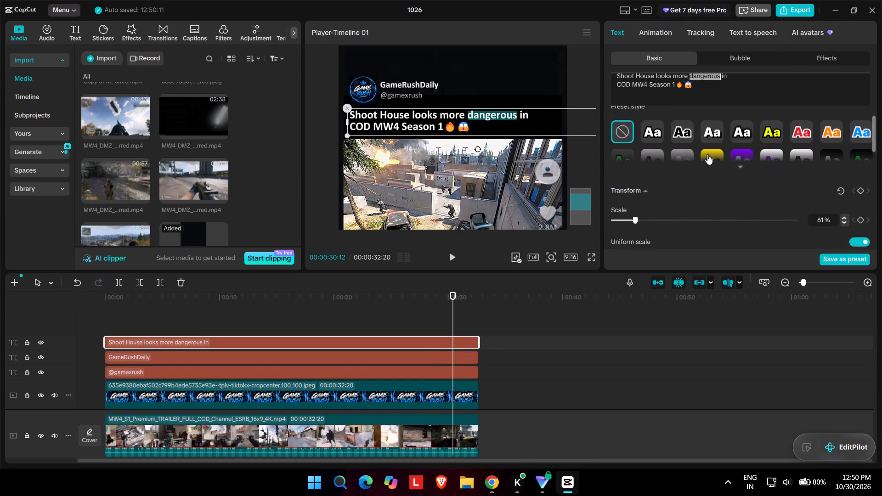
scroll(707, 154, "up", 1)
left_click(698, 227)
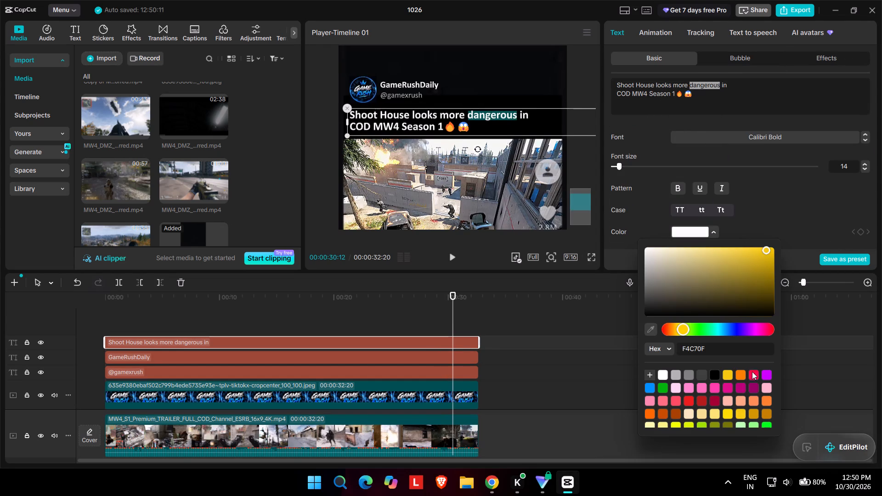
left_click(751, 375)
left_click(756, 90)
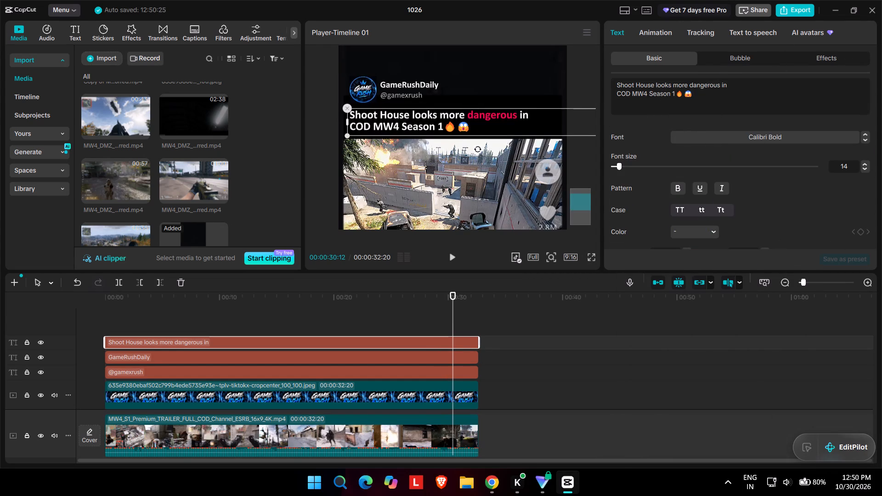
Play the short full screen to check the caption with its coloured word.
left_click(697, 89)
left_click(593, 257)
key("space")
key("space")
left_click(590, 446)
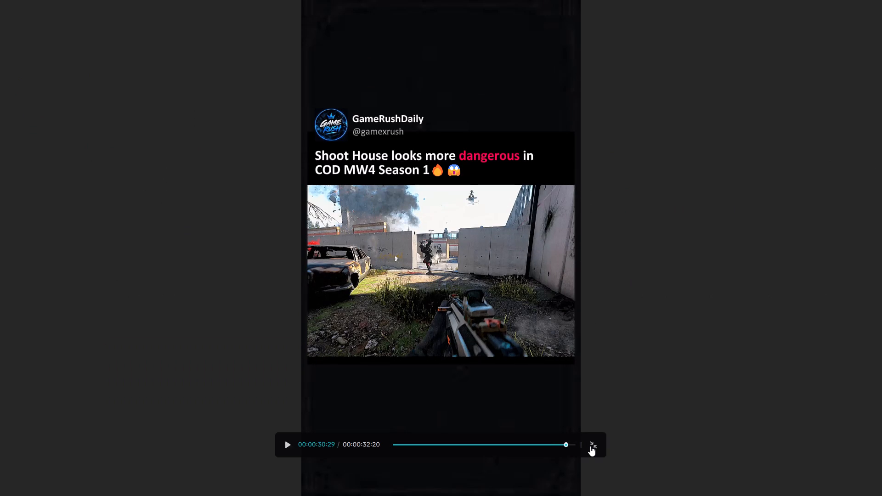
left_click(798, 9)
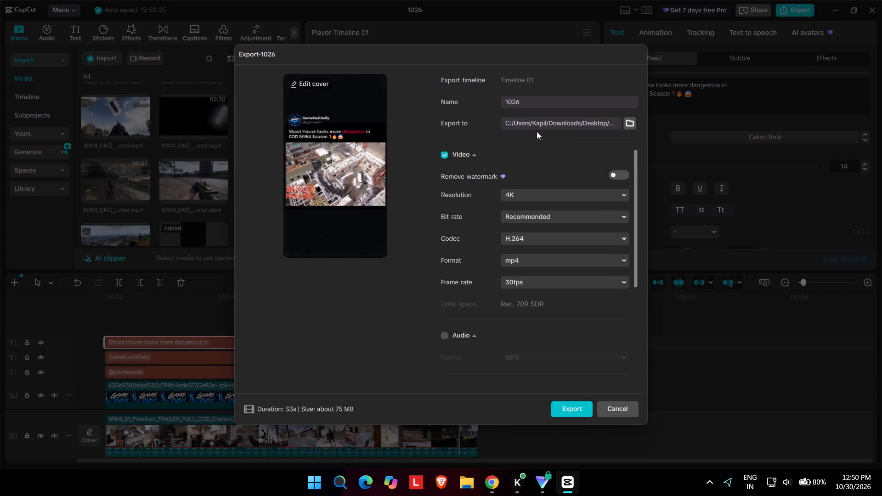
left_click(613, 413)
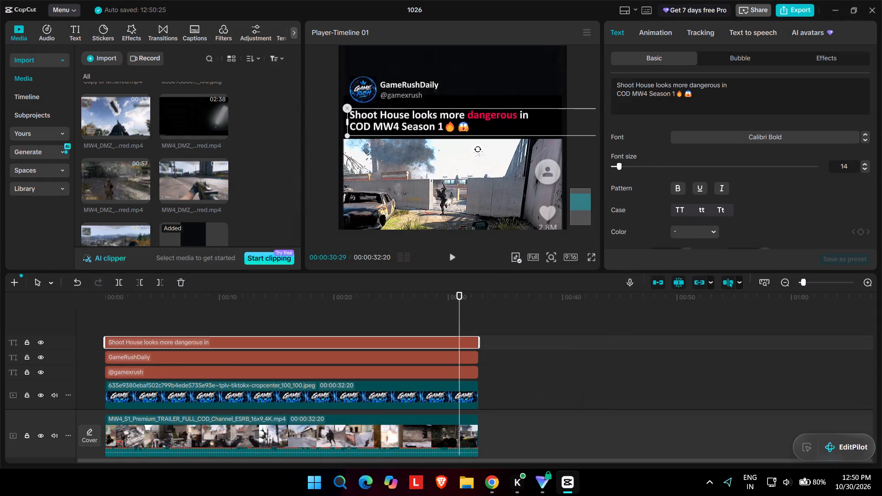
Copy the collected emojis from EmojiCopy in Chrome and paste them after "dangerous" in the CapCut caption, keeping only the skull.
left_click(720, 88)
left_click(488, 484)
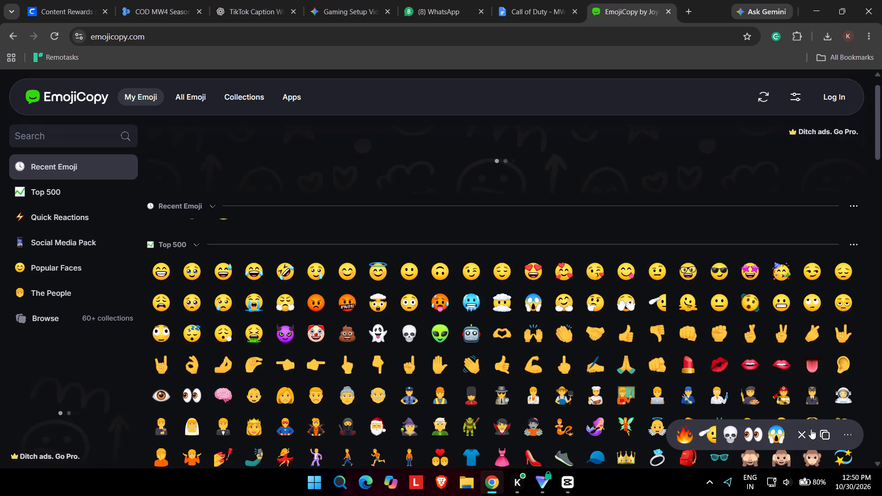
left_click(819, 434)
left_click(565, 488)
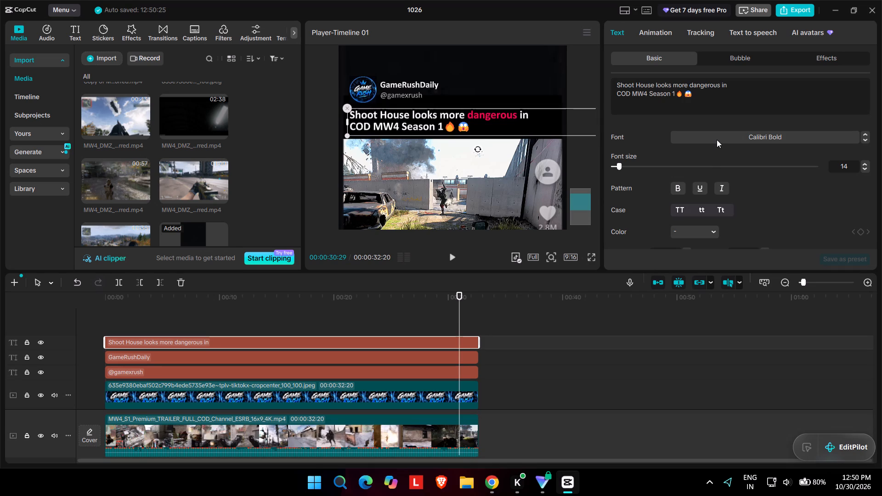
key("ctrl+v")
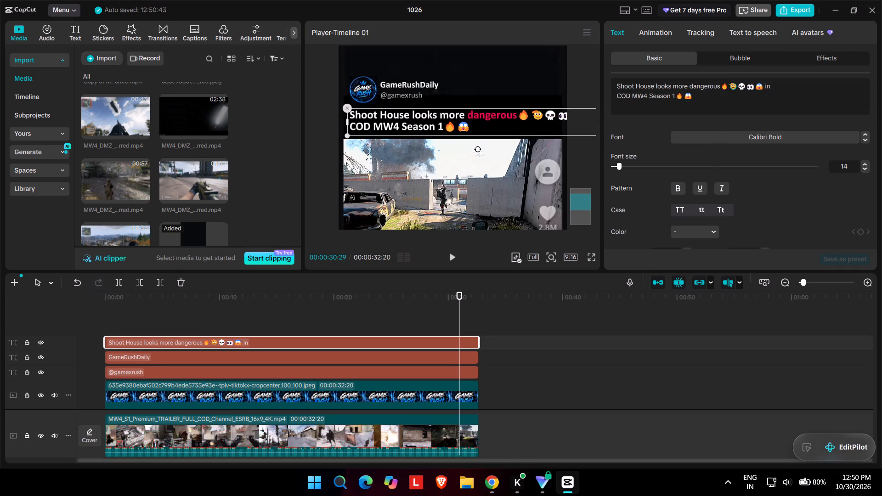
key("BackSpace")
key("BackSpace")
key("Left")
key("BackSpace")
key("BackSpace")
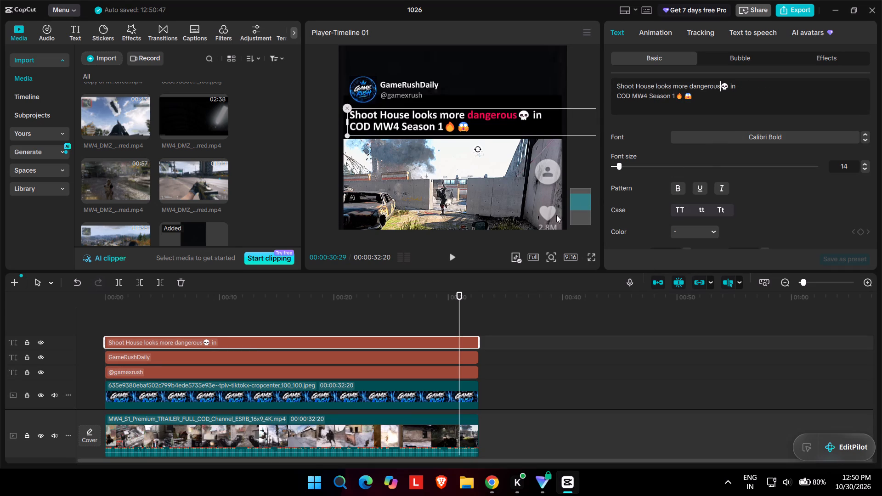
Export this Shoot House version as a 4K mp4 named S15 and close the finished export.
left_click(789, 9)
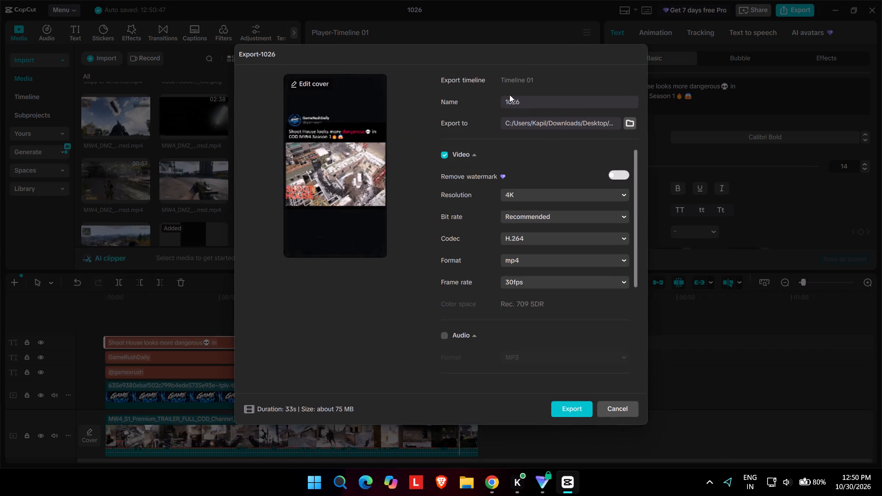
double_click(509, 98)
key("s")
type("14")
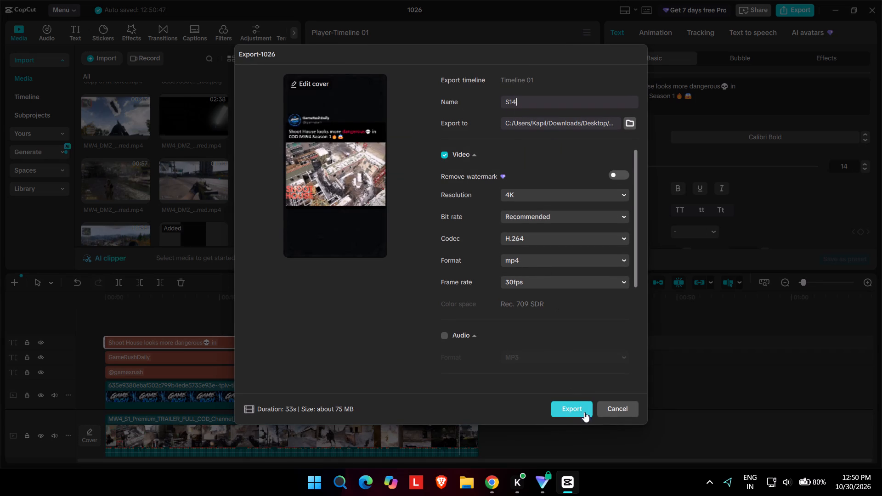
left_click(585, 407)
left_click(464, 274)
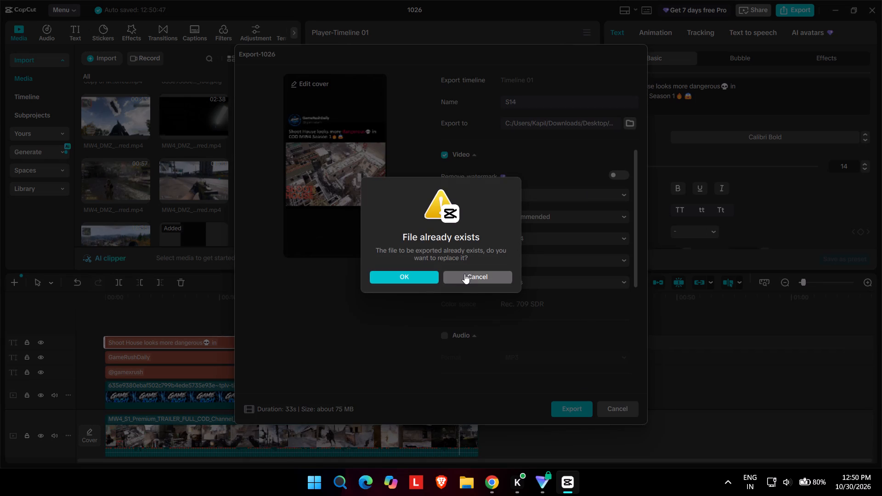
key("BackSpace")
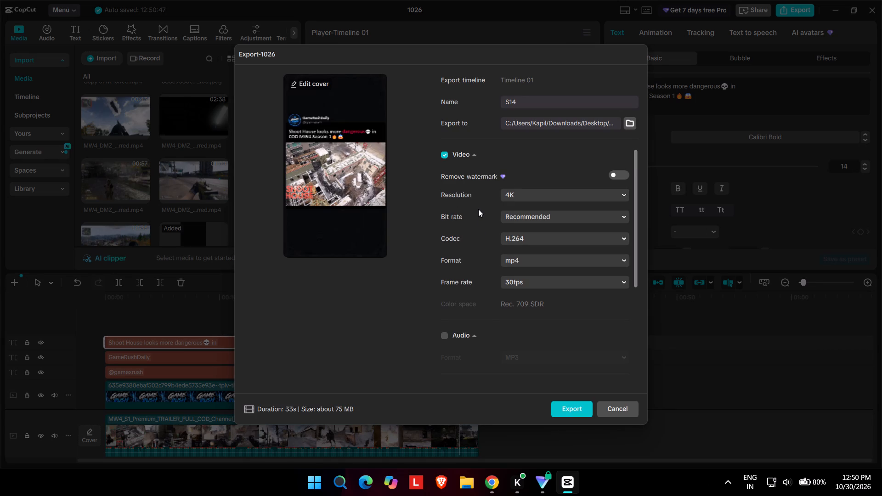
left_click(542, 103)
key("BackSpace")
key("5")
key("Return")
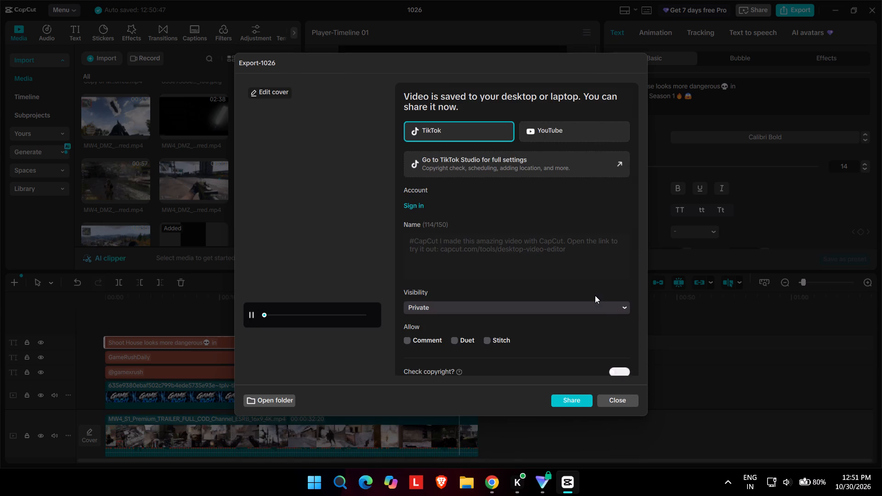
left_click(597, 405)
left_click(604, 403)
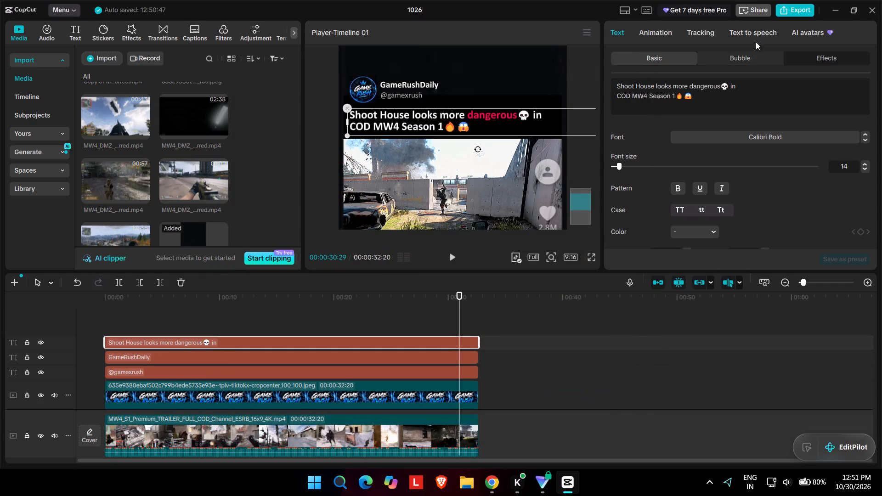
Export the Shoot House version again as a 1080P mp4 named S15P and close the export.
left_click(786, 8)
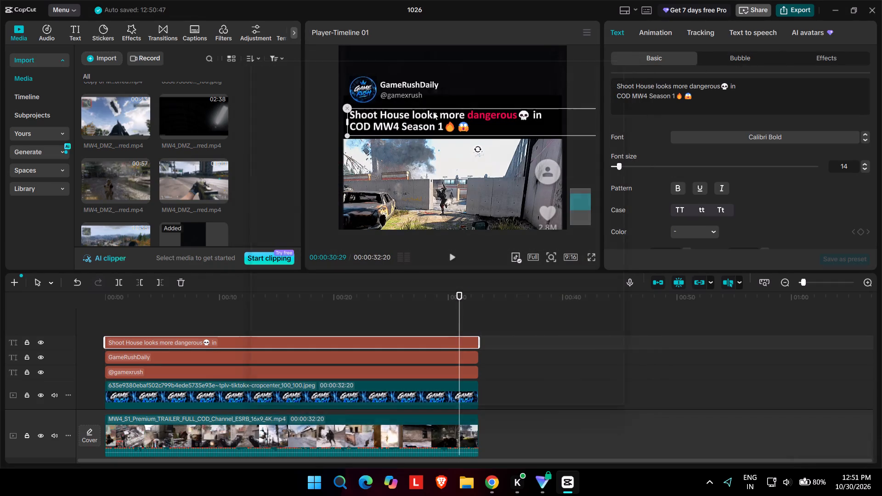
double_click(525, 106)
key("s")
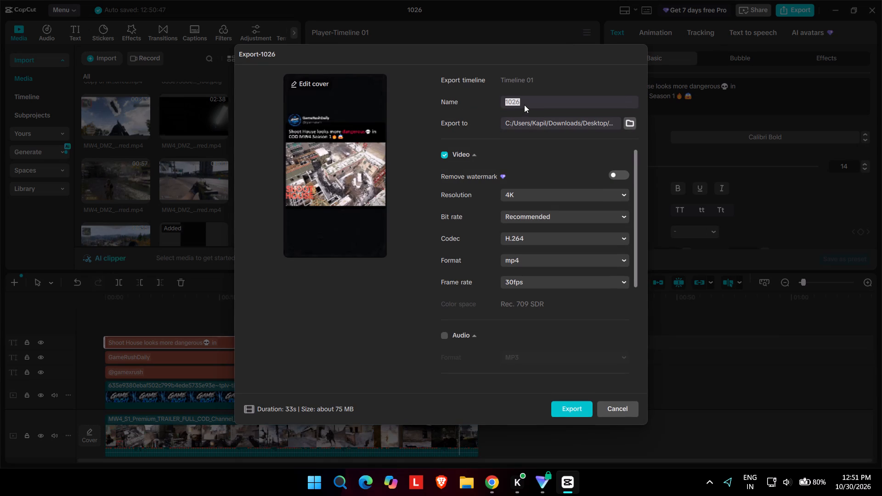
key("1")
key("5")
key("p")
left_click(566, 199)
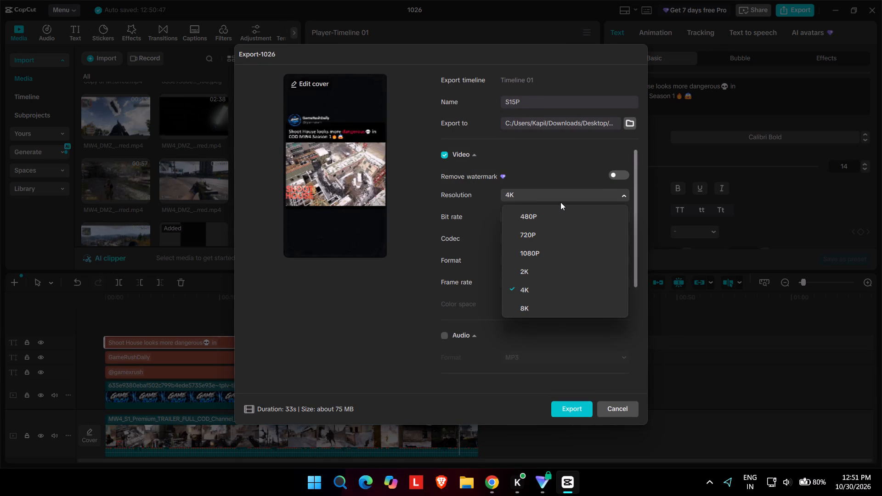
left_click(542, 254)
left_click(574, 410)
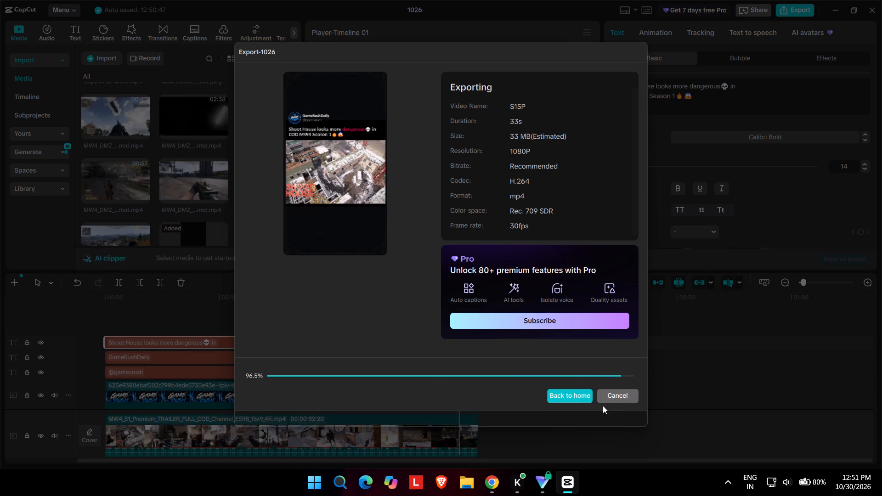
left_click(614, 401)
Extend the end of the main trailer clip on the timeline out to 00:01:44:03.
left_click(458, 427)
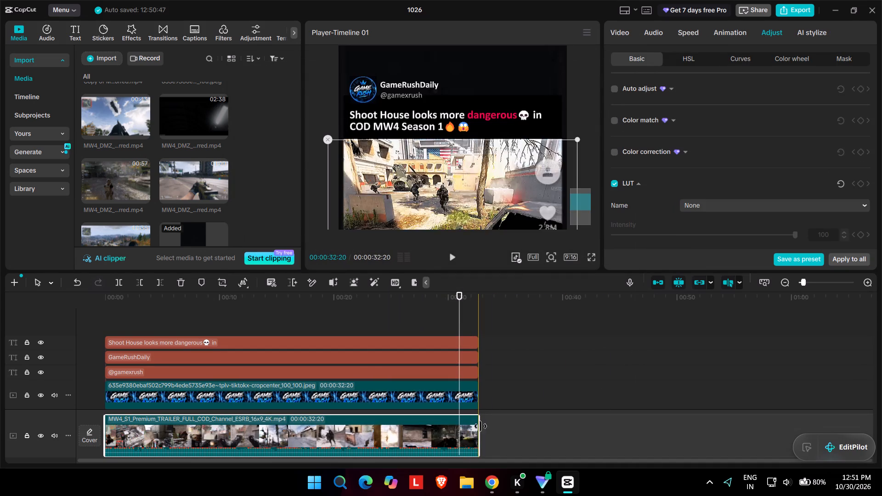
left_click_drag(481, 426, 881, 455)
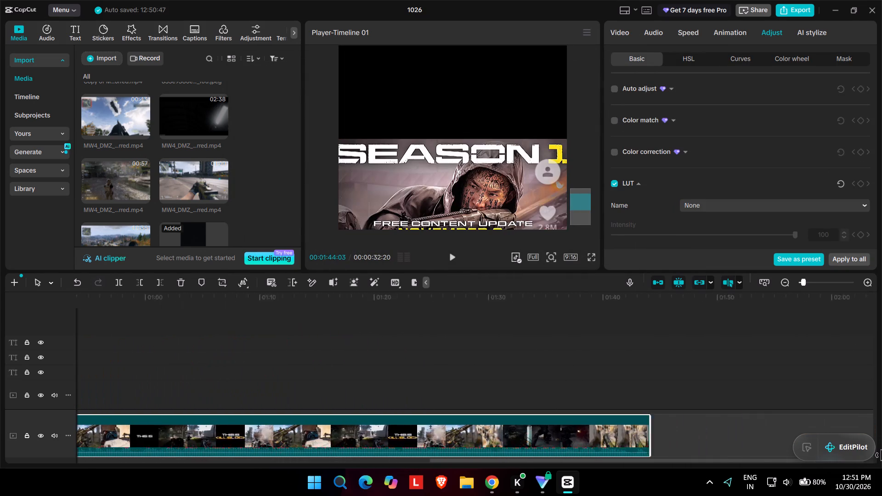
left_click_drag(881, 455, 881, 456)
Play the restored trailer footage from the end of the caption overlays to examine the Kill Block section.
scroll(554, 408, "right", 1)
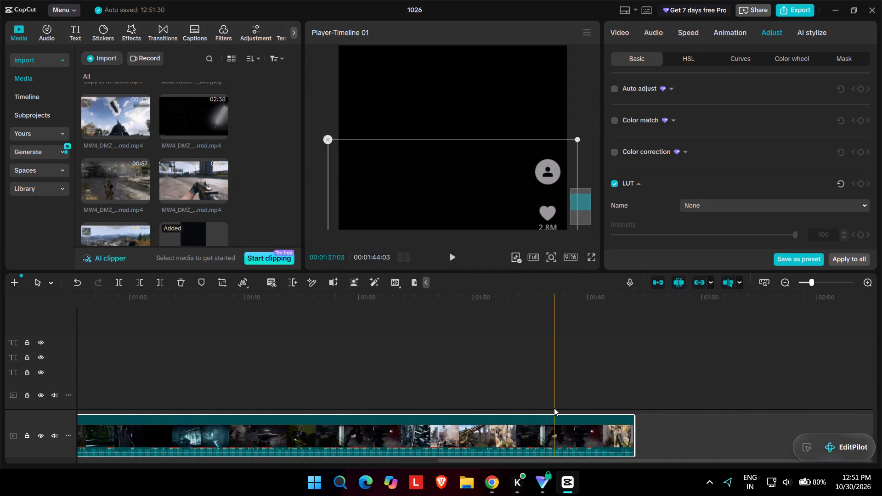
scroll(554, 408, "right", 2)
left_click(251, 334)
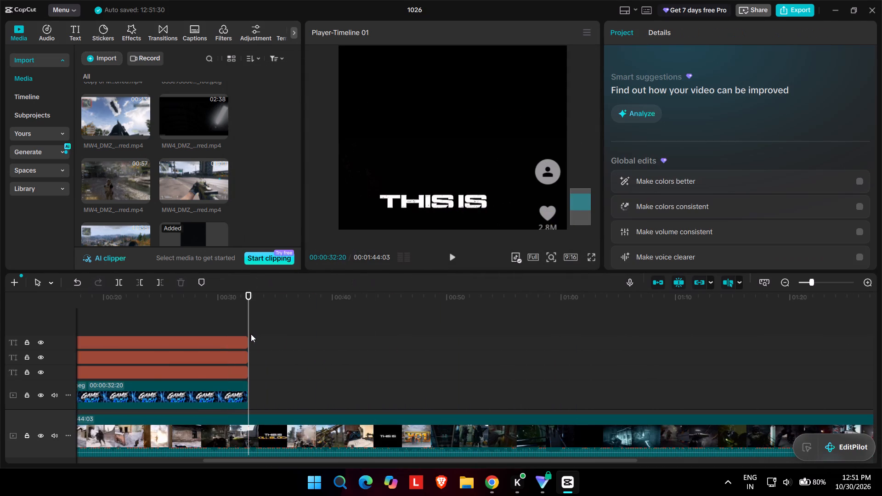
key("space")
scroll(290, 333, "down", 1)
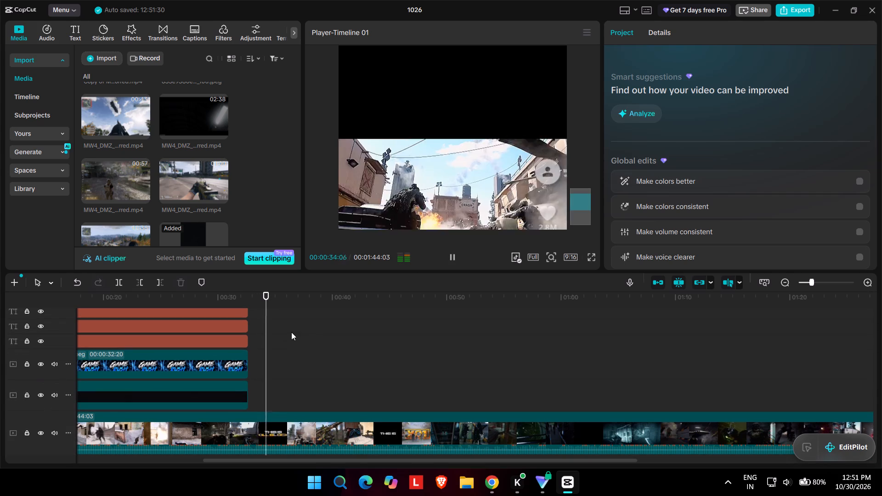
scroll(291, 332, "down", 1)
scroll(452, 176, "down", 1)
key("space")
key("space")
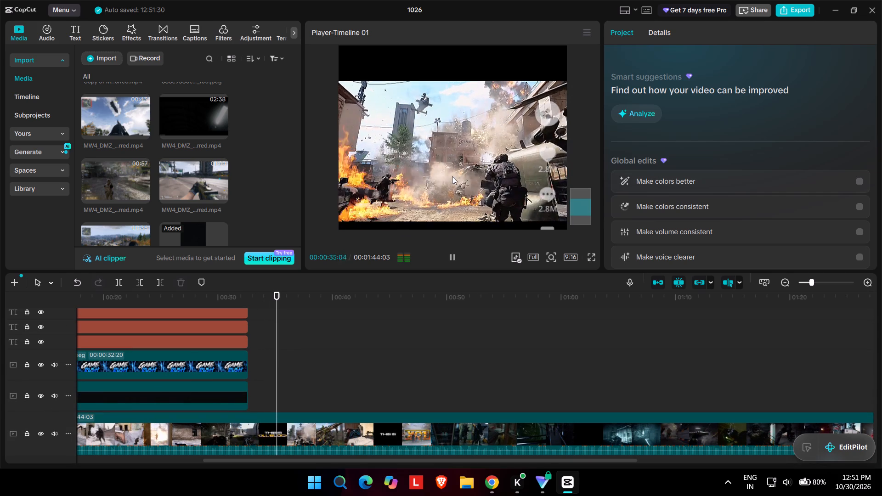
key("space")
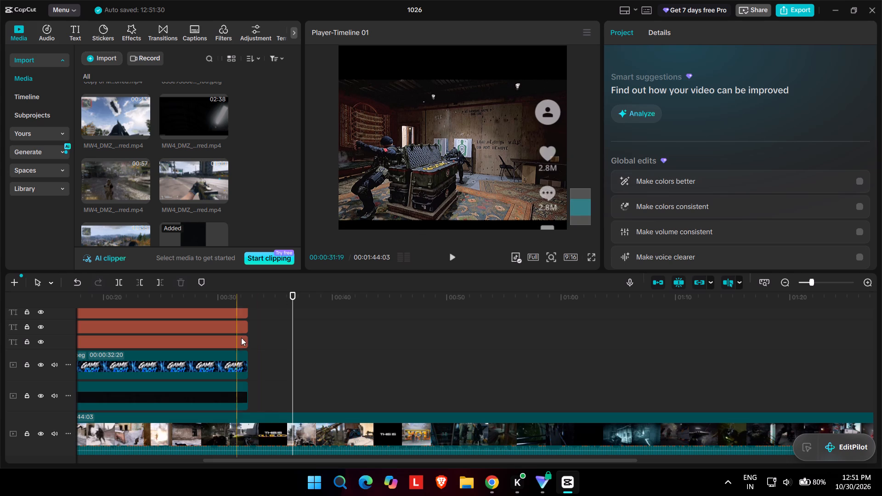
left_click(272, 299)
key("space")
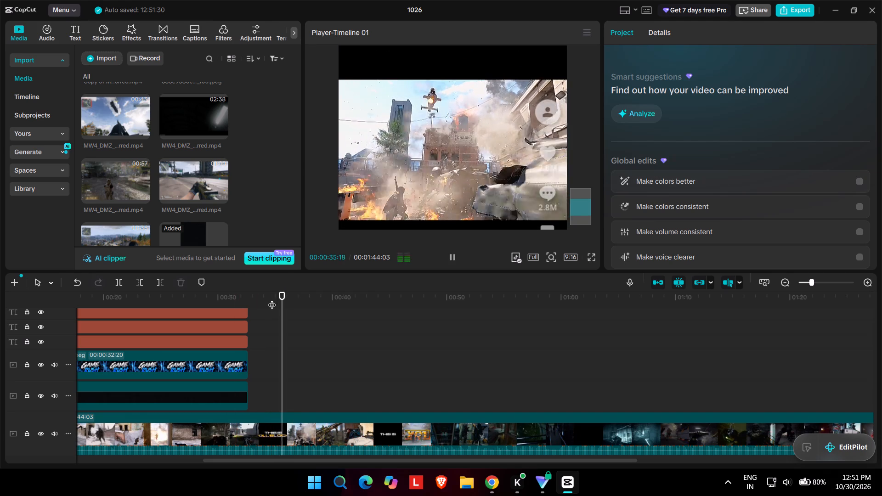
key("space")
key("space")
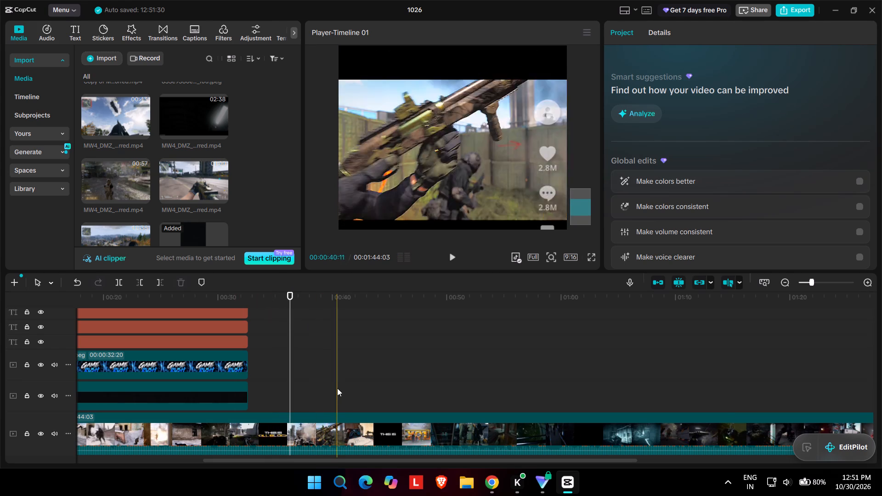
Scrub through the trailer from the Kill Block title to about 1:05 to review the following footage.
scroll(345, 372, "down", 2)
left_click(232, 349)
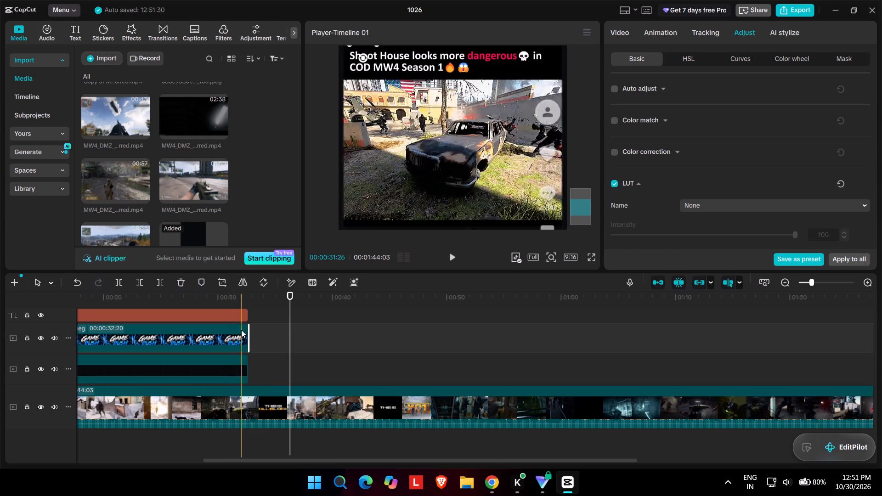
left_click(265, 375)
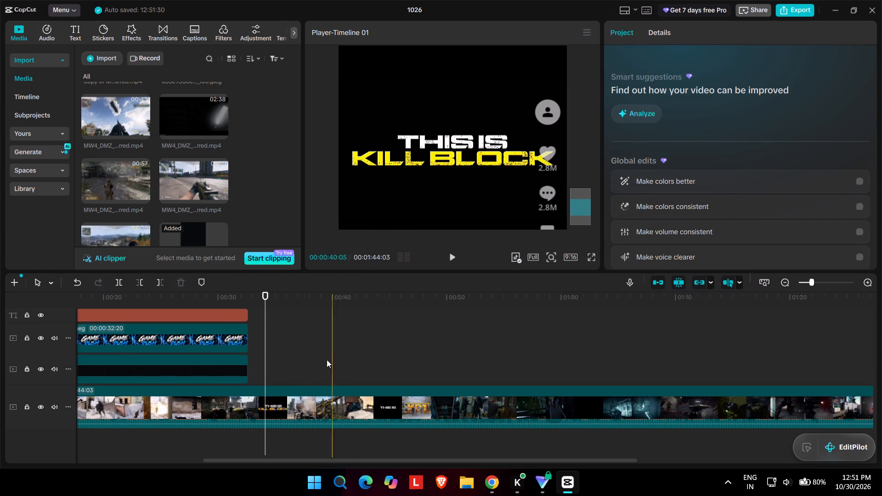
left_click_drag(265, 295, 458, 341)
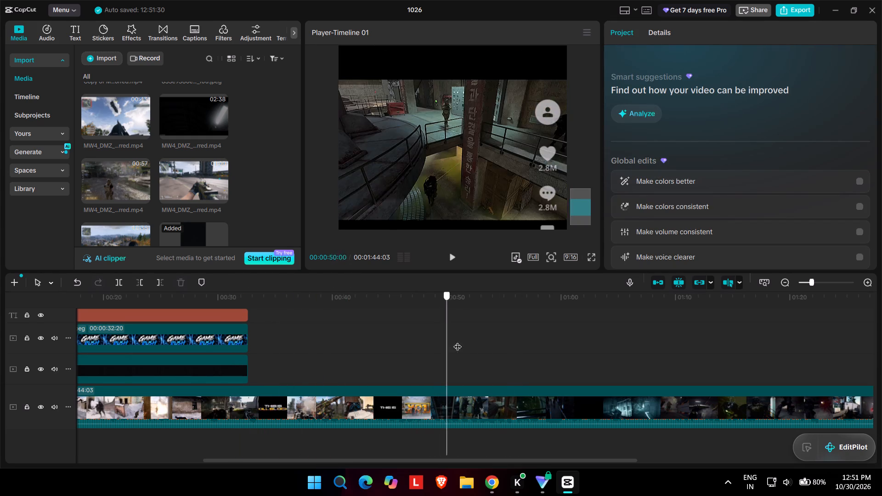
left_click_drag(458, 341, 634, 352)
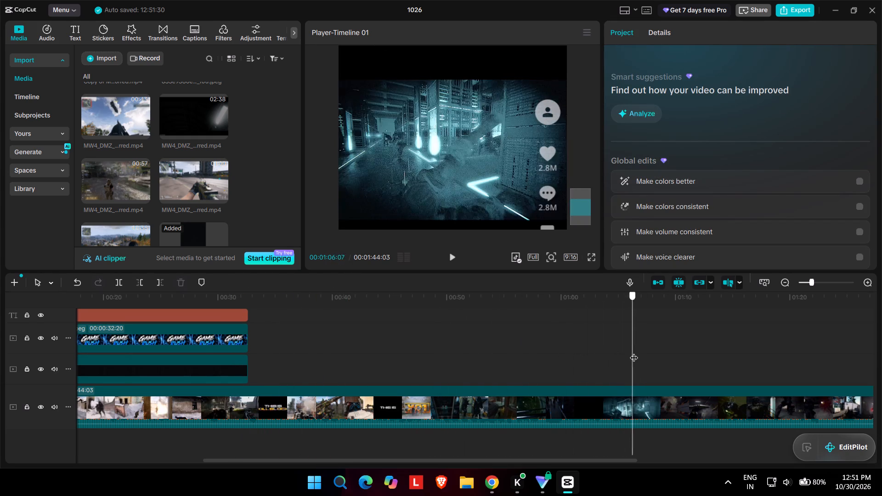
left_click_drag(634, 352, 616, 356)
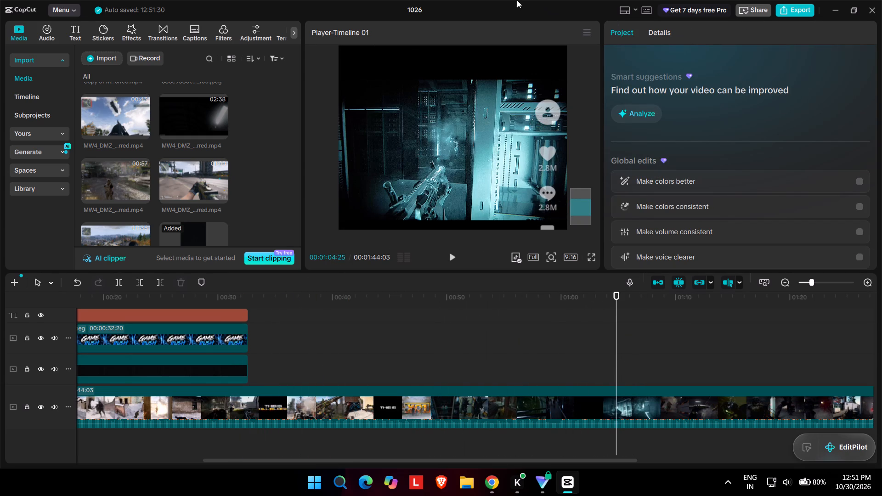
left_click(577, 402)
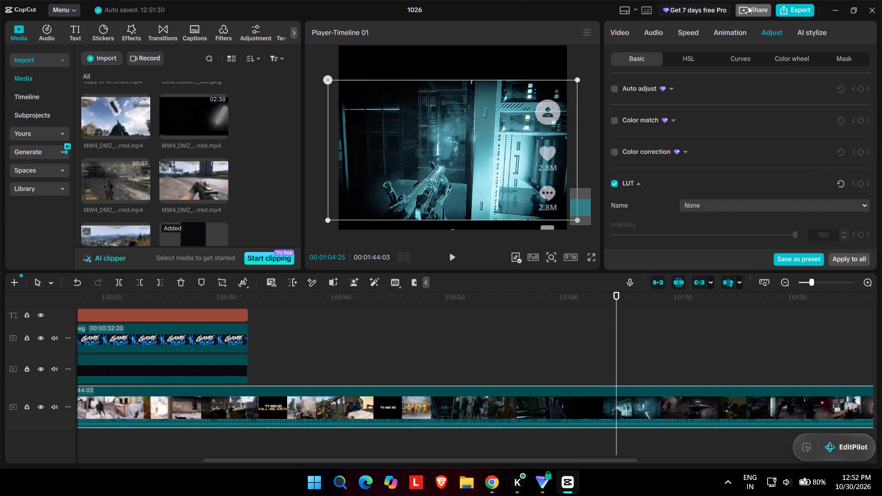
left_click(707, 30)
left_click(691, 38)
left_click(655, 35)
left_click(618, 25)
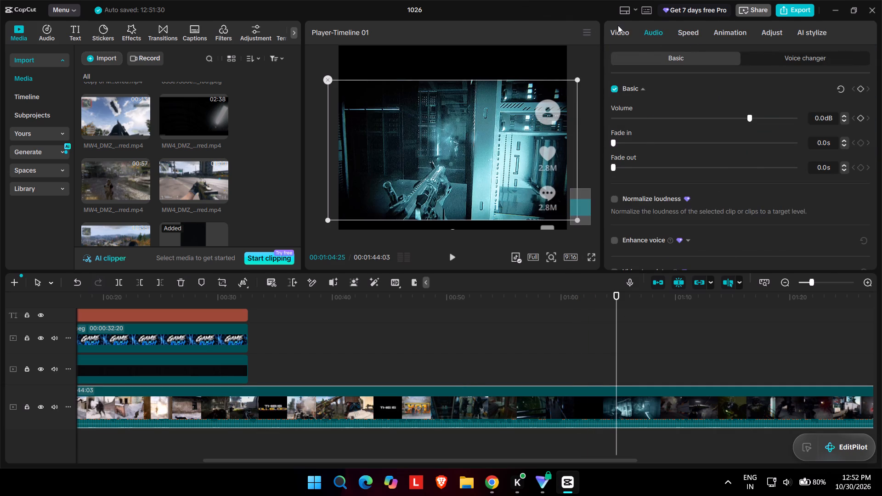
Scrub back and forth between about 0:42 and 1:05 with the whole frame in view to find the next segment's start.
scroll(523, 161, "down", 5, "ctrl")
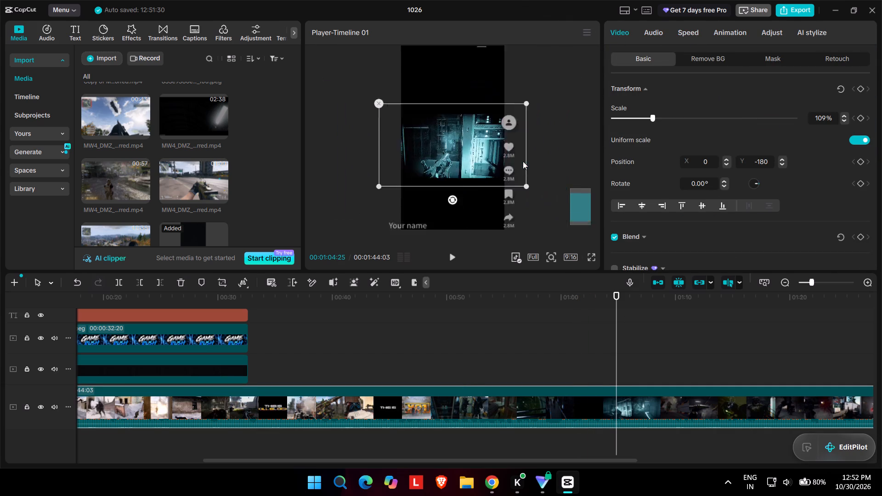
scroll(523, 161, "down", 2, "ctrl")
left_click(401, 313)
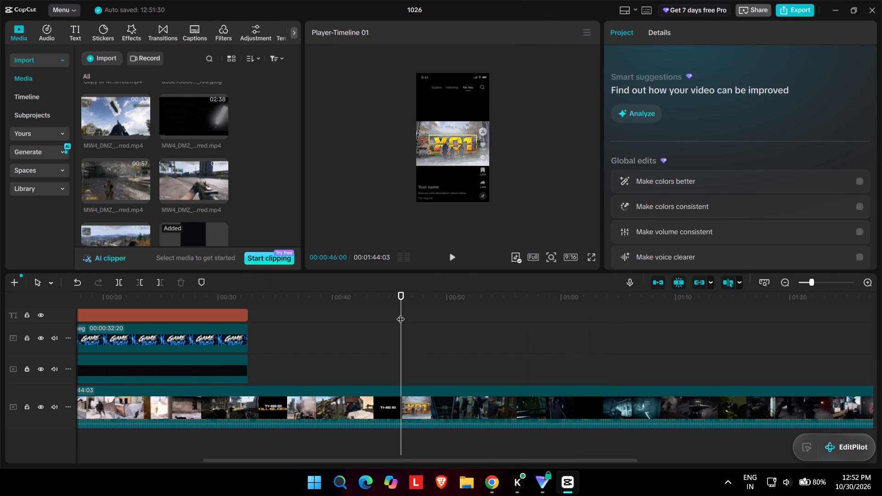
left_click_drag(401, 313, 521, 326)
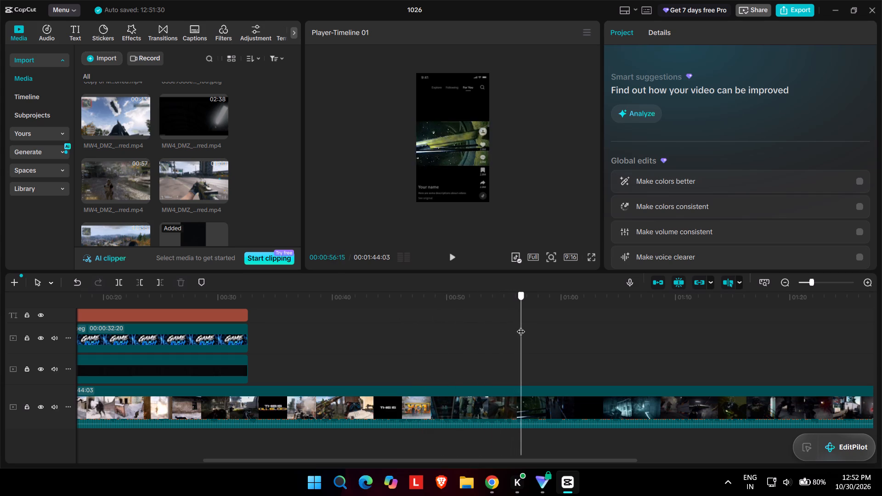
left_click_drag(521, 326, 627, 323)
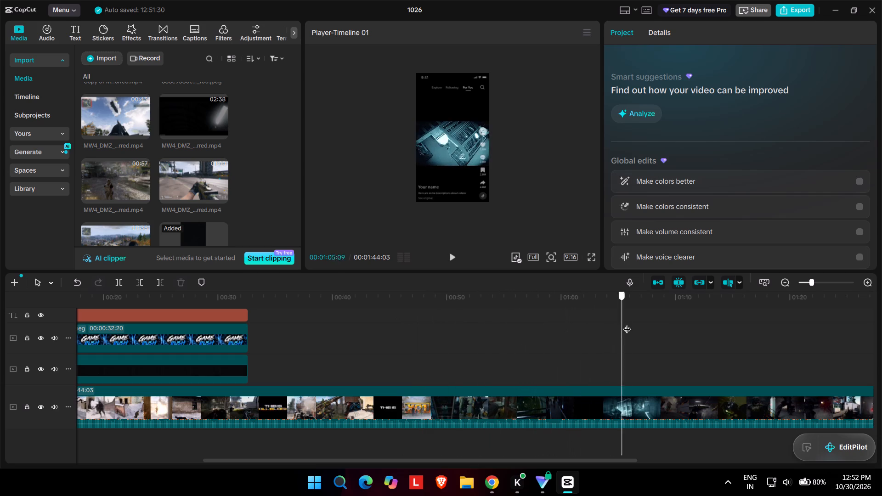
left_click_drag(627, 323, 471, 344)
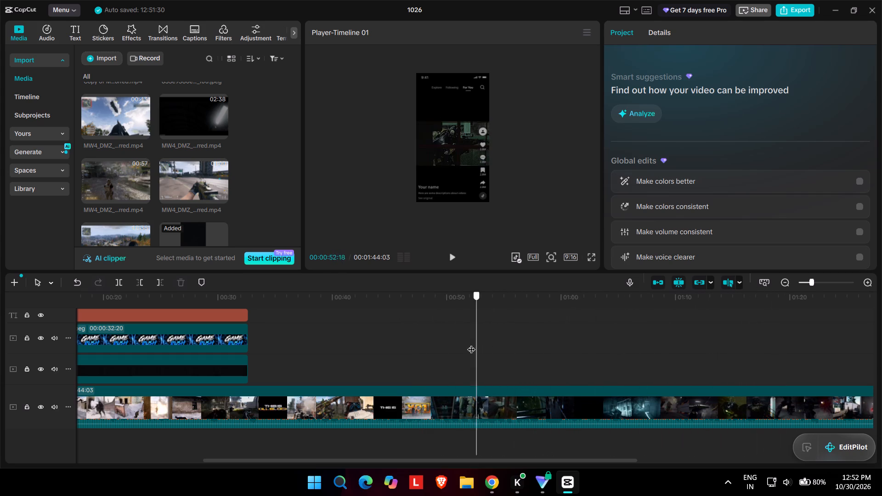
left_click_drag(471, 344, 409, 354)
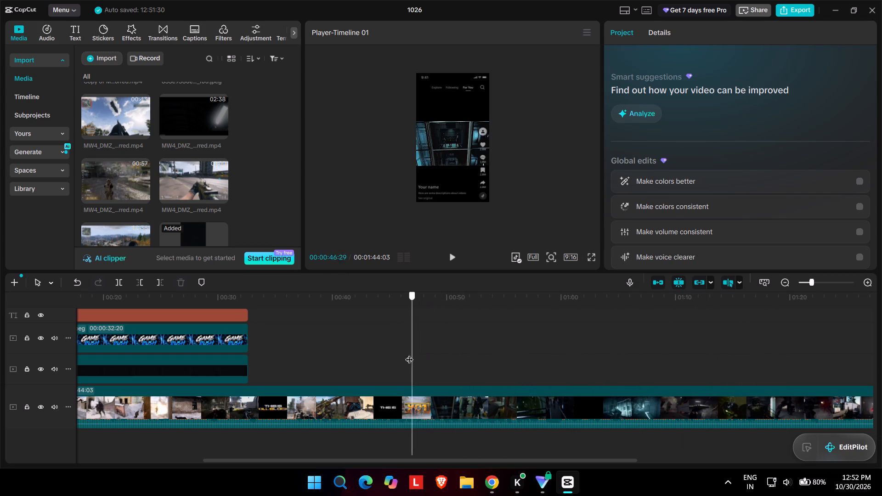
left_click_drag(409, 354, 373, 358)
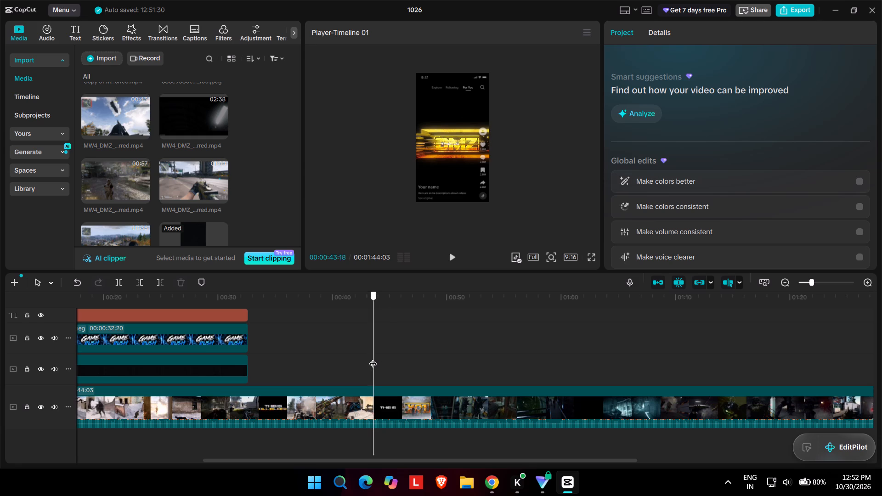
left_click_drag(373, 358, 357, 358)
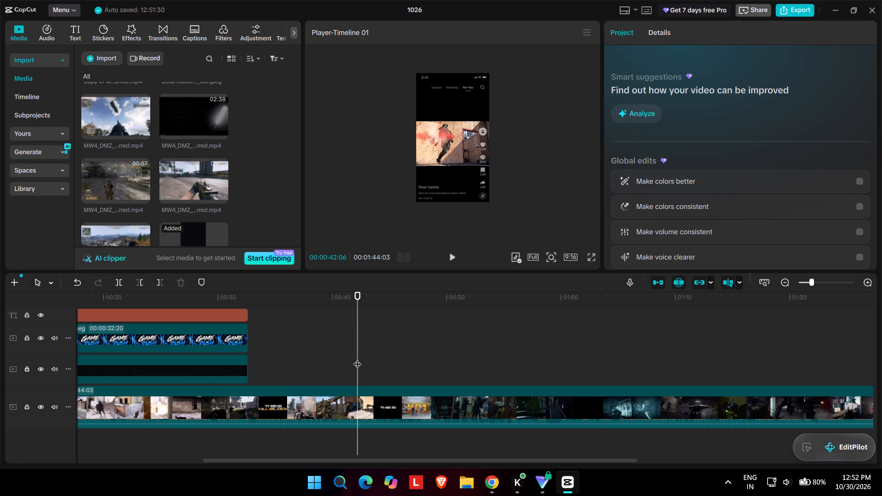
Split the trailer clip at 00:00:42:27, where the next "THIS IS" title begins, and play on from the cut.
key("space")
key("space")
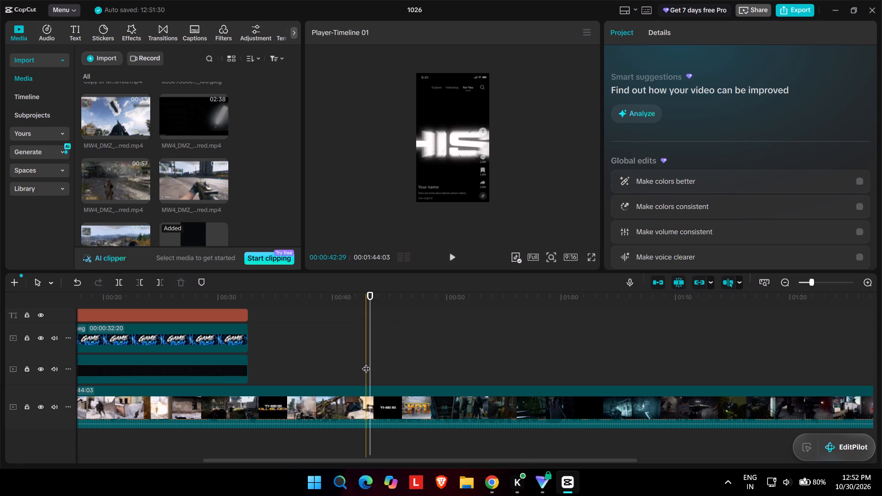
left_click(366, 363)
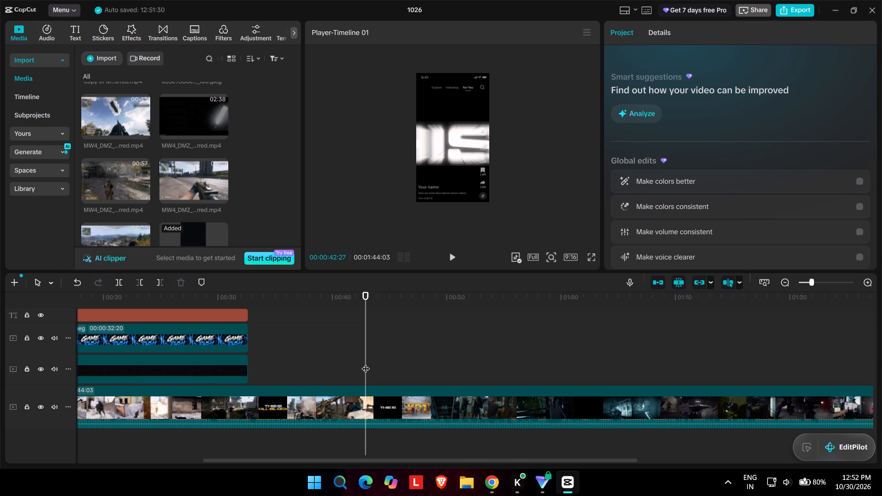
left_click(366, 387)
key("ctrl+b")
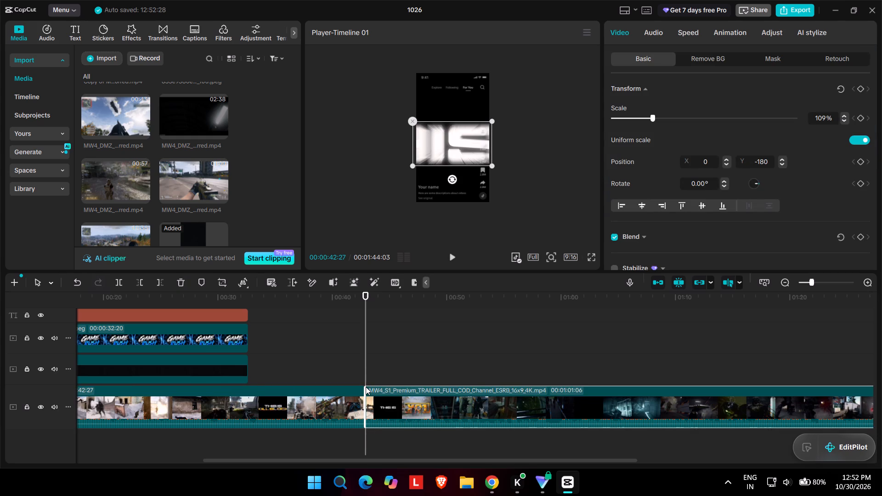
key("space")
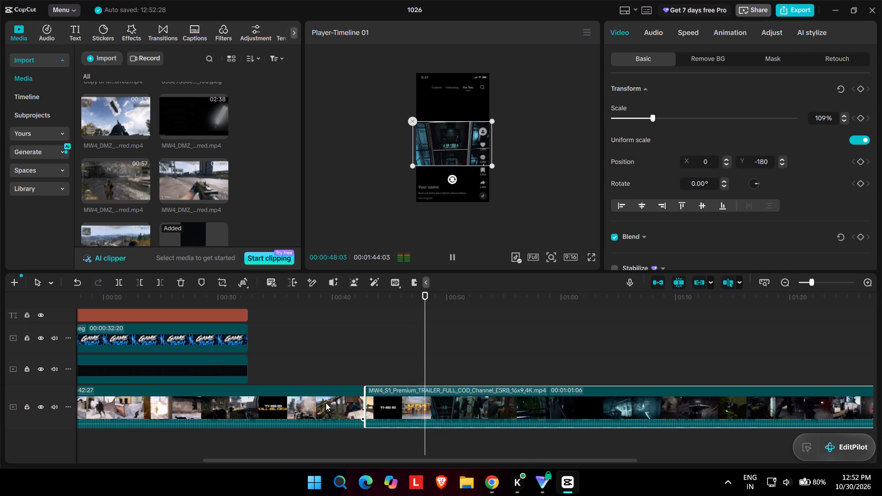
key("space")
Switch to the MW4 Season 01 Trailer Clipping document in Chrome and read its suggested on-screen text lines and editing guidelines.
left_click(490, 485)
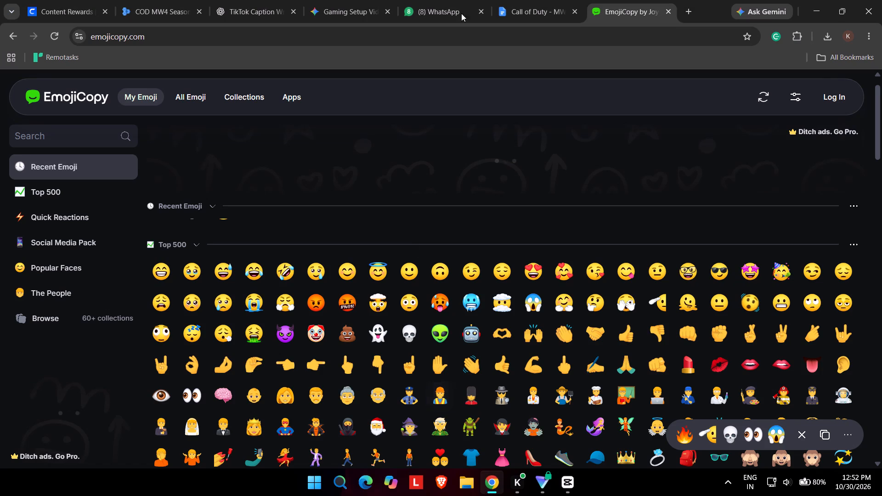
left_click(516, 0)
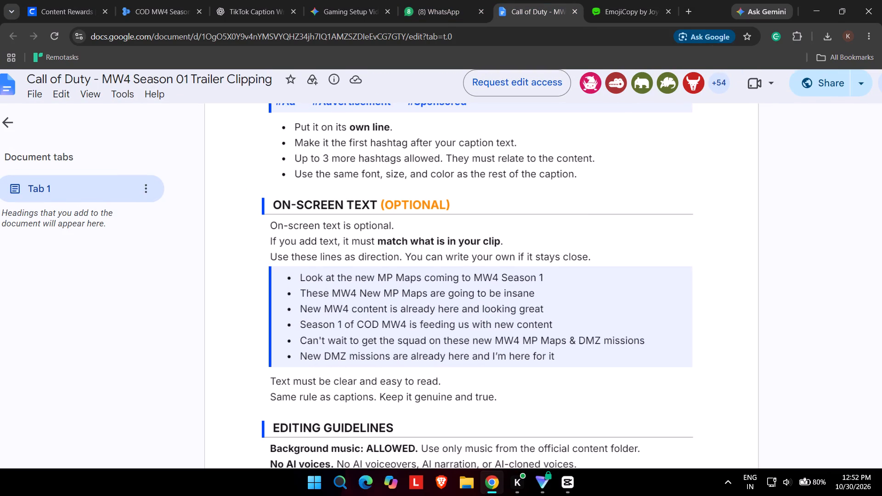
left_click_drag(567, 338, 565, 338)
left_click_drag(565, 338, 492, 341)
left_click(491, 341)
left_click_drag(358, 343, 471, 369)
left_click(475, 350)
scroll(469, 357, "down", 1)
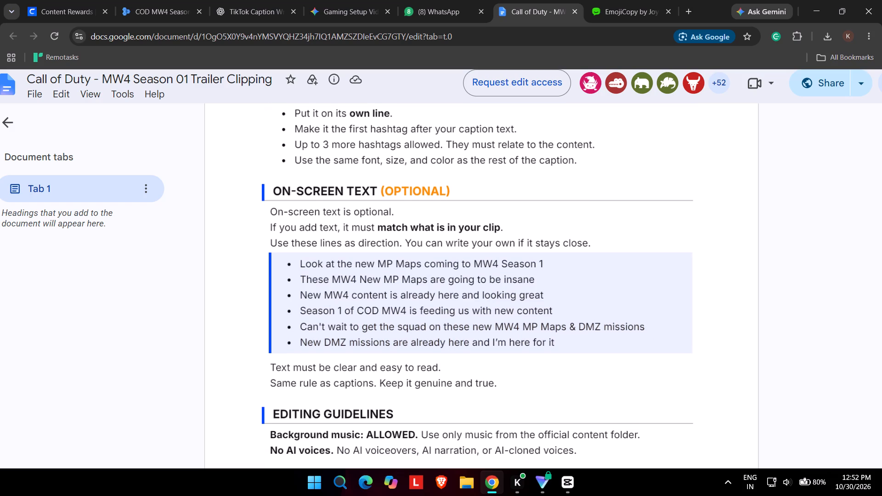
left_click_drag(294, 281, 358, 304)
left_click(359, 306)
scroll(367, 316, "down", 1)
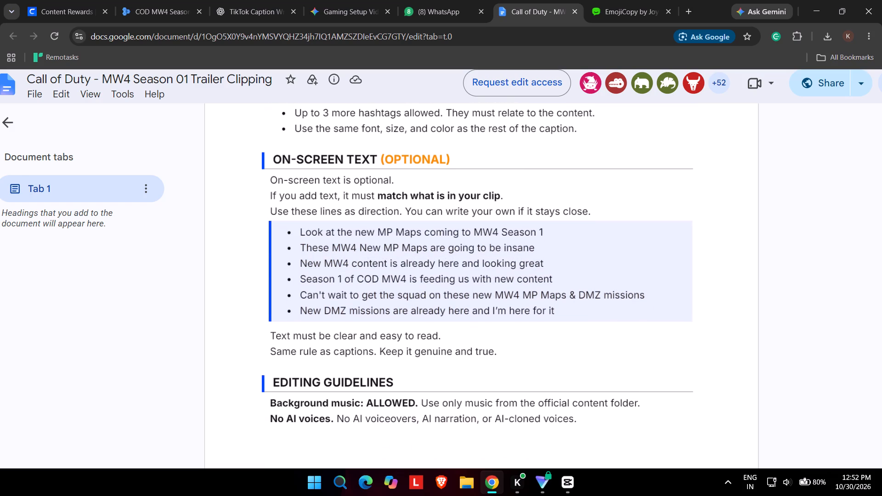
scroll(372, 321, "down", 1)
Back in CapCut, play the trailer from about 0:48 to 1:14 to look for the segment's end.
left_click(566, 479)
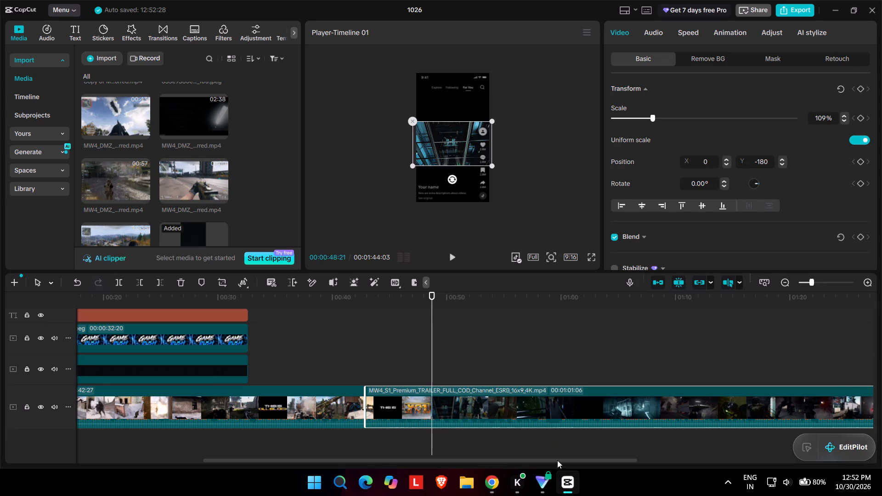
key("space")
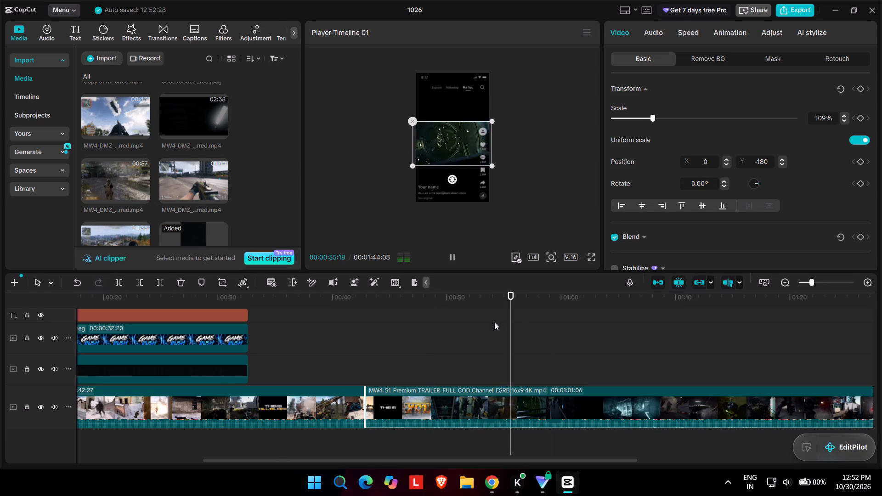
scroll(494, 322, "left", 1)
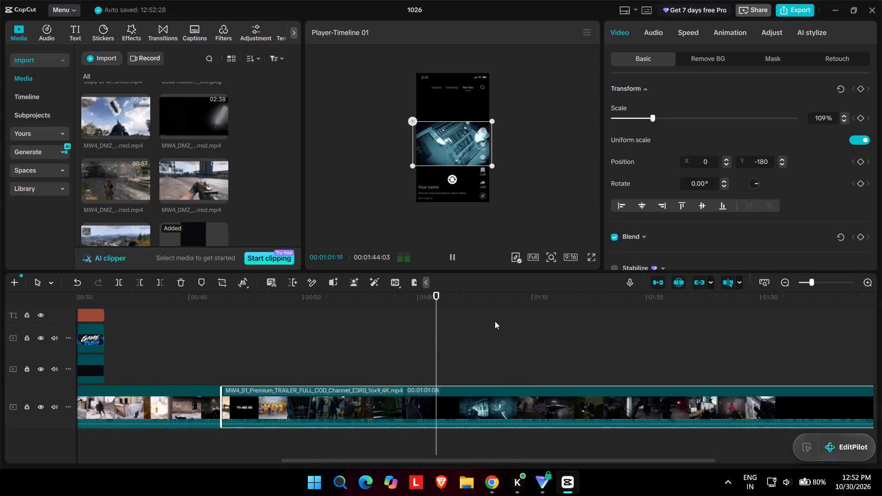
left_click_drag(498, 318, 498, 318)
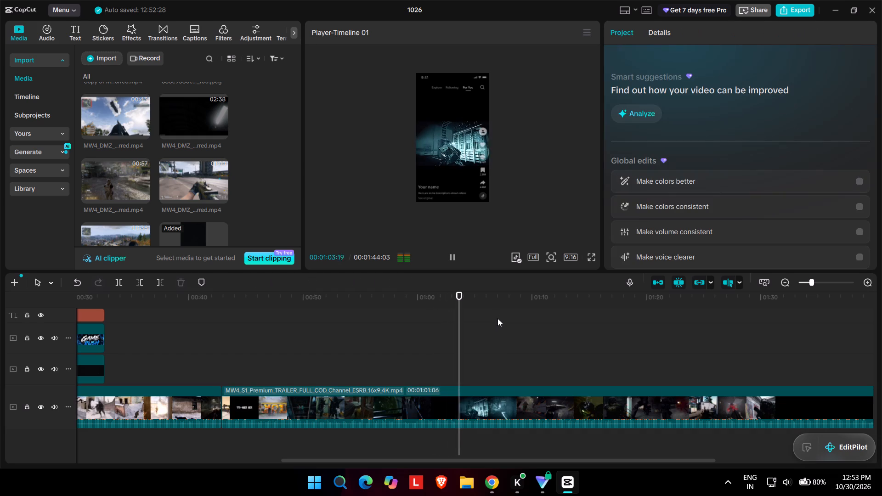
left_click_drag(498, 318, 492, 329)
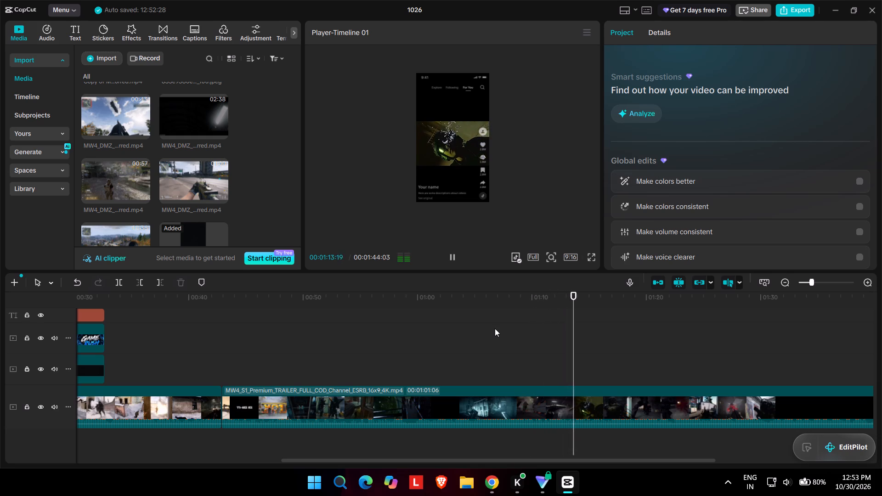
key("space")
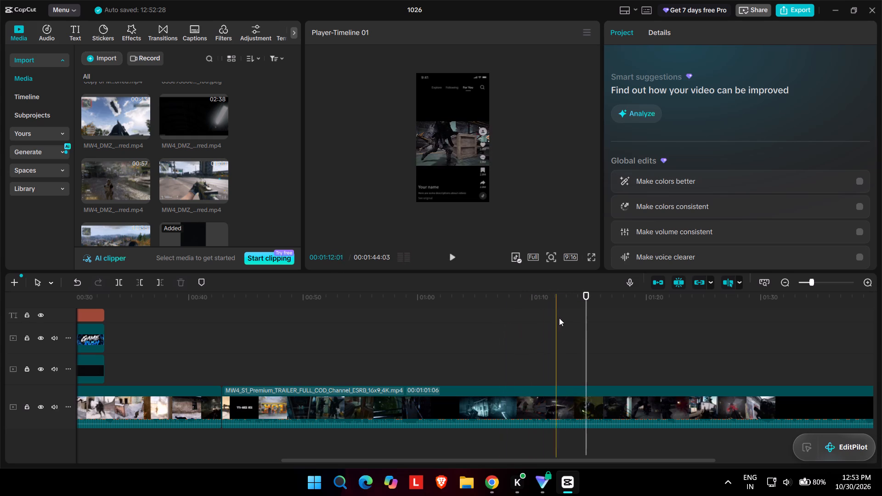
Split the second trailer clip at 00:01:12:07, on the explosion flash, and delete the footage after the cut.
left_click(564, 316)
key("space")
left_click(537, 316)
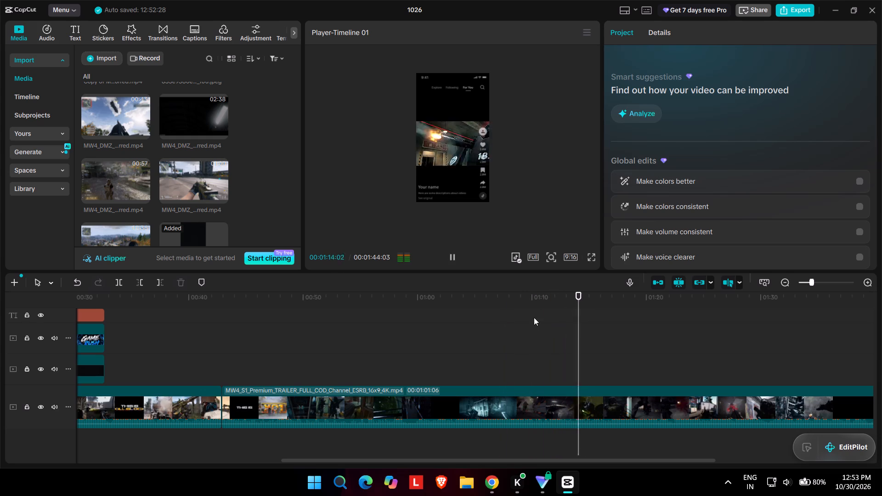
key("space")
key("space")
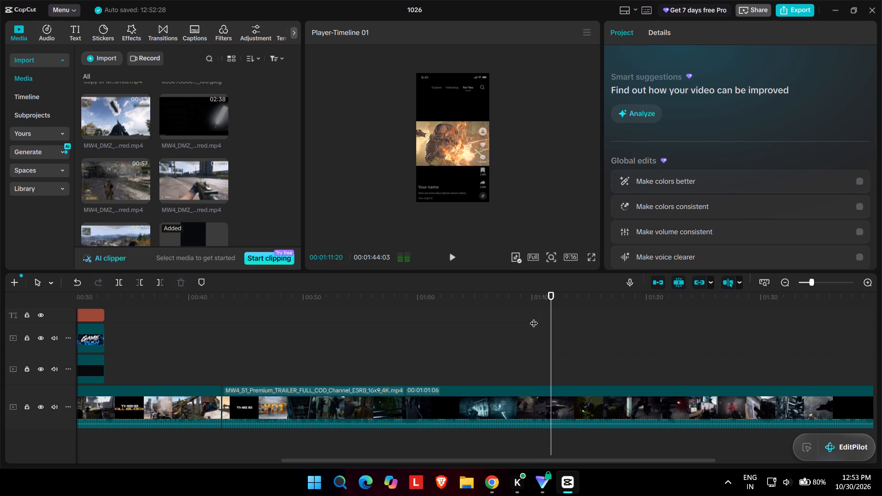
key("space")
key("space")
key("space")
key("space")
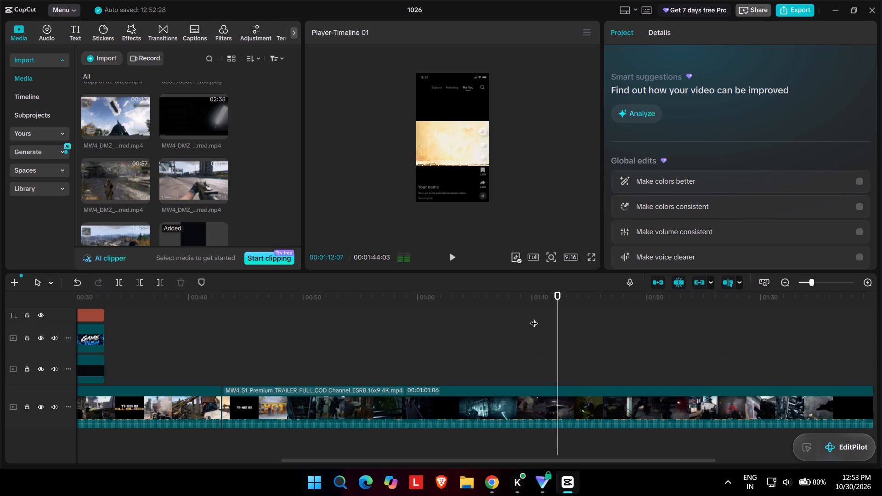
left_click(558, 393)
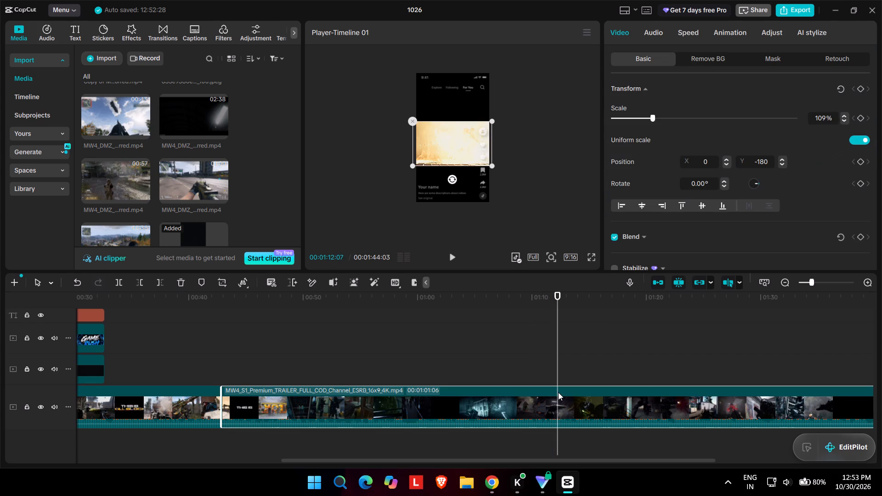
key("ctrl+b")
key("Delete")
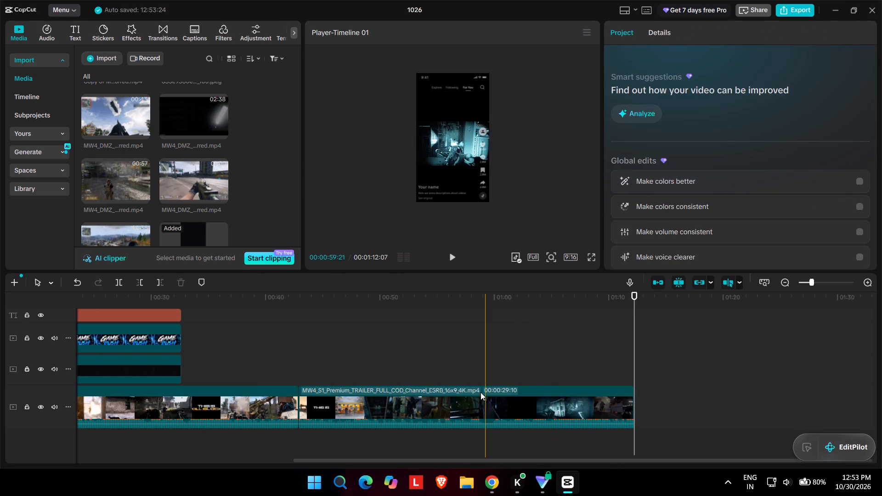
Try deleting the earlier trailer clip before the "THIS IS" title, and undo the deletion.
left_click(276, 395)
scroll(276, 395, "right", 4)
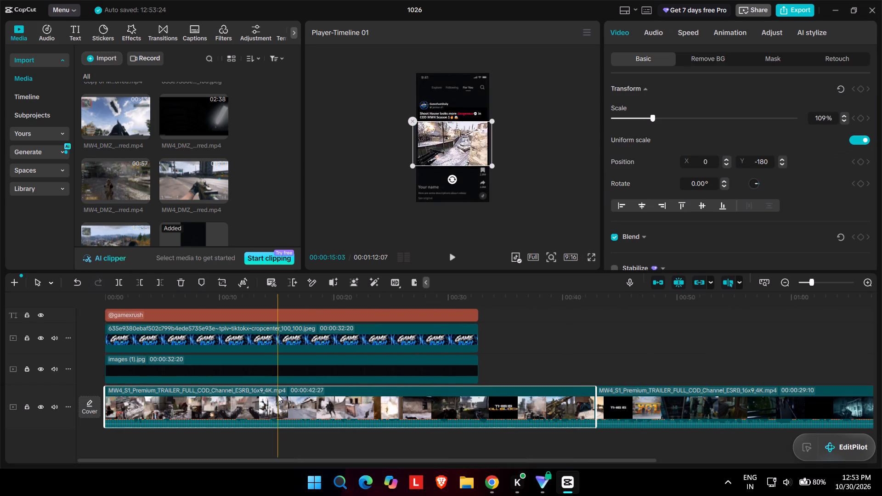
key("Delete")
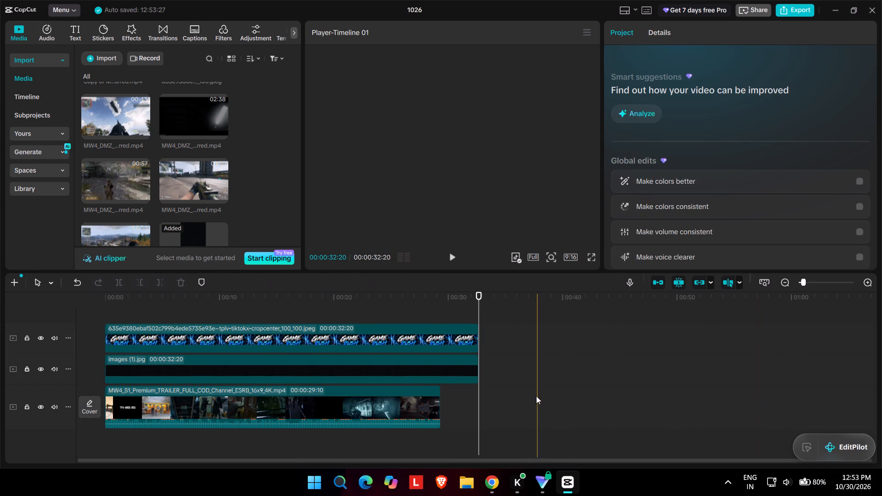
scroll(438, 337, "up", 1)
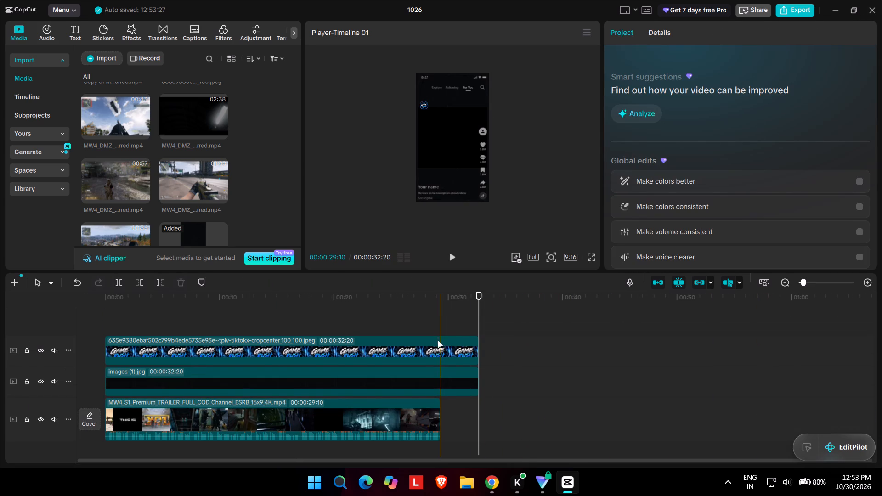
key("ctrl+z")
left_click(573, 345)
left_click(407, 339)
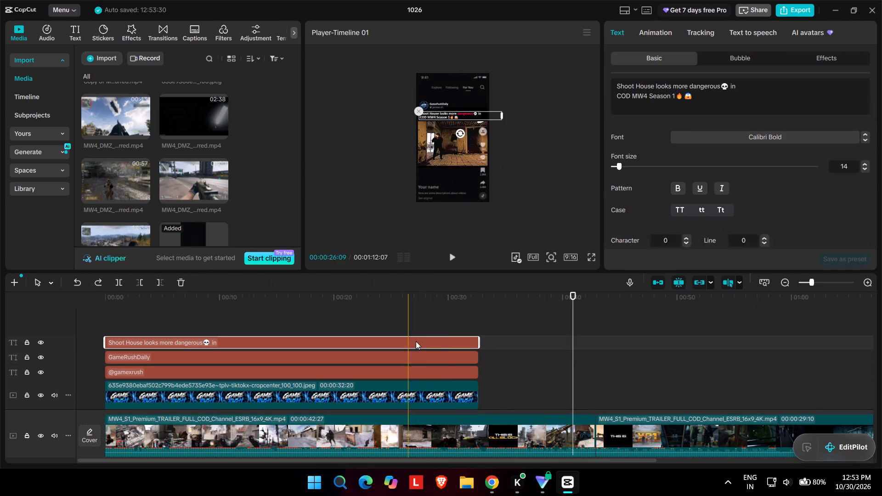
left_click_drag(495, 341, 425, 373)
left_click_drag(424, 373, 881, 378)
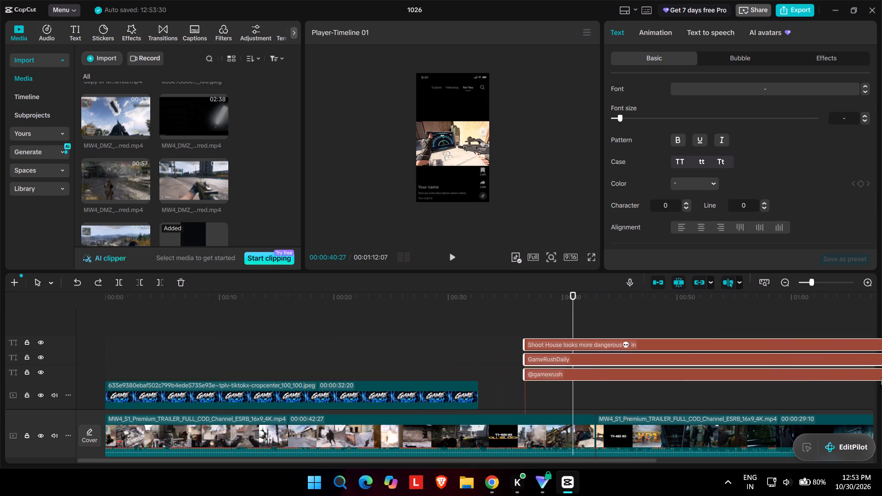
left_click_drag(881, 378, 776, 364)
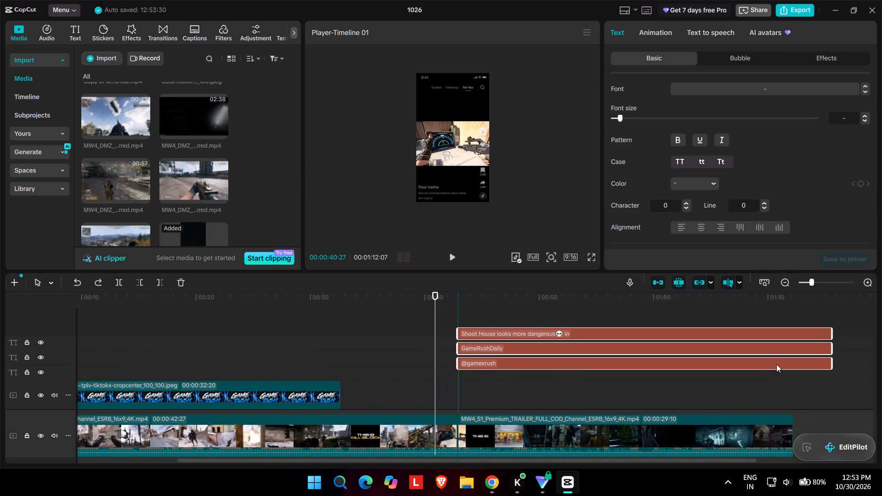
Delete the first trailer clip so the DMZ segment starts at the beginning of the timeline.
left_click(434, 416)
key("Delete")
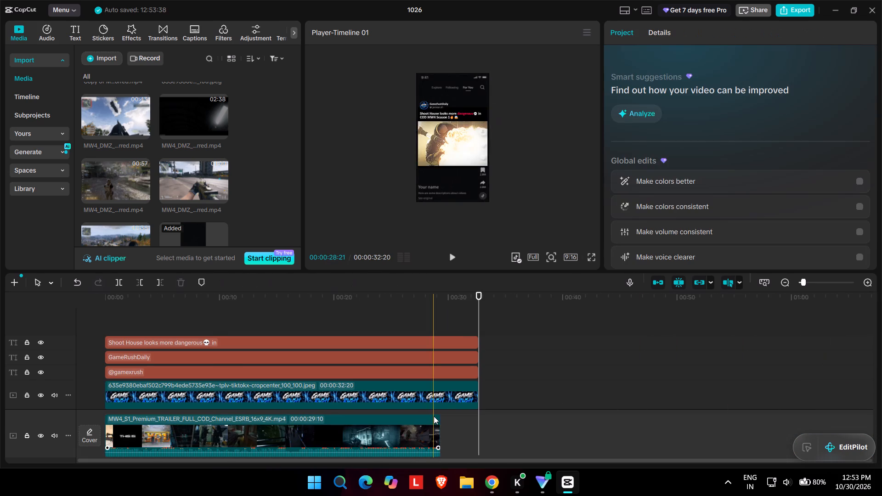
Split the three text layers and the logo image at the trailer's end, 00:00:29:10, and delete the excess pieces.
left_click(440, 354)
left_click(439, 389, "ctrl")
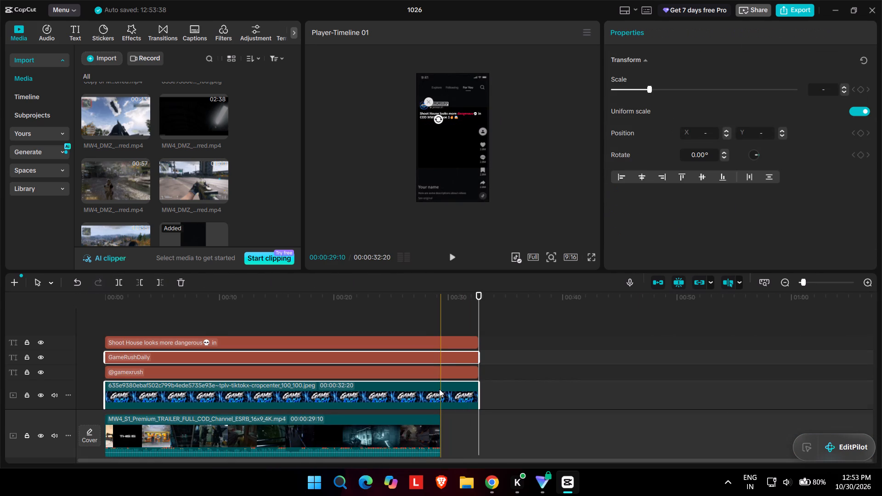
left_click(441, 367, "ctrl")
left_click(441, 338, "ctrl")
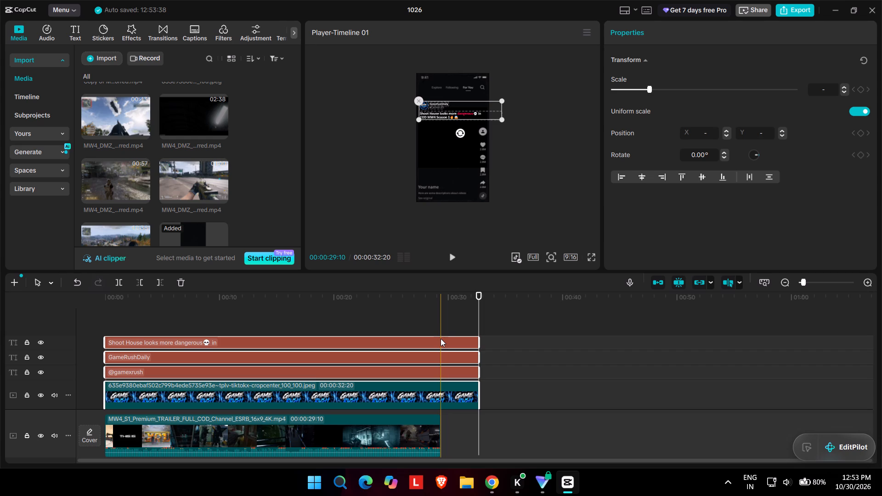
key("ctrl+b")
key("Delete")
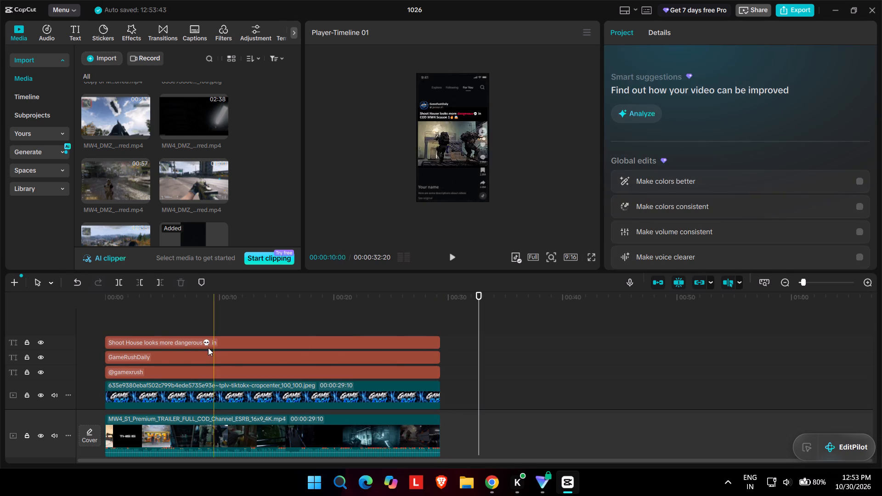
Play the trimmed short from its start to check the DMZ opening with the overlays.
left_click(113, 309)
key("space")
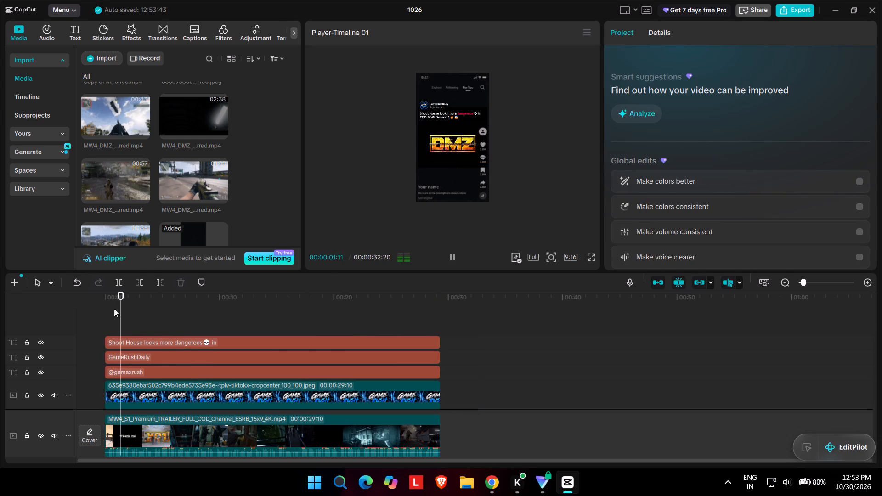
key("space")
left_click(189, 430)
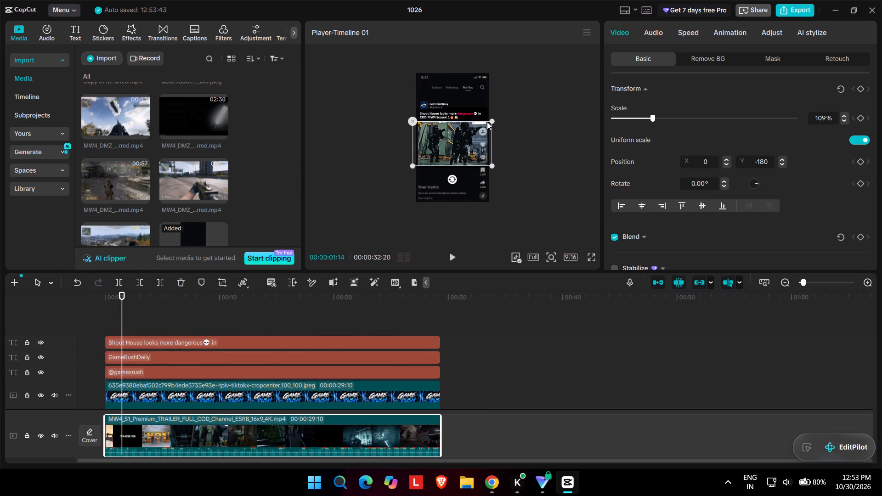
left_click(492, 123)
left_click(110, 316)
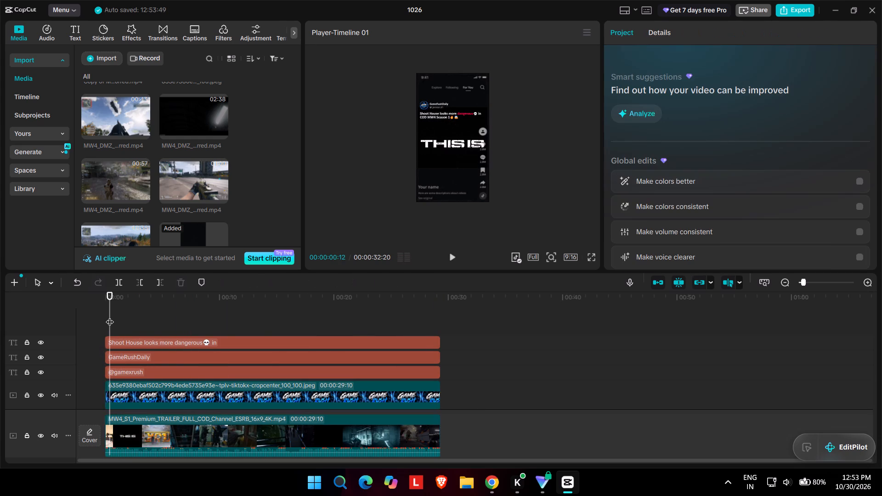
left_click(107, 316)
key("space")
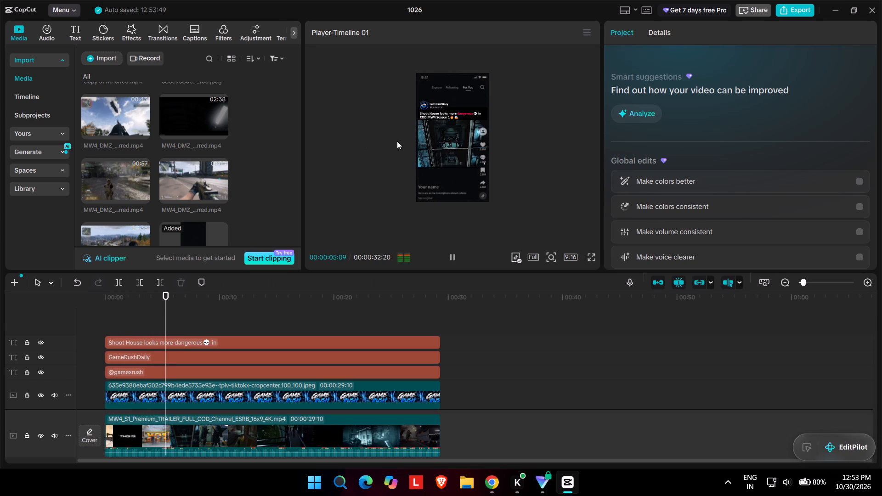
For the selected headline caption, copy "New DMZ missions are already here and I'm here for it" from the Chrome document and return to CapCut.
left_click(158, 343)
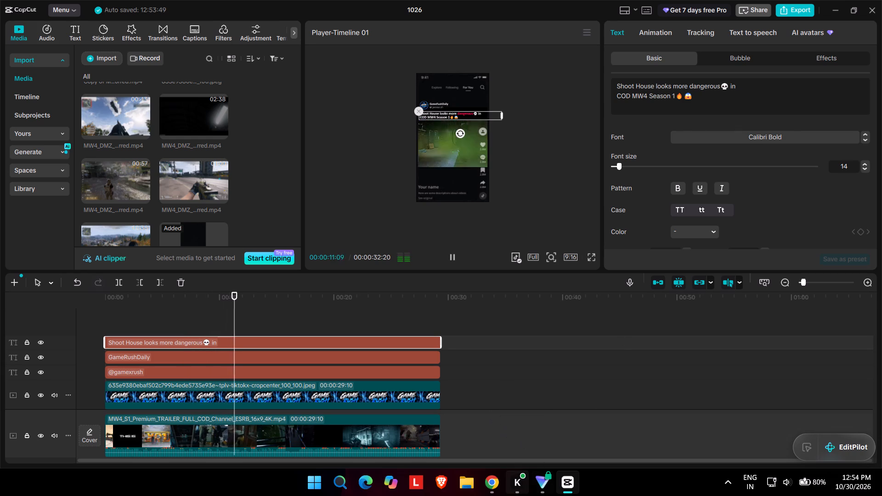
key("space")
left_click(491, 492)
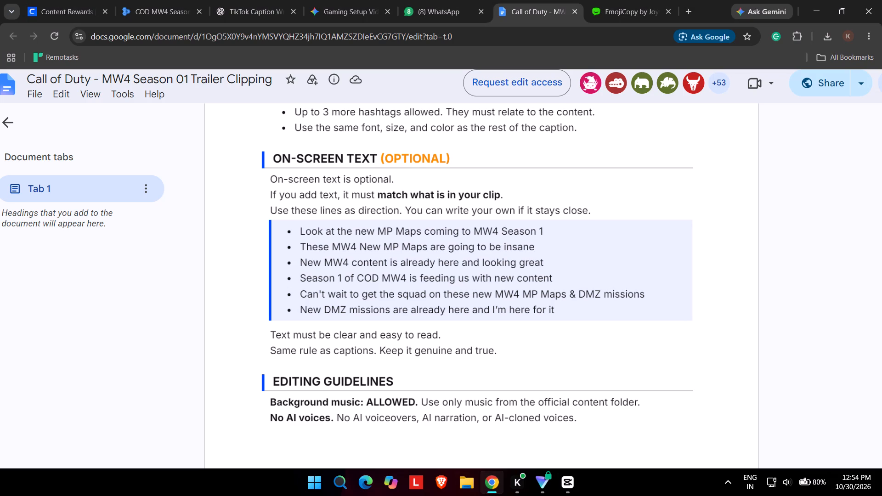
left_click_drag(299, 310, 394, 307)
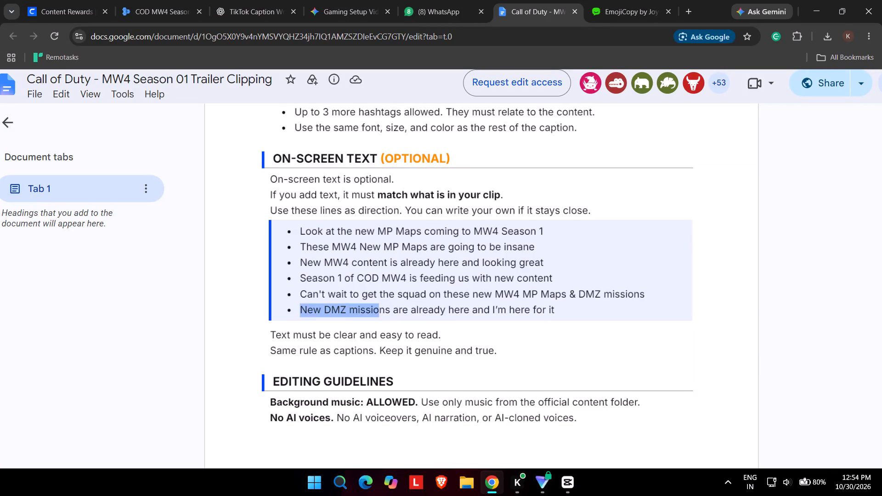
left_click_drag(394, 307, 571, 309)
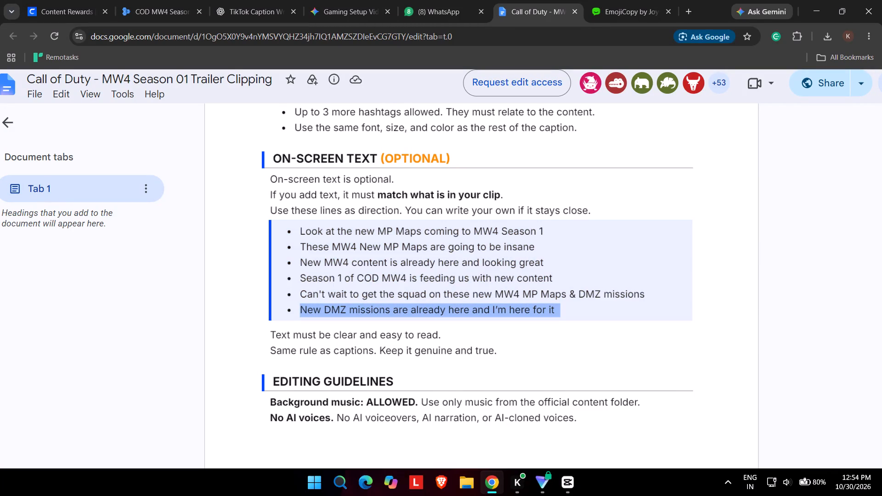
key("ctrl+c")
left_click(566, 490)
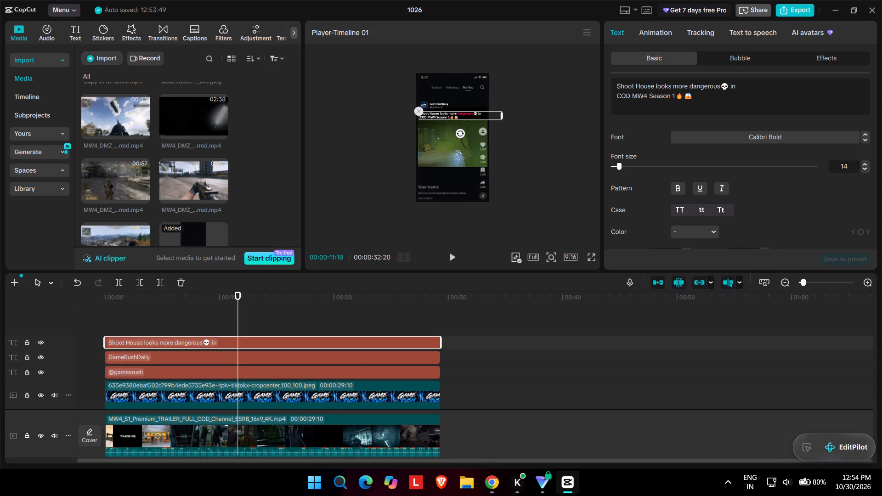
Replace the headline caption with "New DMZ missions are already here and I'm here for it", starting the second line at "and".
left_click_drag(693, 96, 601, 79)
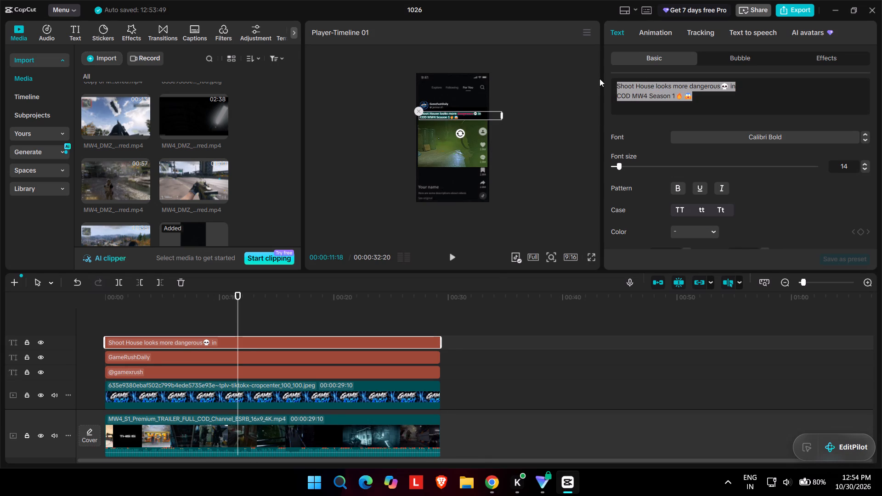
key("ctrl+v")
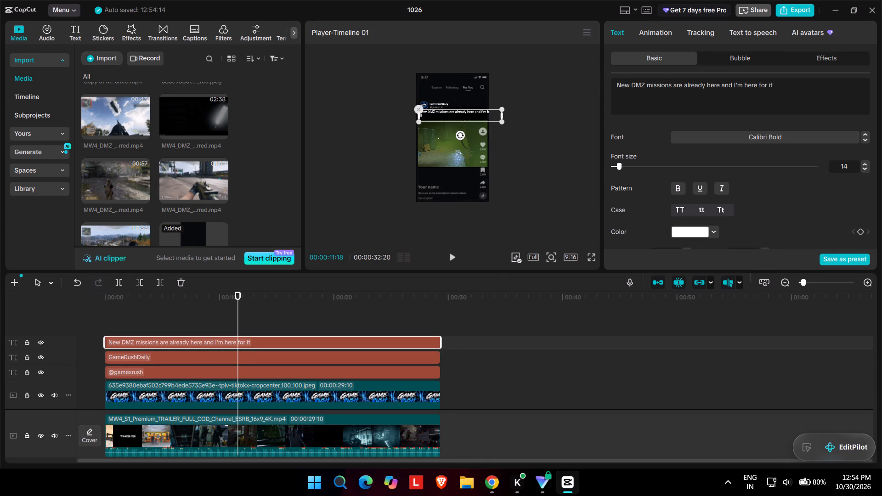
key("BackSpace")
left_click(708, 87)
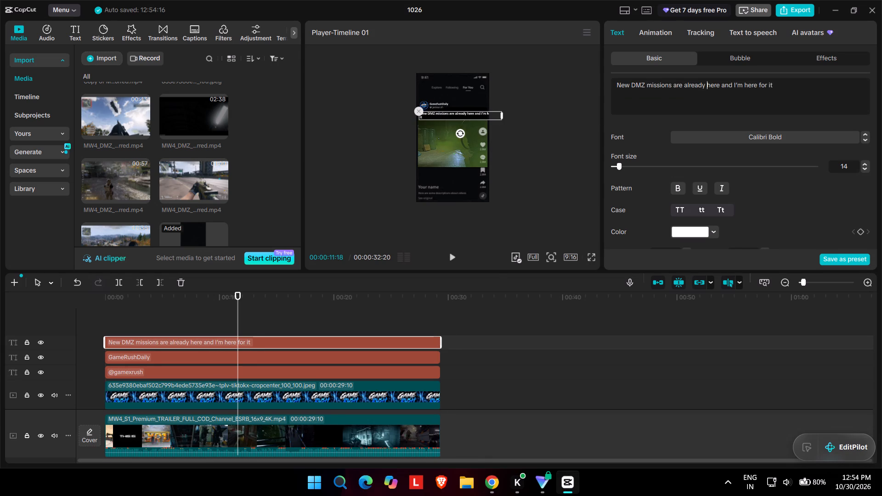
key("BackSpace")
key("Return")
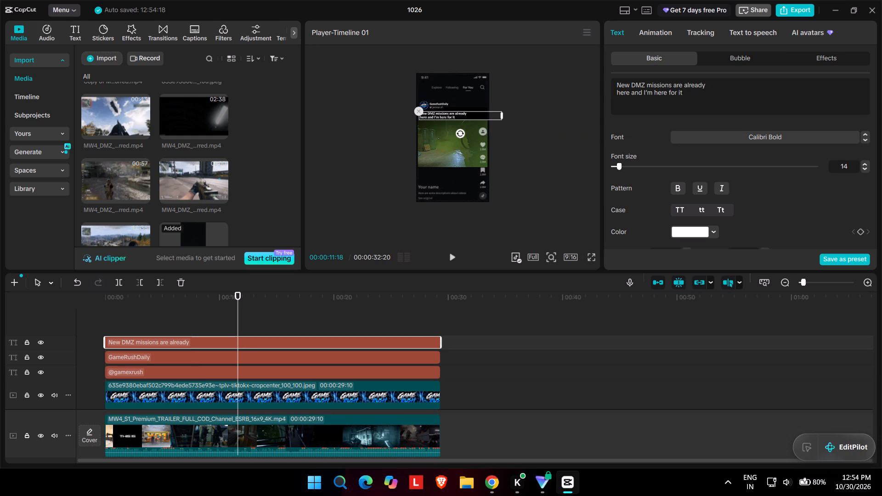
key("BackSpace")
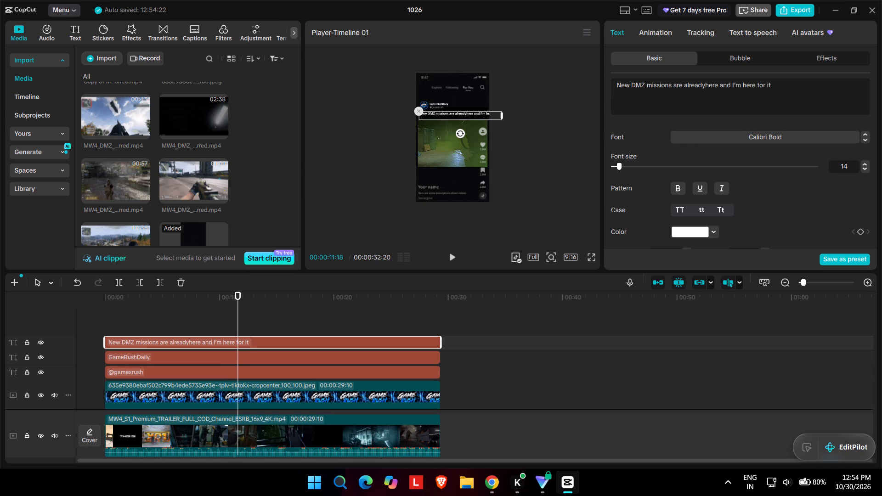
left_click(721, 85)
key("BackSpace")
key("Return")
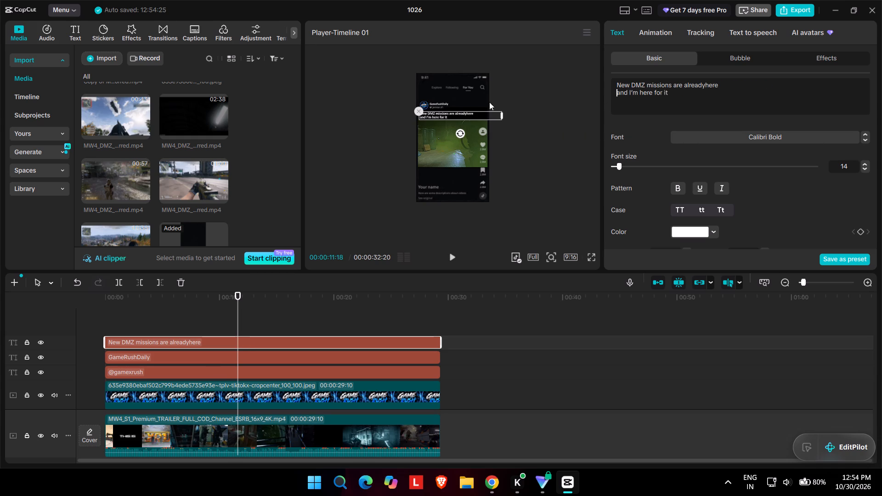
Set the headline caption's font size to 16 and nudge it within the black band above the video.
scroll(452, 119, "up", 6, "ctrl")
scroll(454, 124, "up", 1)
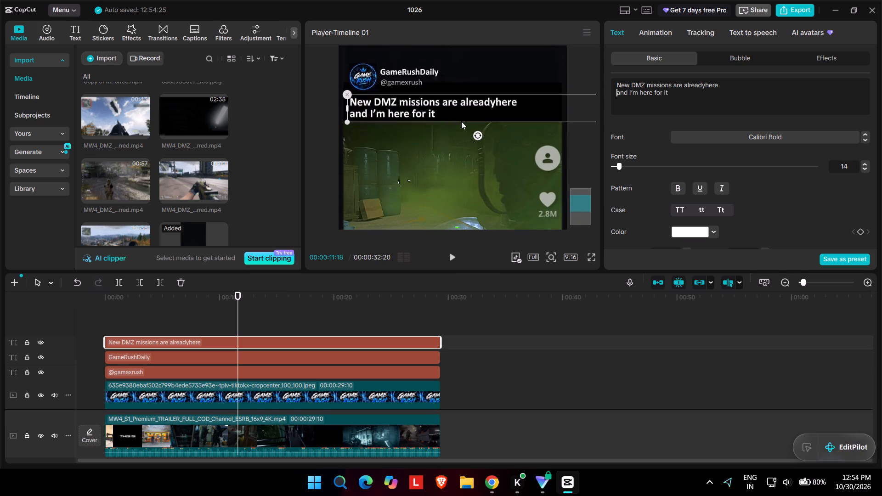
scroll(461, 121, "up", 1)
left_click(867, 163)
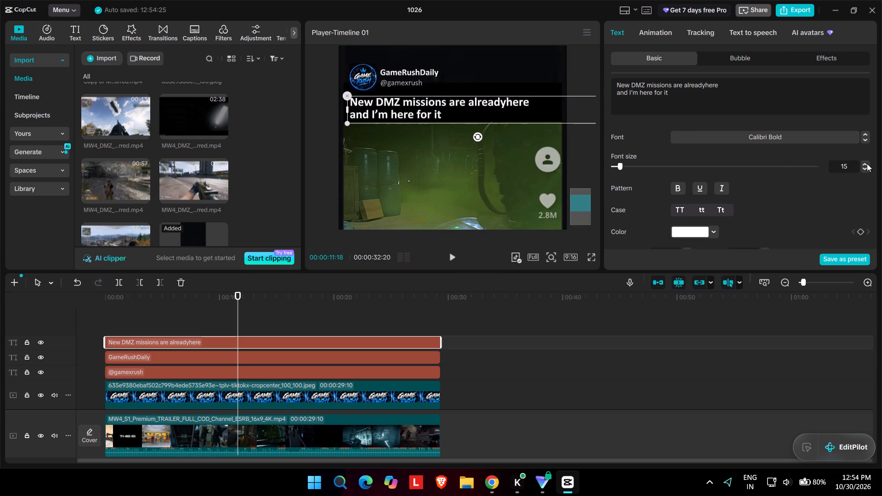
left_click(507, 109)
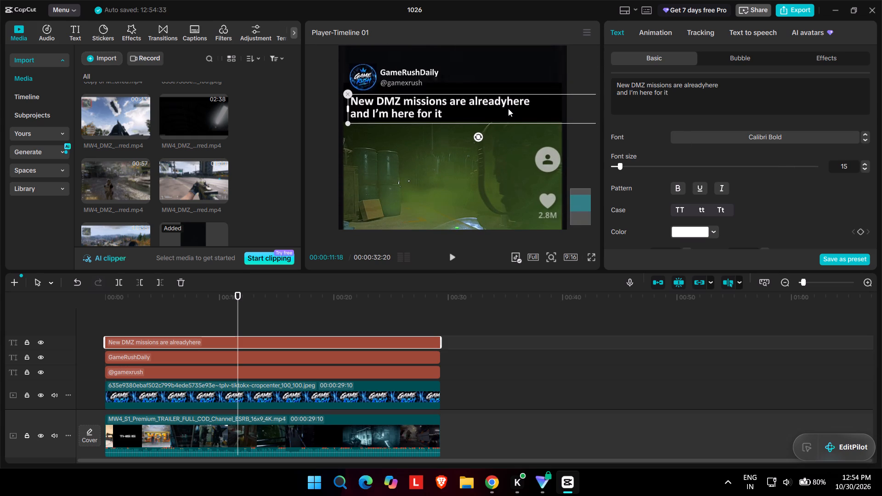
left_click(867, 165)
left_click(536, 113)
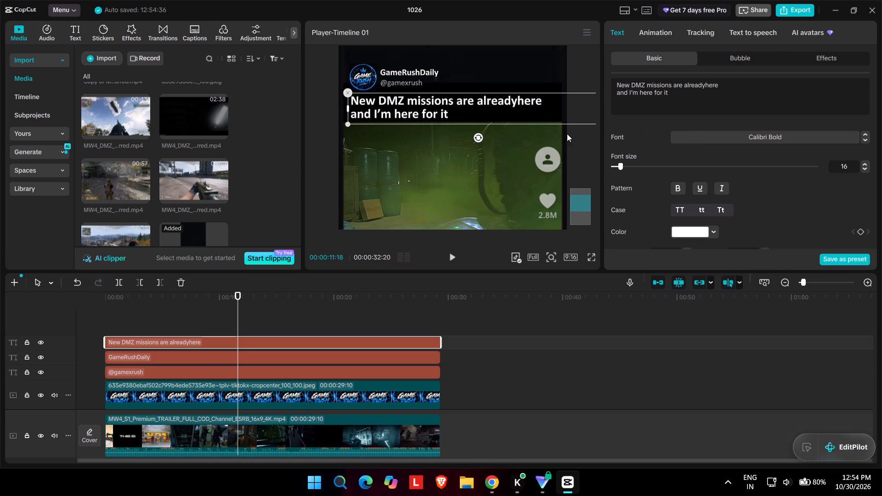
left_click(588, 158)
Select the headline, both channel-name text layers and the logo image together and shift them slightly up and left in the frame.
left_click(441, 108)
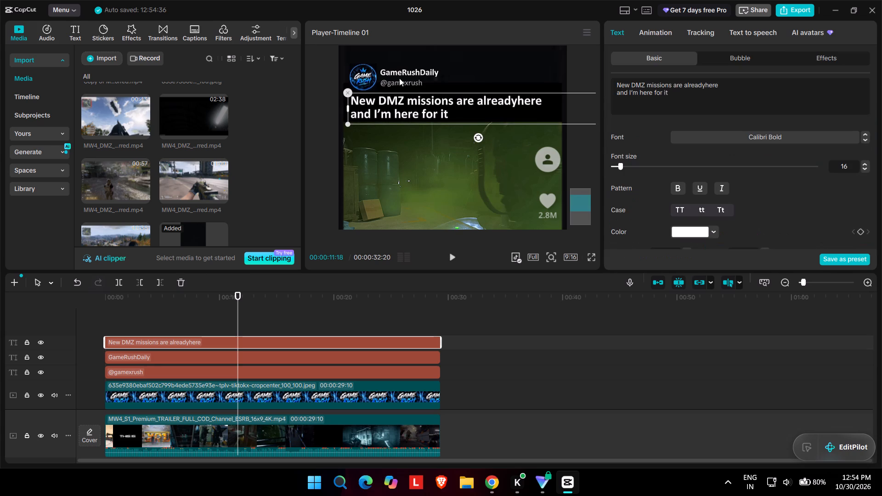
left_click(398, 79, "ctrl")
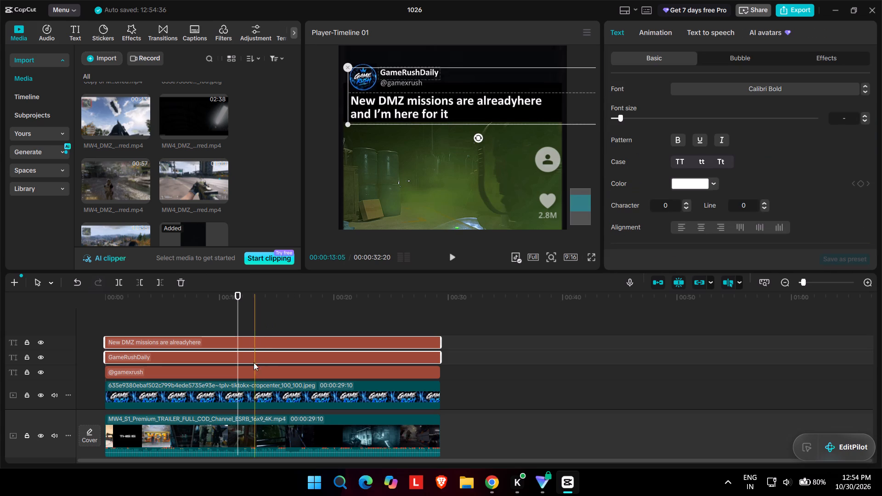
left_click(247, 373, "ctrl")
left_click(247, 384, "ctrl")
left_click(379, 98)
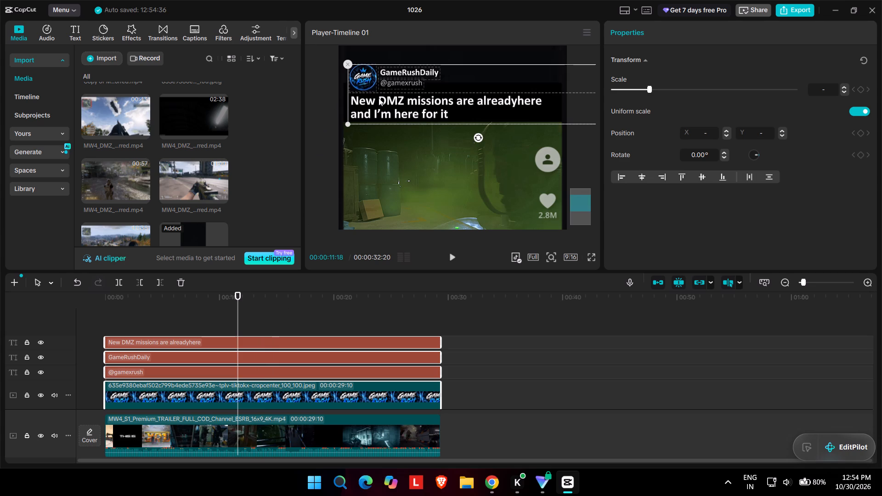
left_click(587, 174)
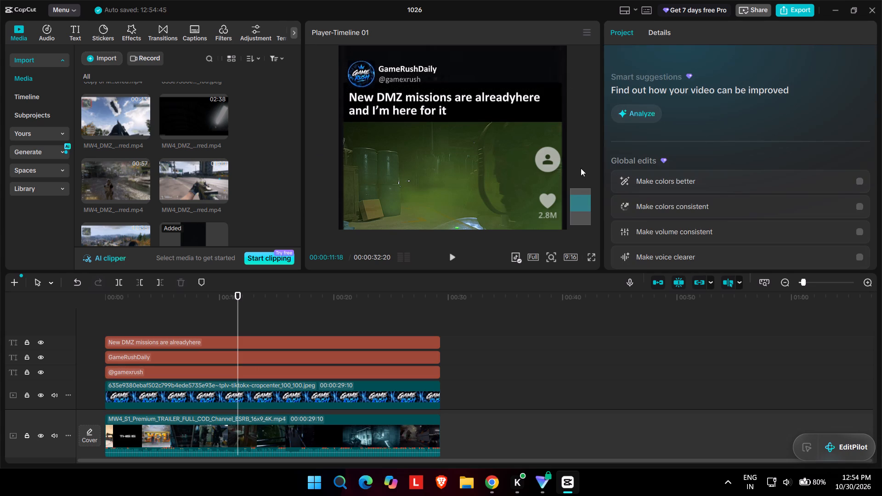
Play the short briefly in full screen to check the headline and overlay layout, and return to the editor.
left_click(586, 259)
left_click(590, 257)
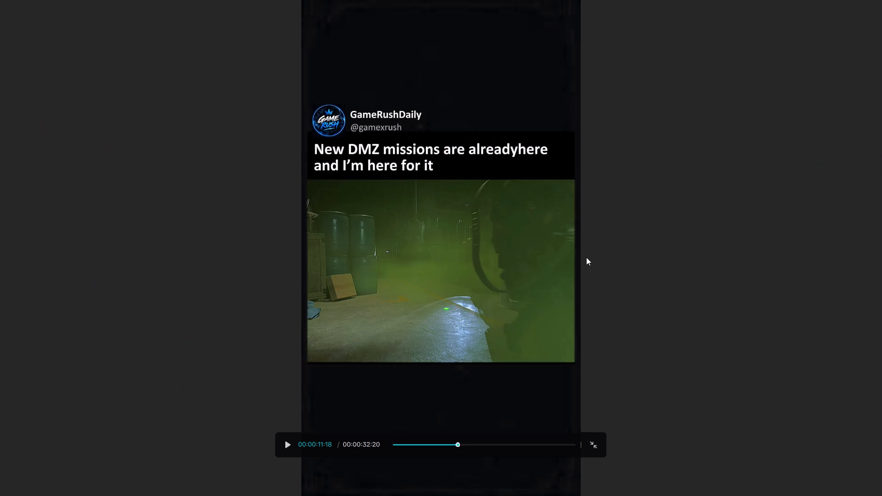
key("space")
key("space")
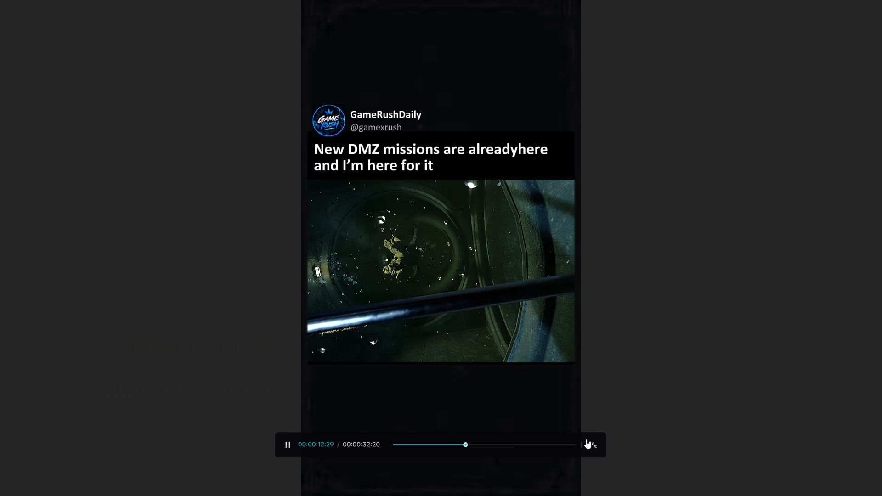
left_click(586, 439)
Examine the trailer clip's basic color and lightness adjustments.
left_click(397, 429)
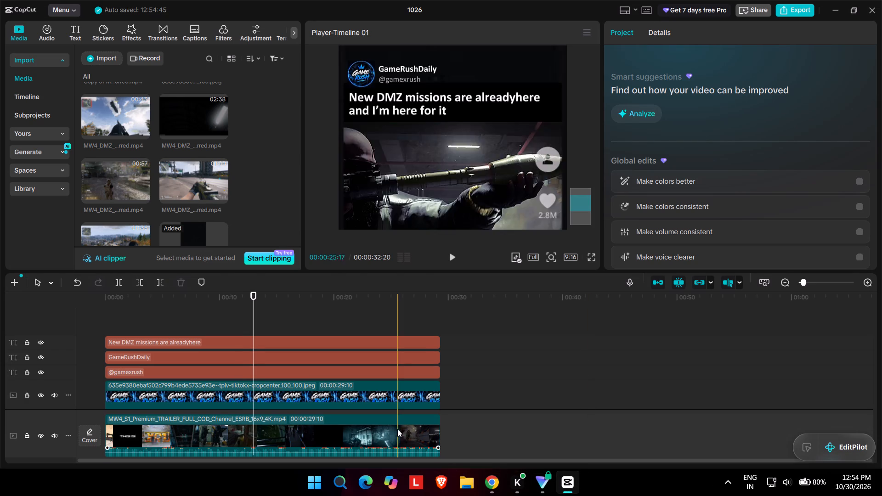
left_click(784, 32)
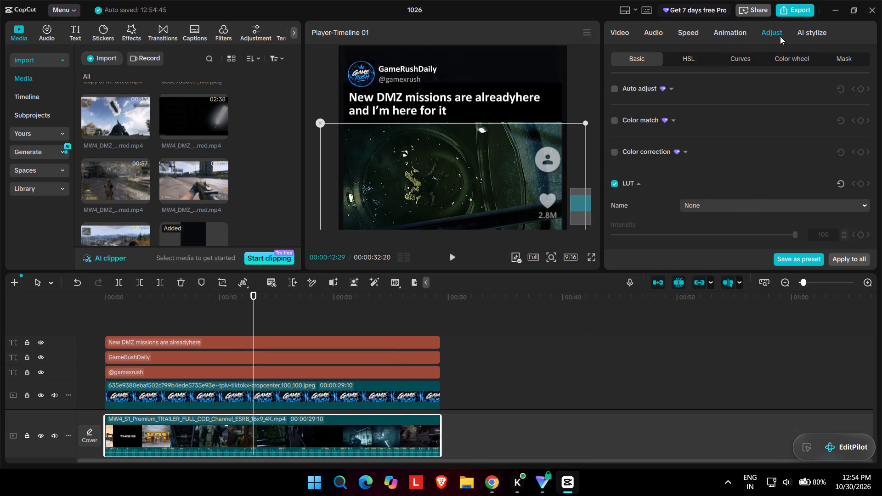
scroll(726, 120, "down", 8)
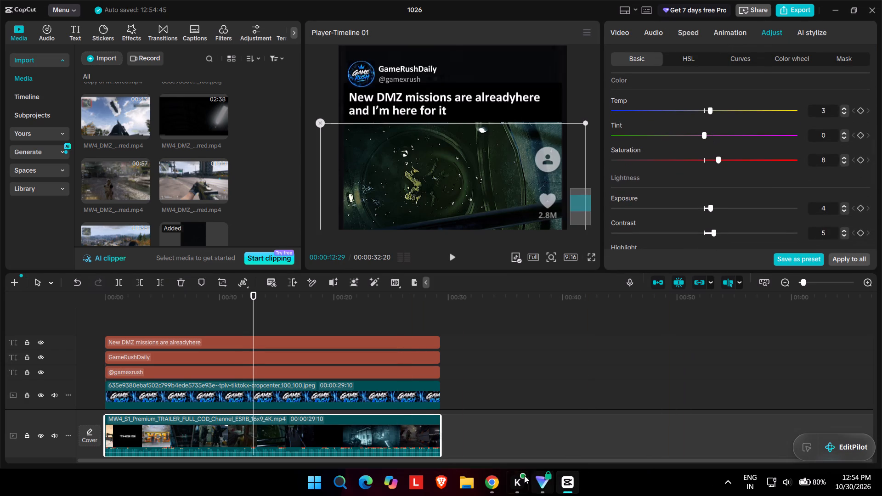
Check the suggested on-screen text lines in the Chrome document and return to CapCut.
left_click(499, 485)
left_click(374, 289)
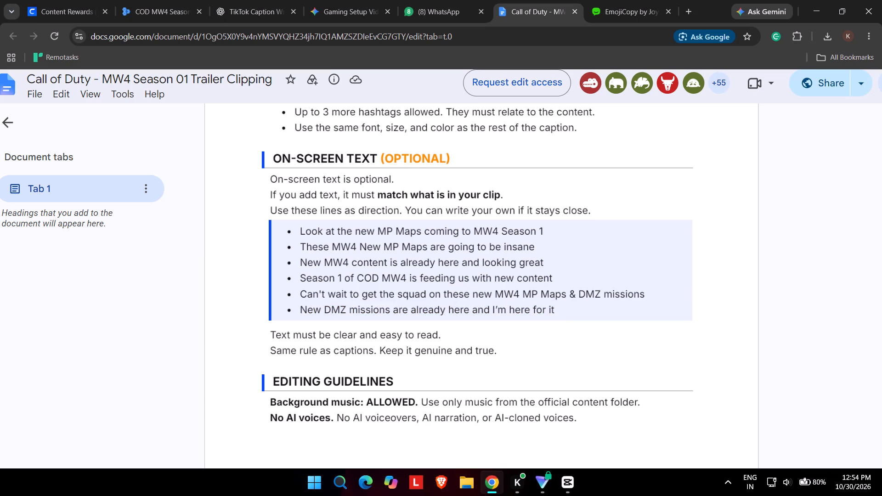
left_click_drag(337, 298, 474, 298)
left_click(474, 298)
left_click(569, 483)
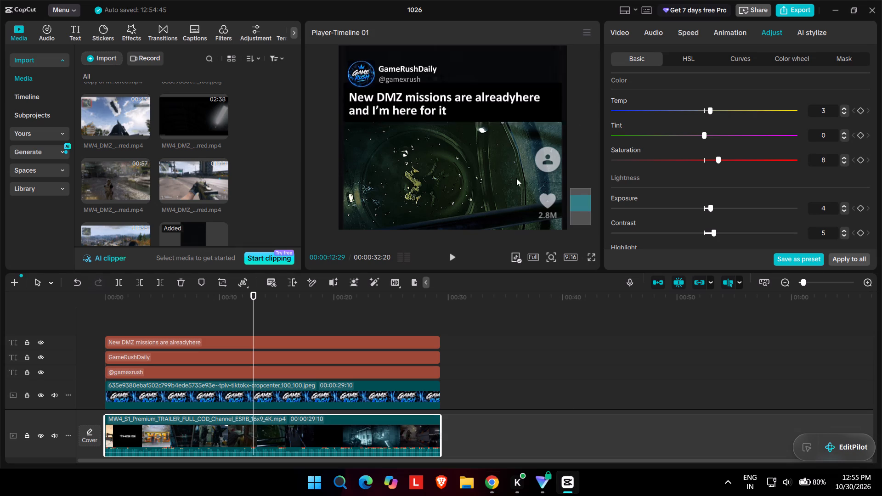
With the headline caption ready for text at its end, switch to EmojiCopy in Chrome and clear the accumulated emoji selection.
scroll(568, 111, "up", 1)
left_click(661, 103)
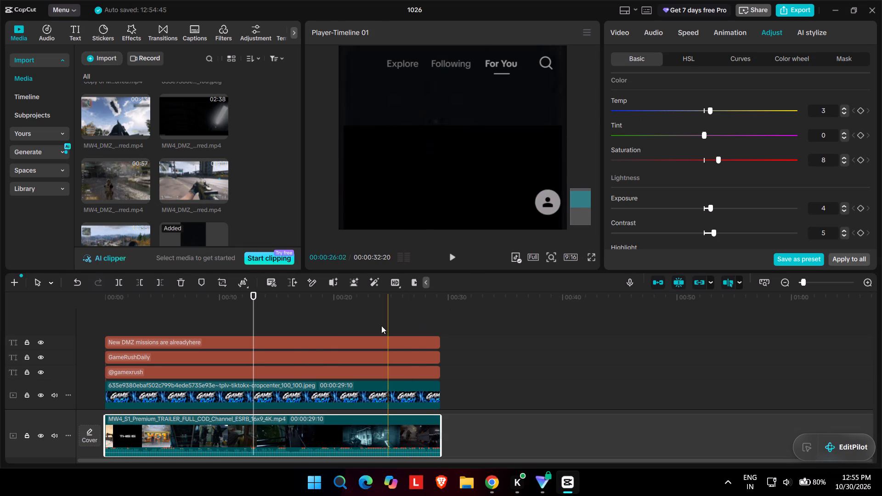
left_click(239, 349)
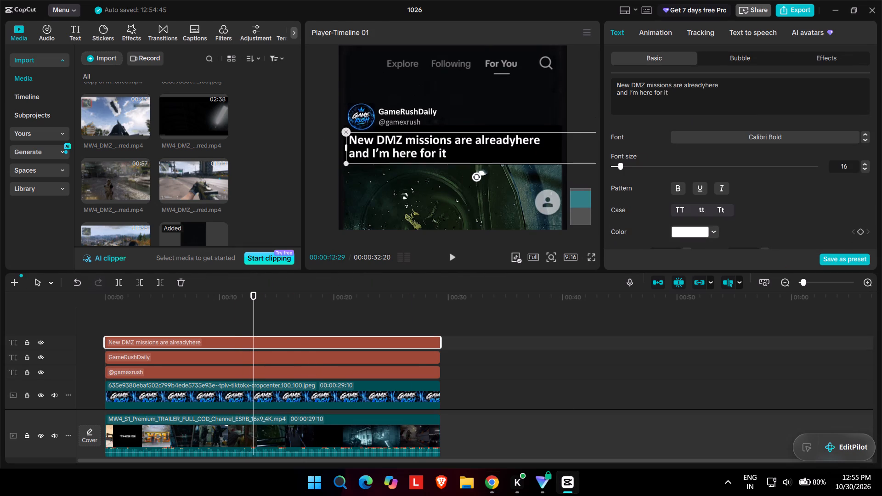
left_click(696, 93)
left_click(483, 485)
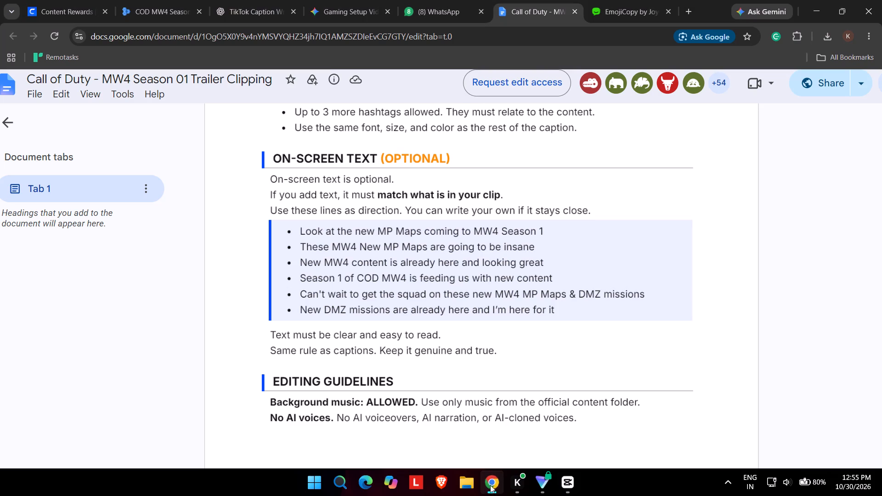
left_click(616, 0)
left_click(627, 0)
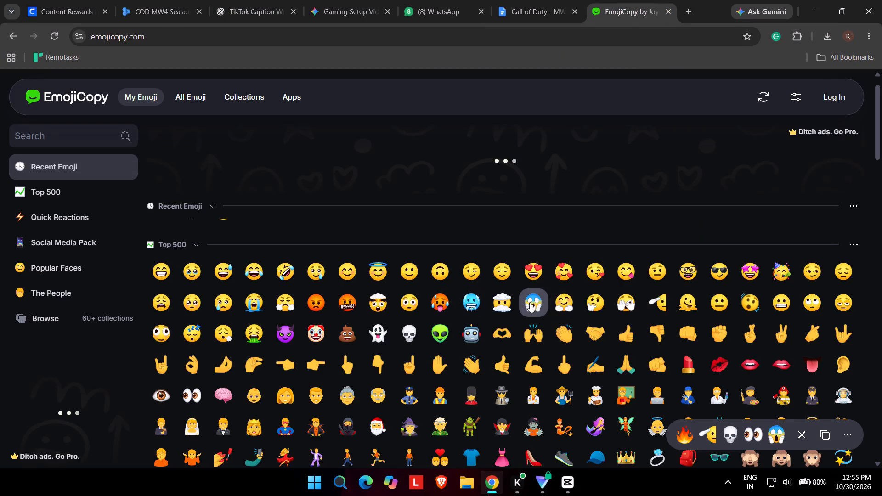
left_click(380, 299)
left_click(402, 328)
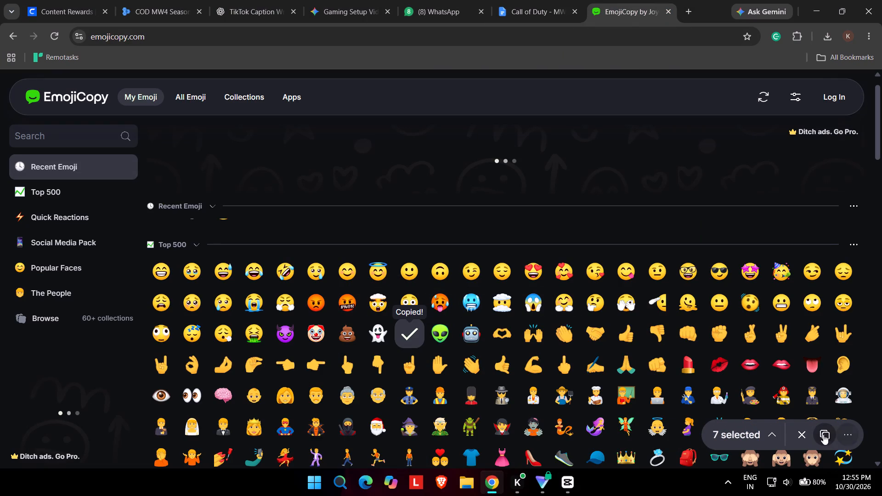
left_click(772, 430)
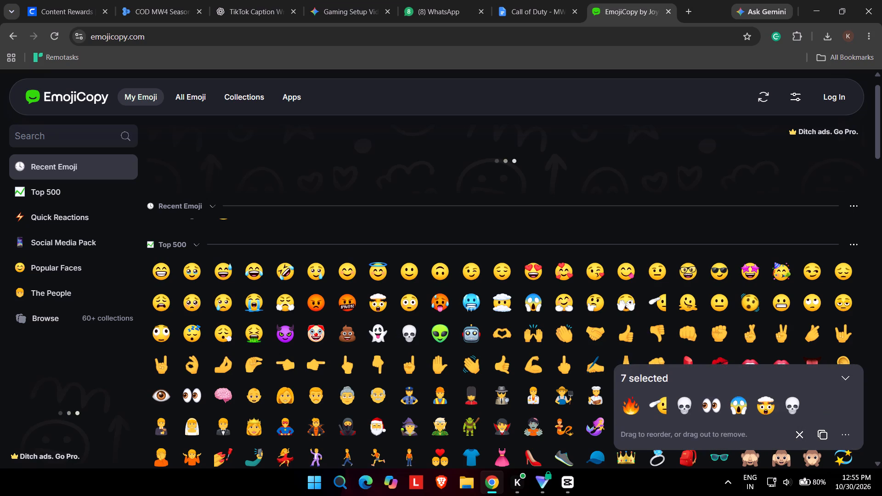
left_click(809, 436)
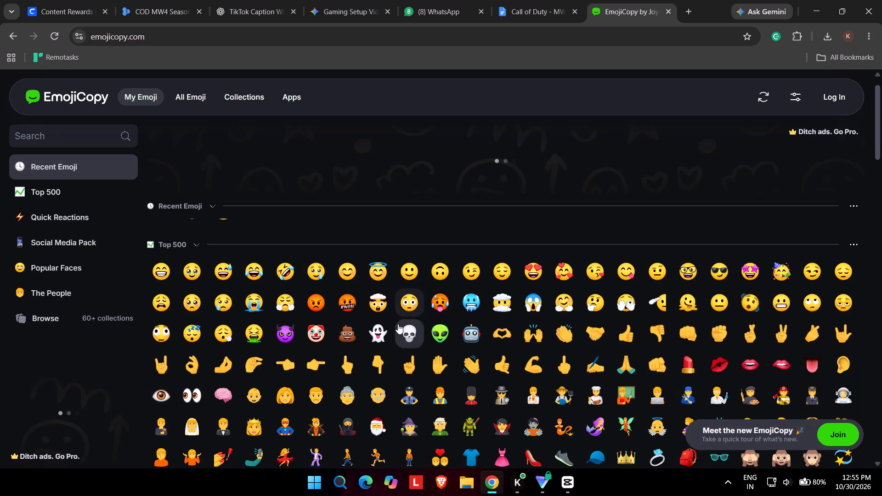
Copy the skull and exploding head emojis and paste them at the end of the headline caption in CapCut.
left_click(402, 325)
left_click(386, 299)
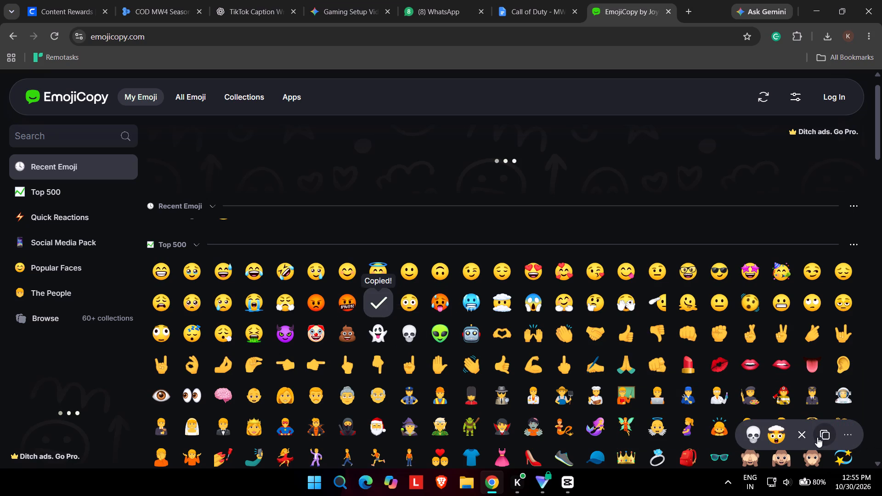
left_click(828, 431)
left_click(571, 484)
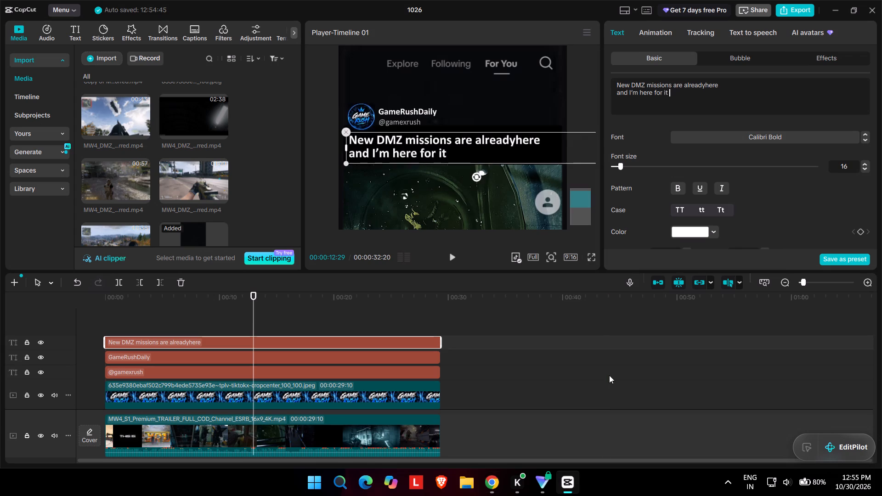
key("ctrl+v")
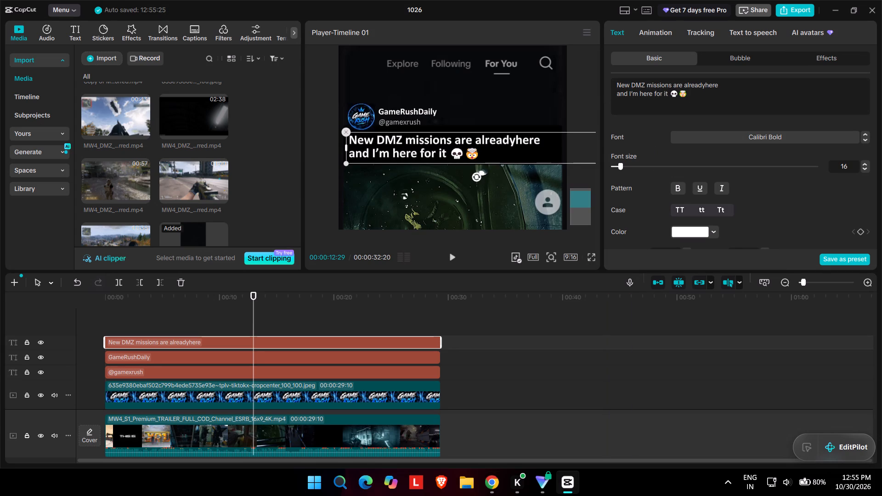
Insert the missing space between "already" and "here" in the headline caption.
left_click(705, 85)
key("space")
Export the DMZ headline version as an mp4 named S16p at 1080P, closing the share window once it is saved.
left_click(793, 10)
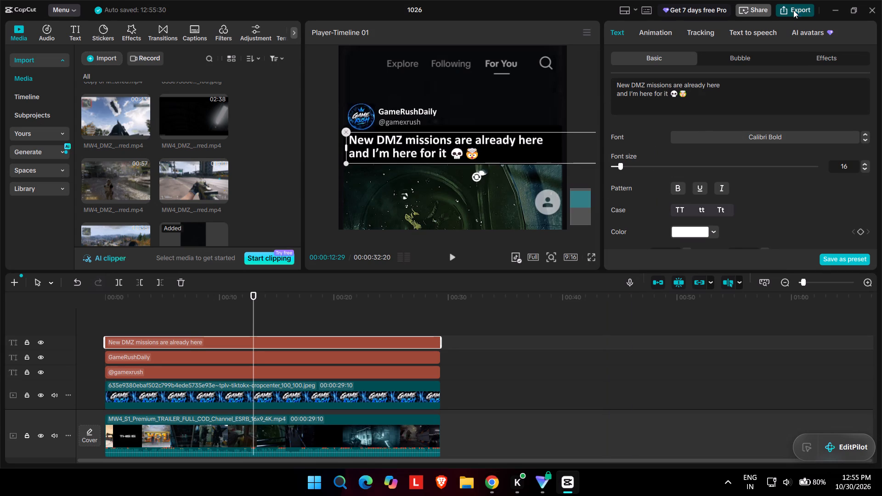
double_click(507, 103)
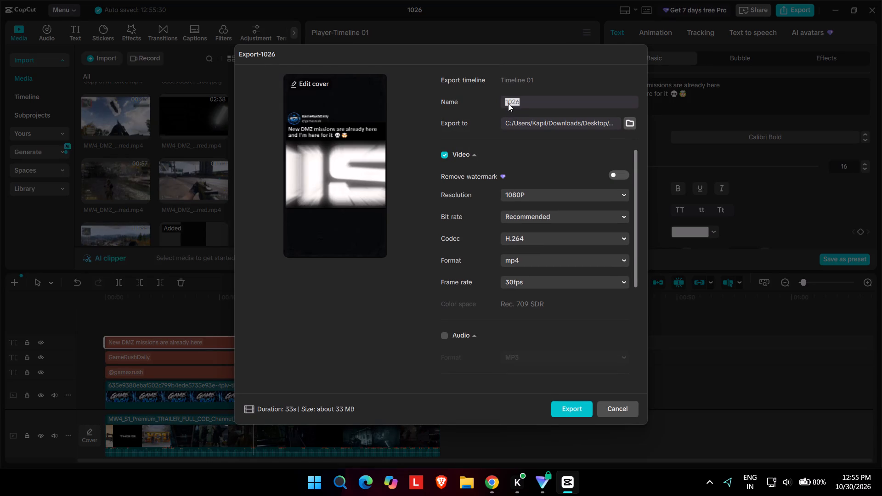
key("s")
key("1")
key("6")
key("p")
left_click(582, 407)
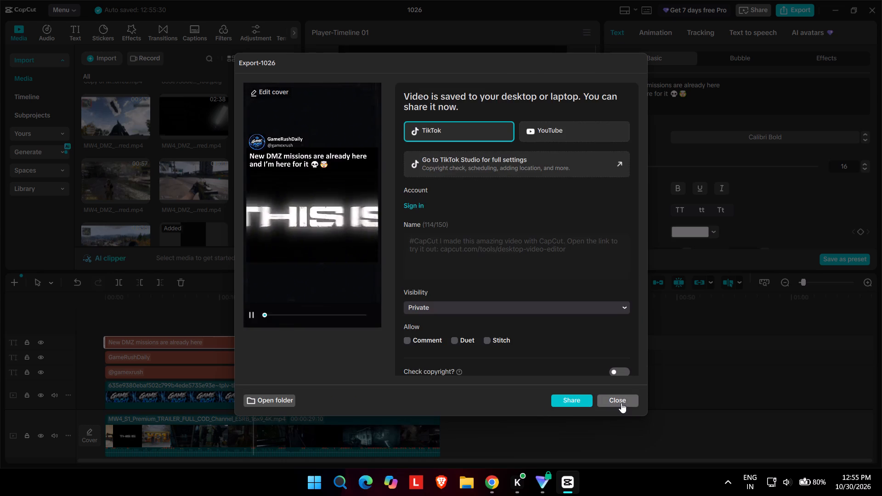
left_click(620, 400)
Export the same timeline again under the name S16 at 4K resolution, closing the share window once it is saved.
left_click(800, 13)
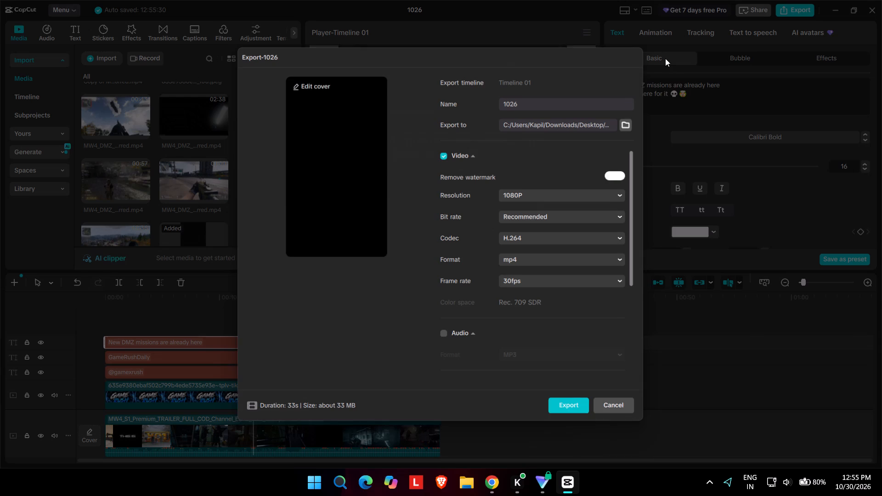
double_click(558, 100)
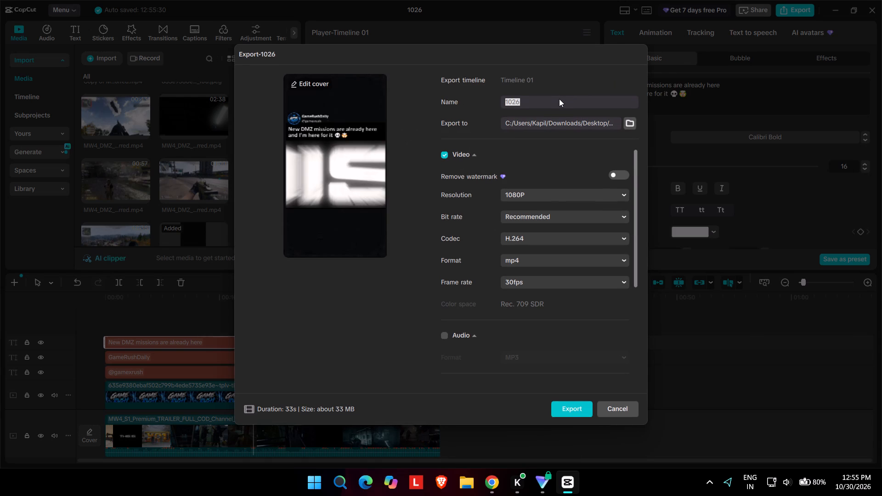
type("S1")
key("6")
left_click(554, 195)
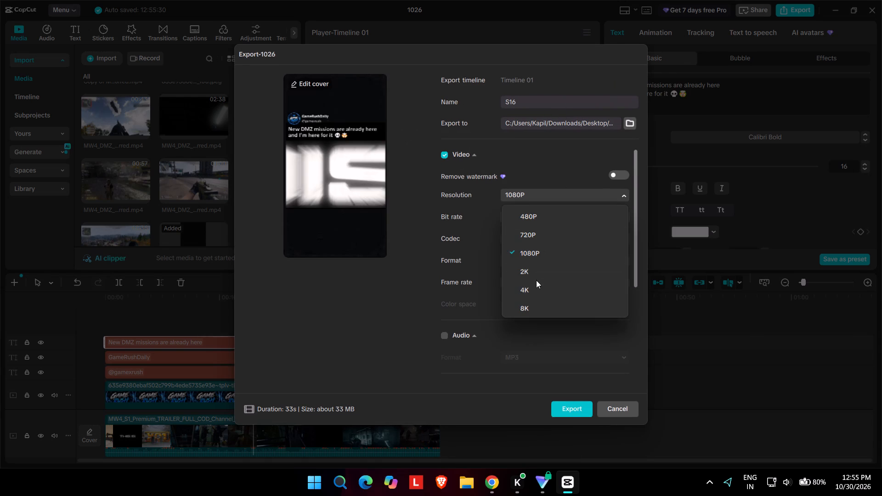
left_click(536, 282)
left_click(565, 404)
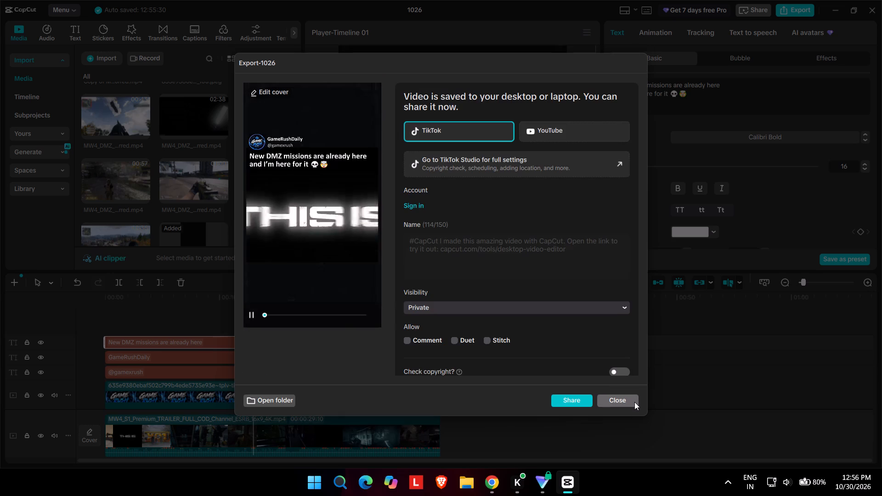
left_click(633, 402)
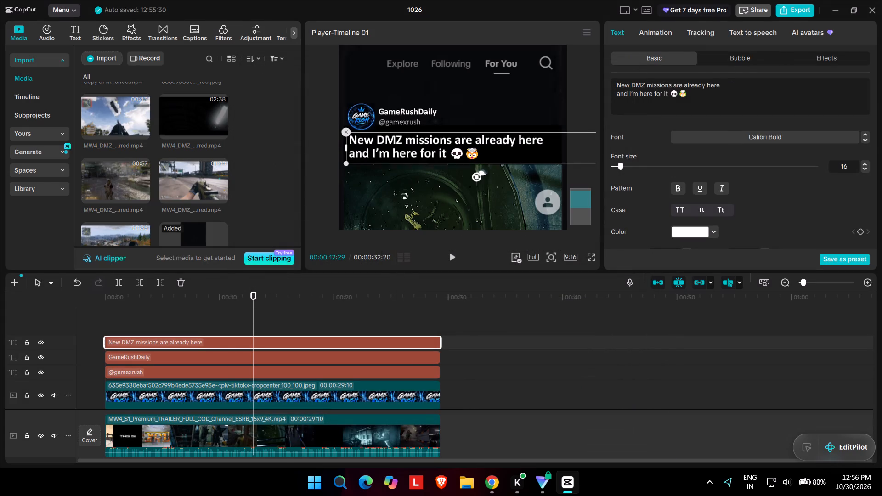
left_click(245, 370)
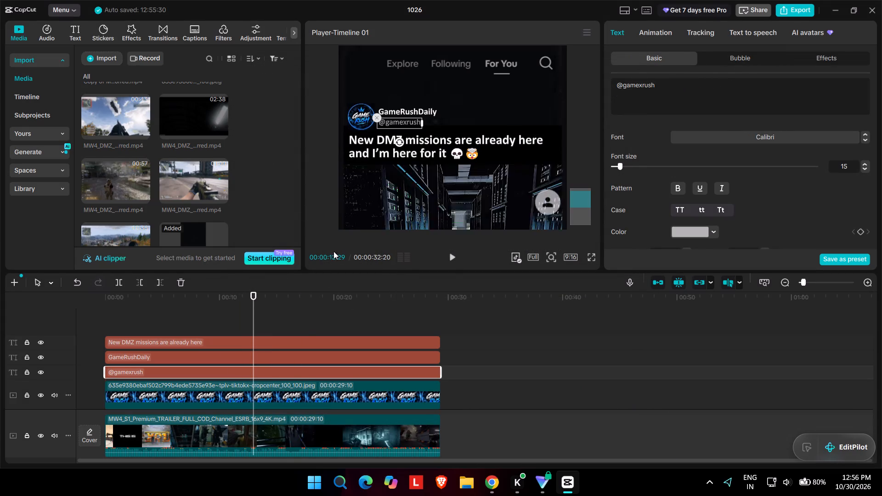
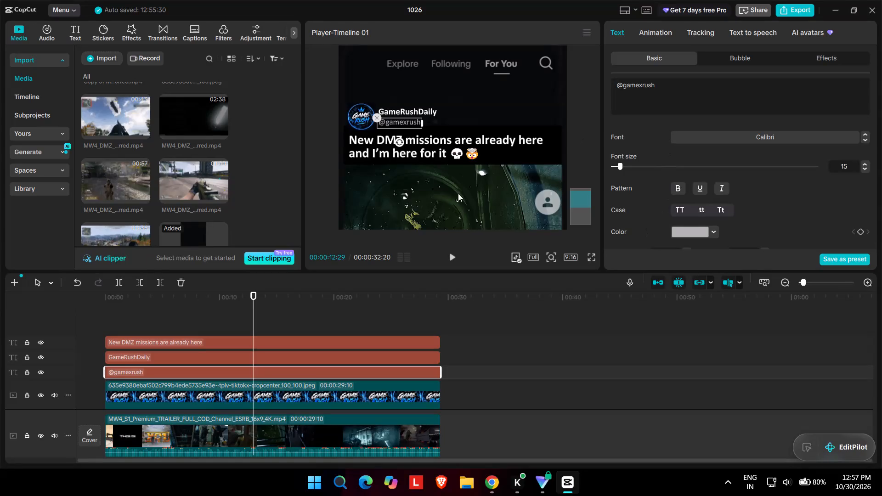
Trim the images (1).jpg overlay to end level with the other clips, at a duration of 00:00:29:10.
left_click(416, 317)
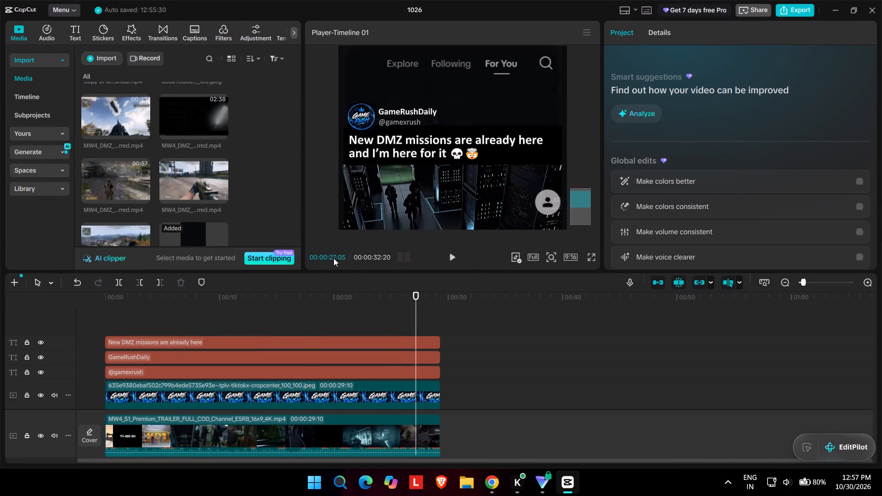
scroll(334, 258, "down", 3)
left_click(413, 434)
scroll(422, 420, "down", 1)
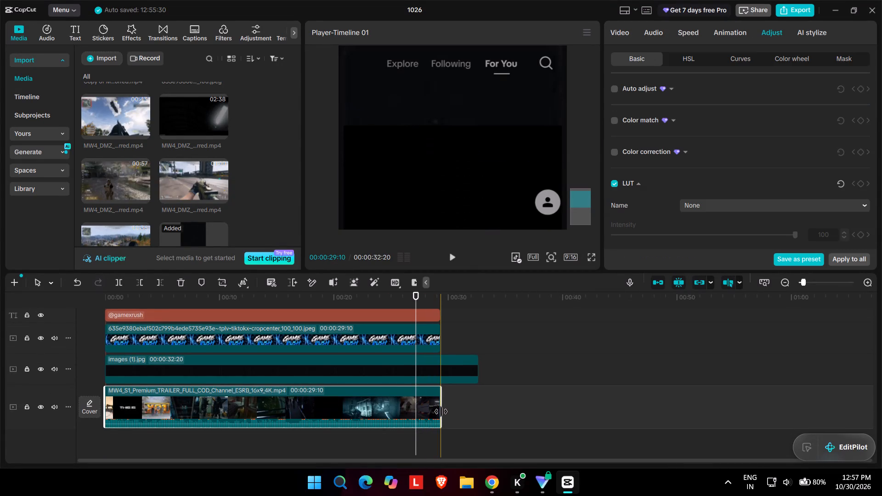
left_click(441, 411)
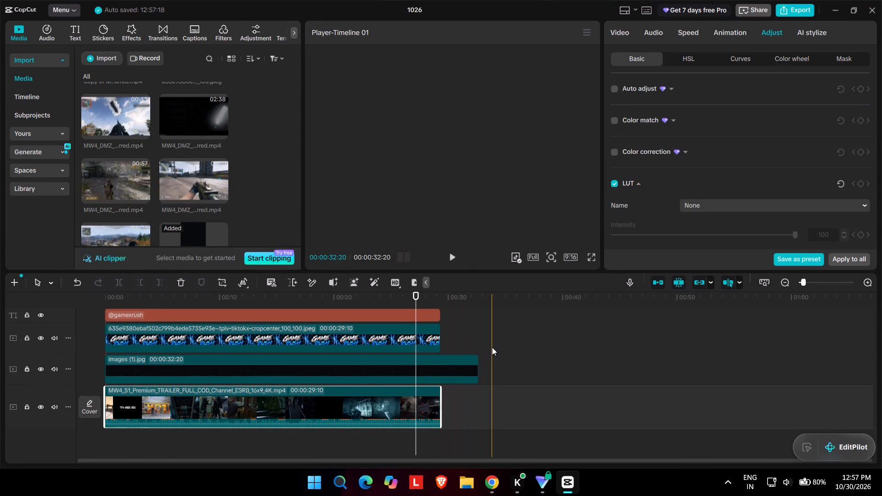
left_click(441, 339)
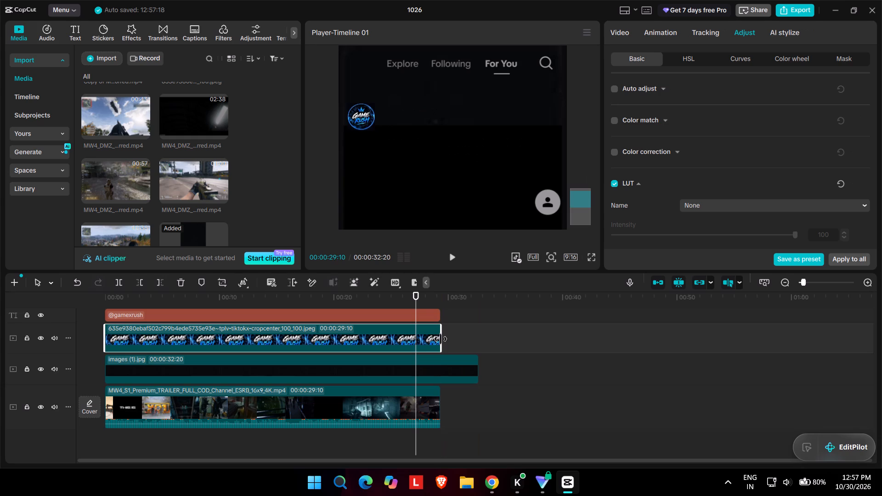
scroll(442, 319, "up", 2)
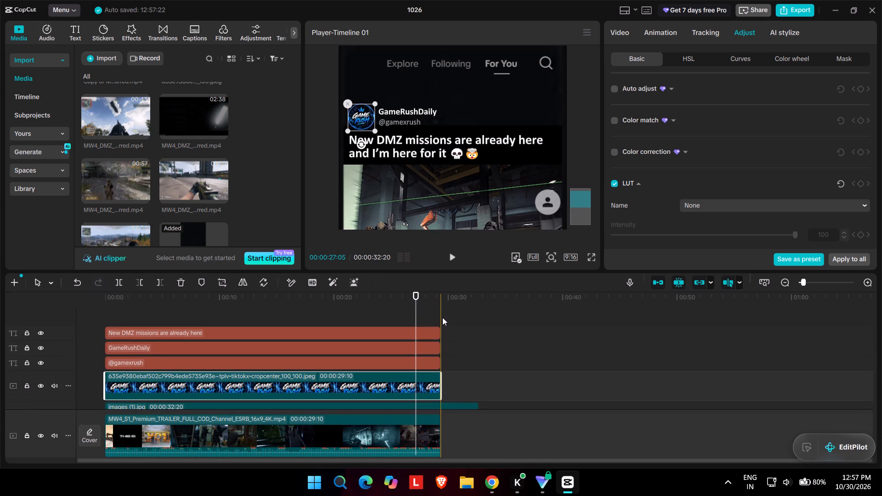
left_click(441, 325)
left_click(438, 333)
scroll(448, 372, "down", 1)
left_click(454, 374)
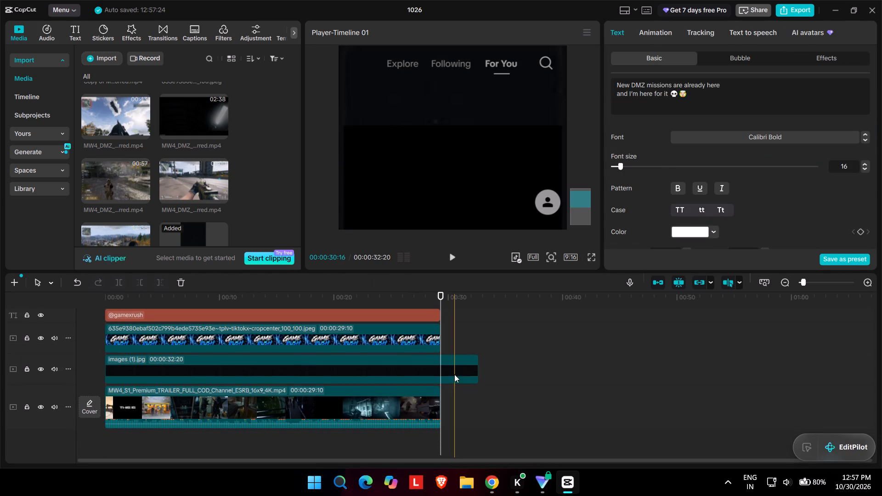
left_click_drag(478, 363, 435, 364)
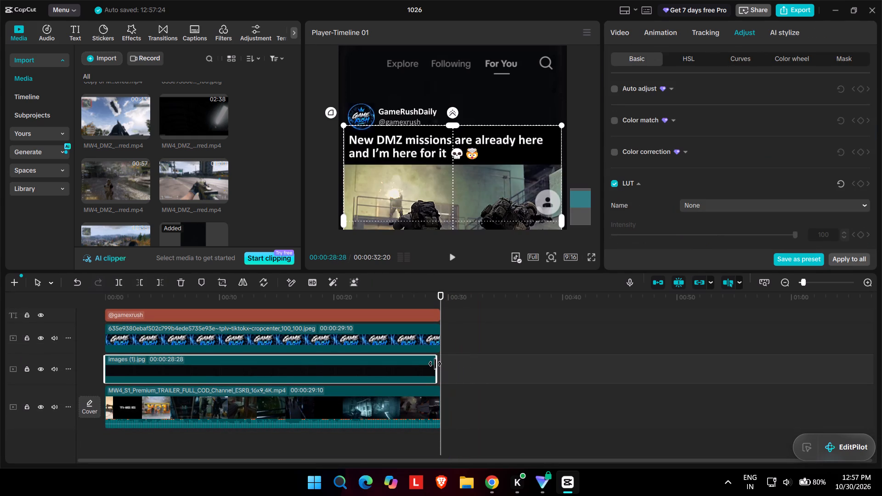
left_click_drag(435, 364, 438, 364)
Export the video as S16 in 4K, mp4, 30fps, replacing the existing file, and close the export window.
left_click(810, 8)
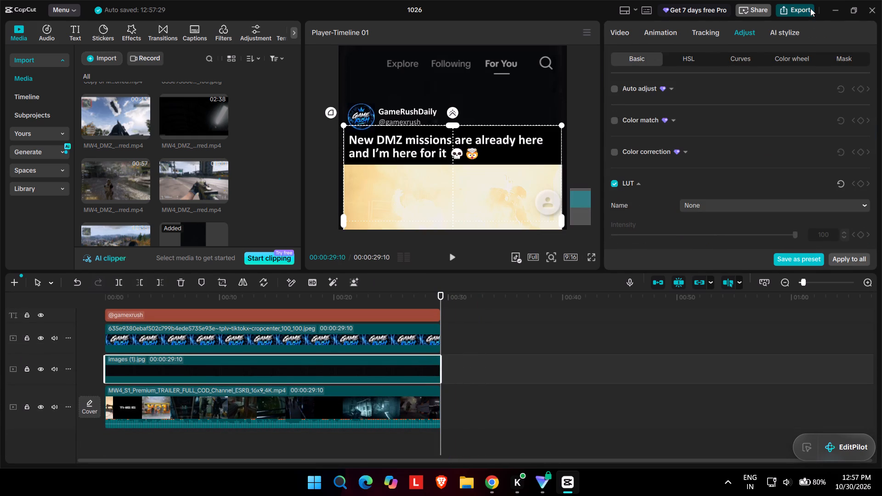
double_click(540, 104)
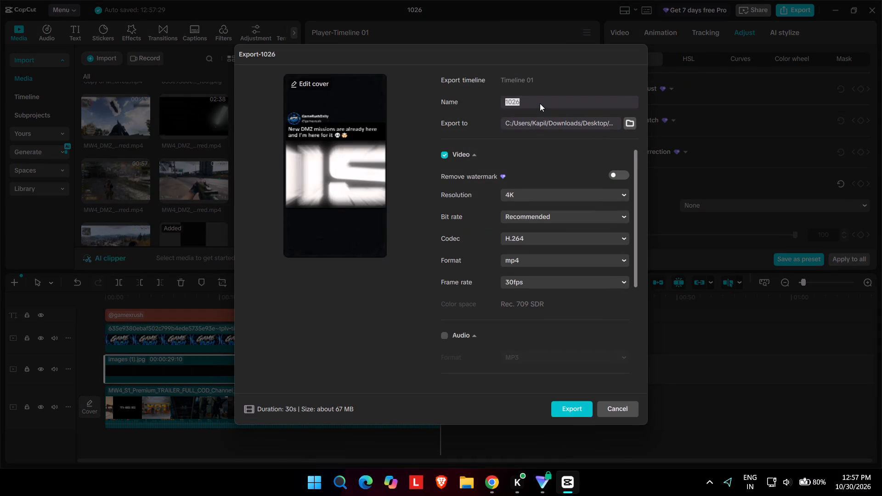
key("s")
key("1")
key("6")
left_click(568, 408)
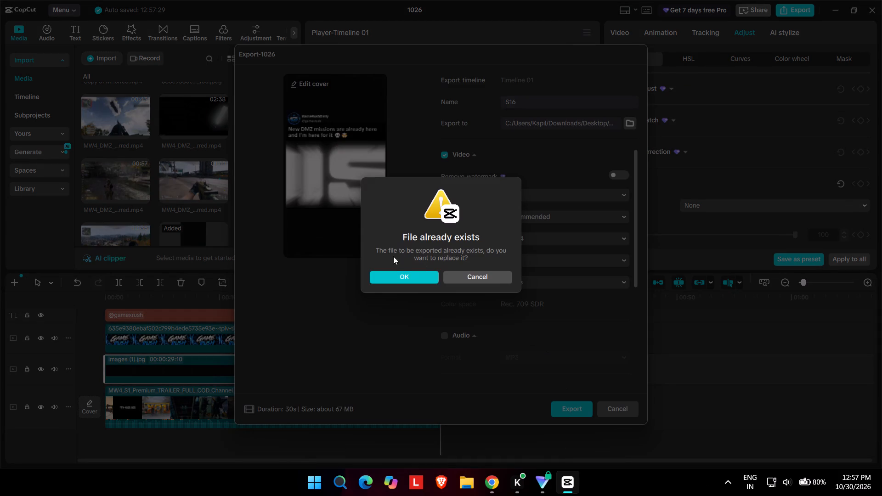
left_click(396, 277)
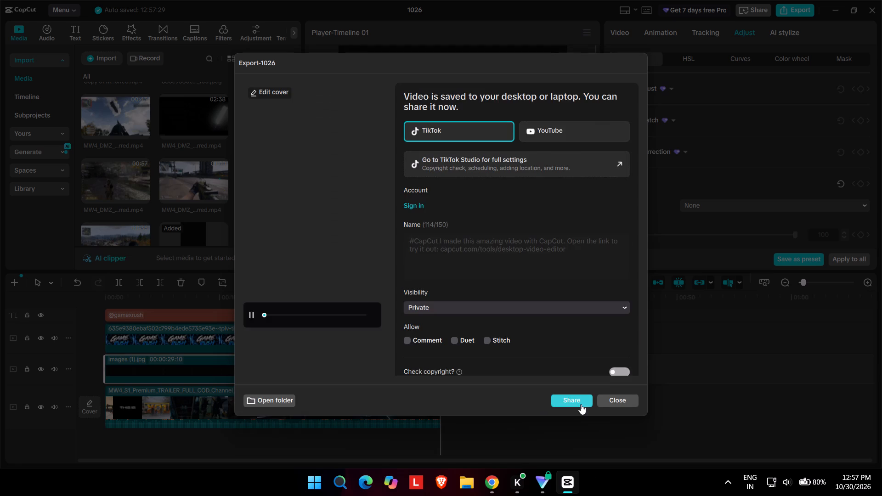
left_click(602, 404)
Export the video again as S16P with the resolution set to 1080P, replacing any existing file, and close the export window.
left_click(812, 9)
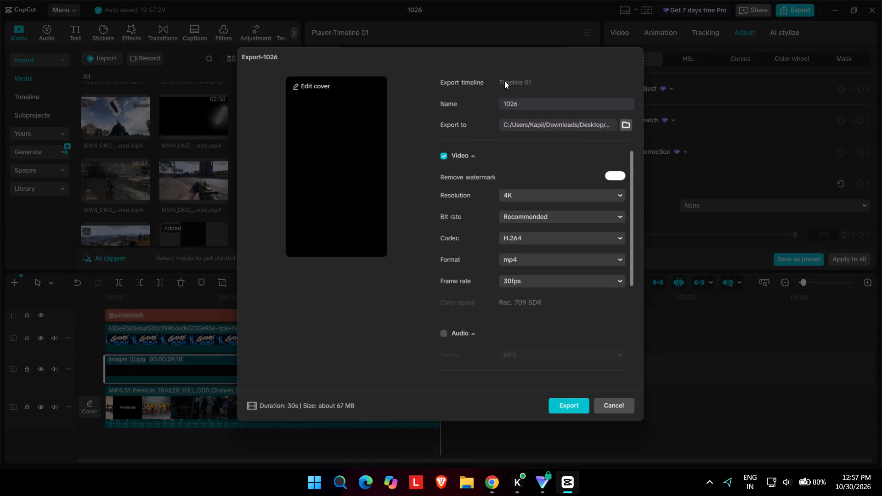
key("s")
key("1")
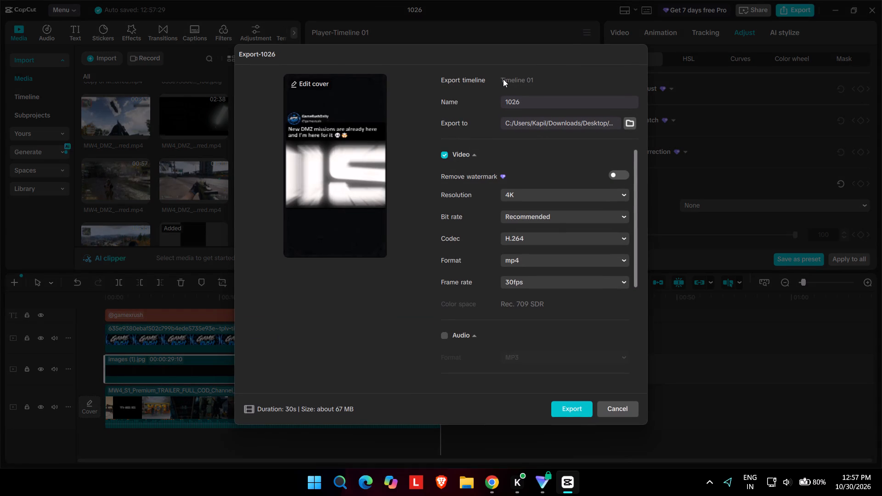
key("6")
key("p")
left_click(520, 200)
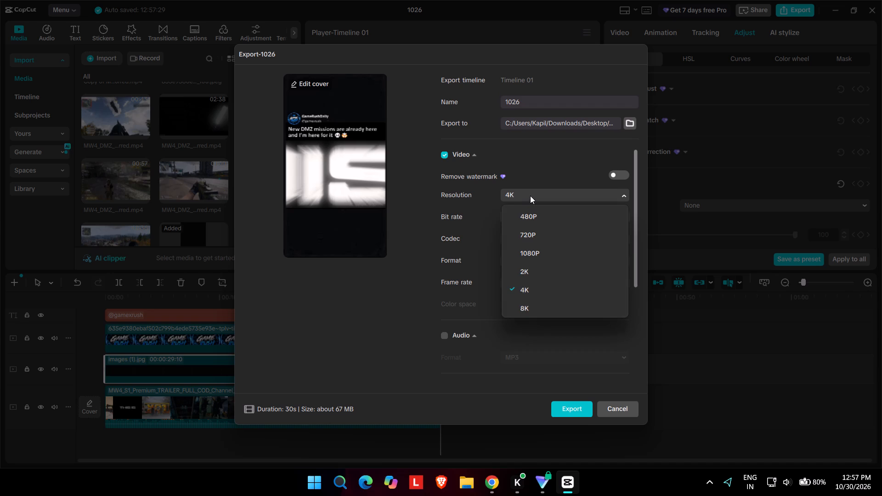
left_click(536, 258)
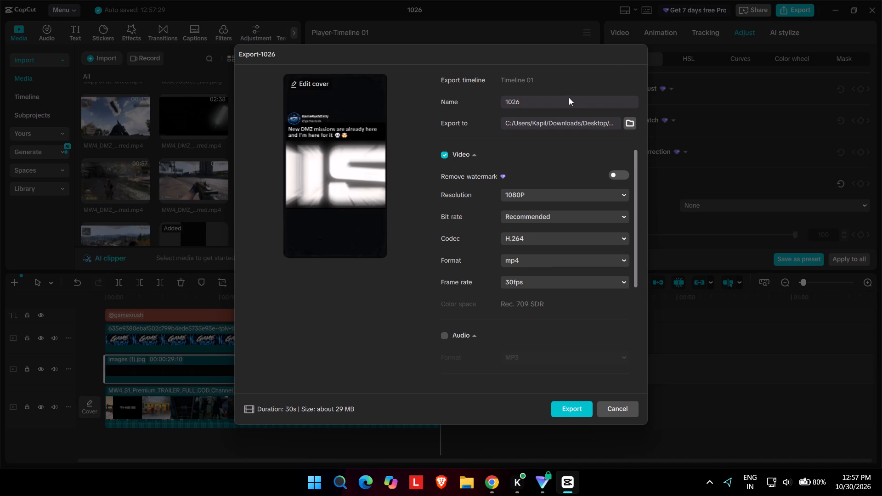
double_click(567, 99)
type("S1")
key("6")
key("p")
left_click(576, 411)
left_click(414, 280)
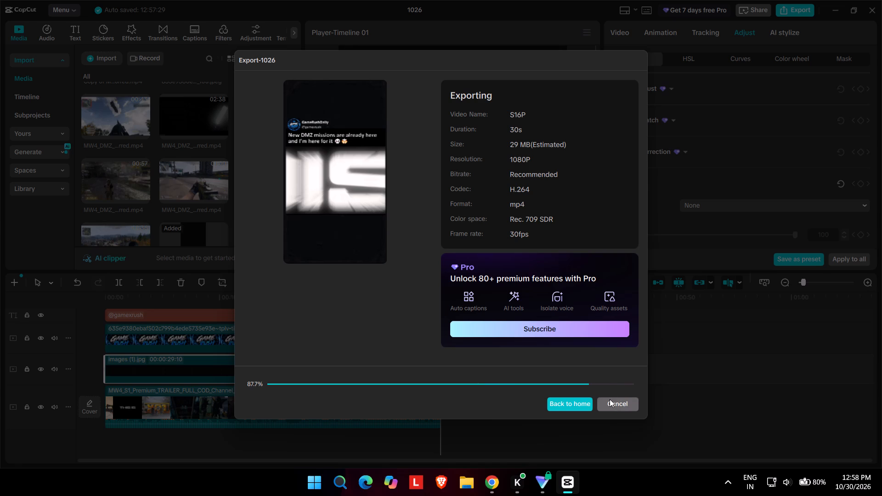
left_click(610, 399)
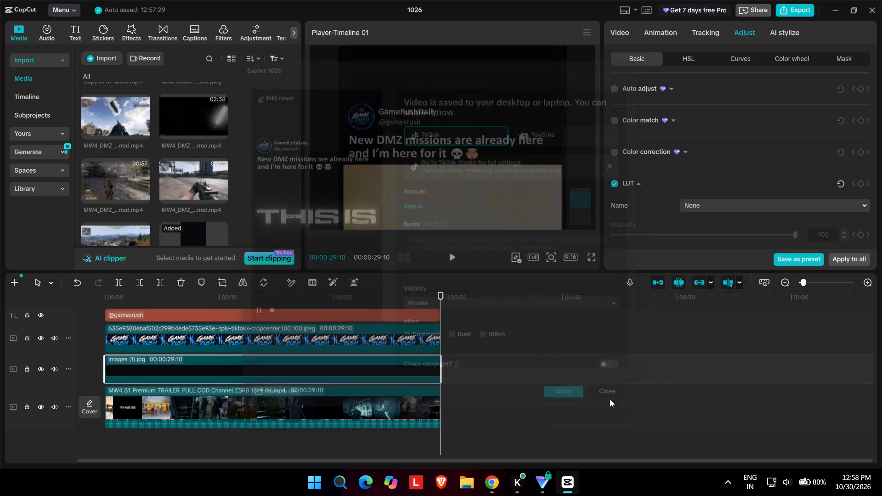
Switch to Chrome and review the suggested on-screen text lines in the Call of Duty MW4 Season 01 Trailer Clipping document.
left_click(475, 149)
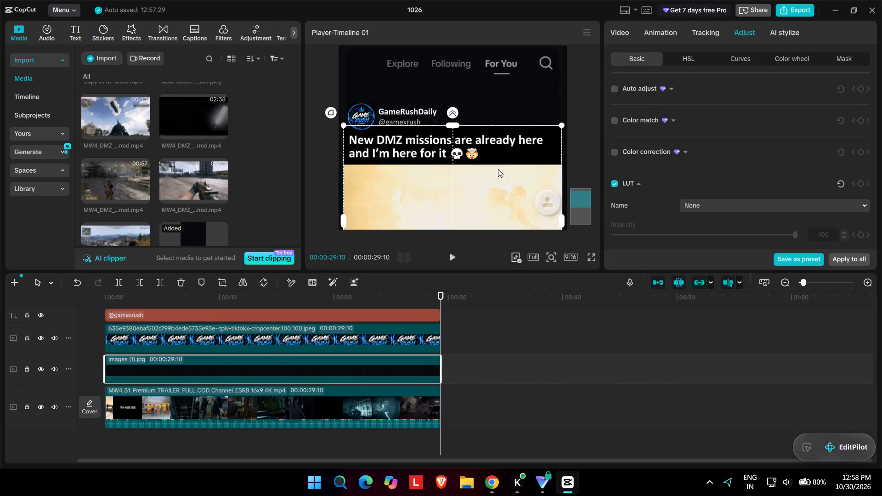
scroll(267, 319, "up", 5)
left_click(241, 334)
left_click(241, 341)
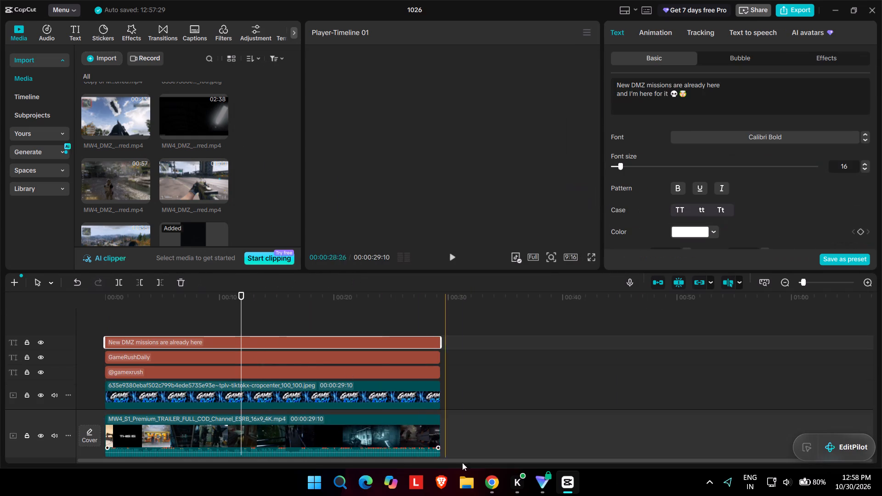
left_click(493, 485)
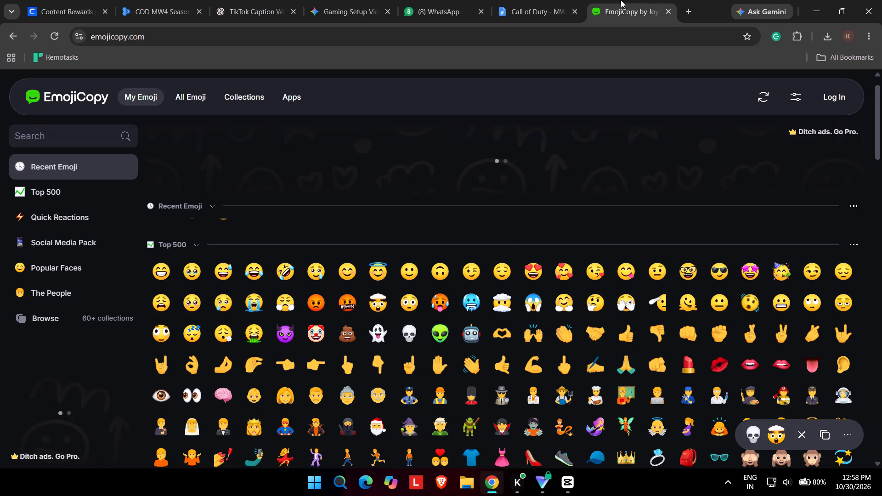
left_click(560, 0)
left_click_drag(300, 290, 563, 297)
left_click(563, 297)
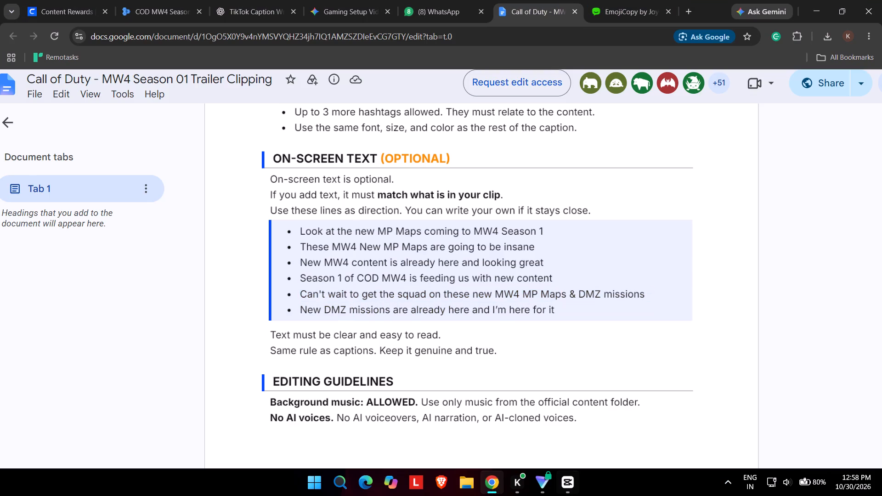
Return to CapCut and extend the end of the MW4_S1_Premium_TRAILER clip to a duration of 00:02:18:11.
left_click(565, 490)
scroll(447, 326, "down", 1)
left_click(431, 450)
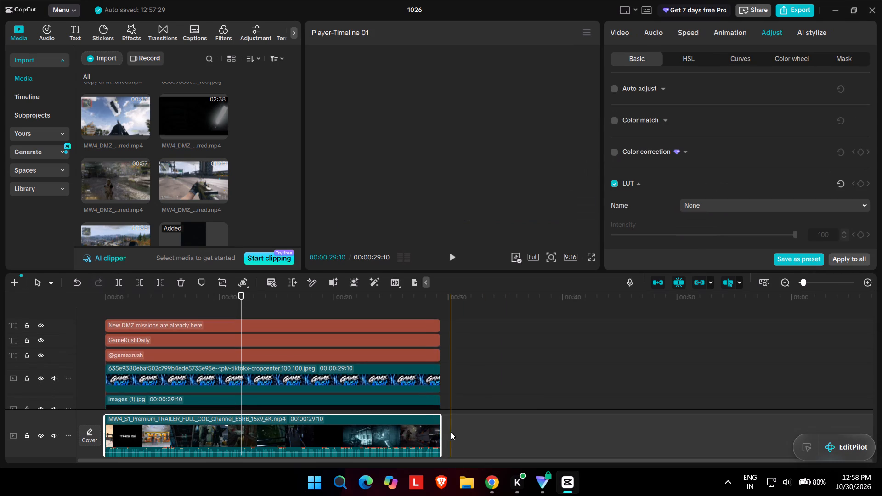
left_click_drag(441, 430, 881, 420)
Look through and play back the extended trailer clip to examine where its footage gives way to the Season 01 end card.
scroll(639, 415, "left", 1)
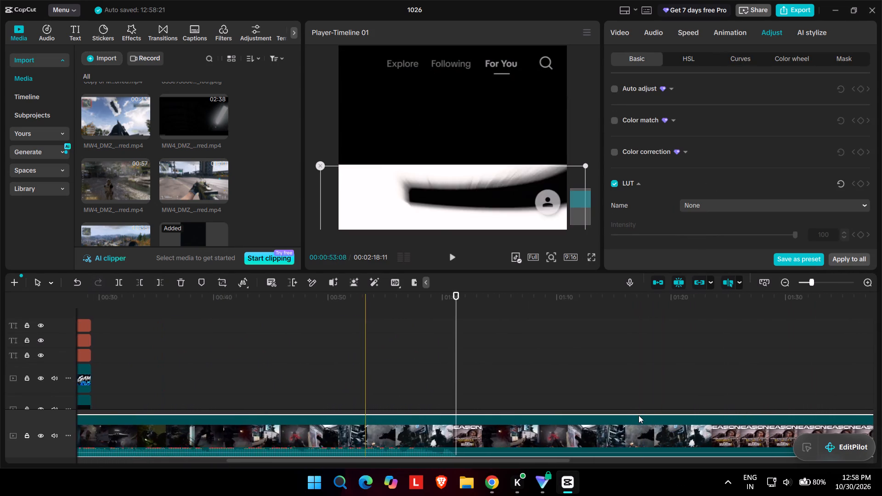
scroll(639, 415, "left", 1)
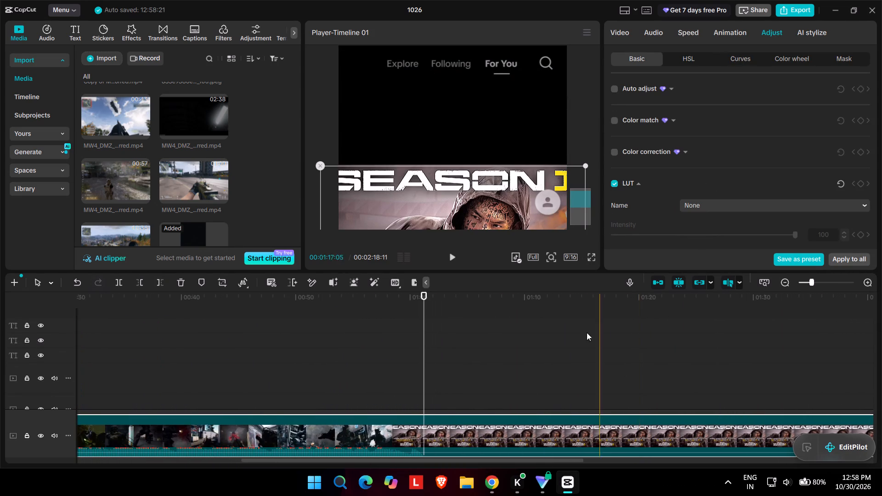
scroll(534, 303, "down", 1)
scroll(471, 175, "down", 1)
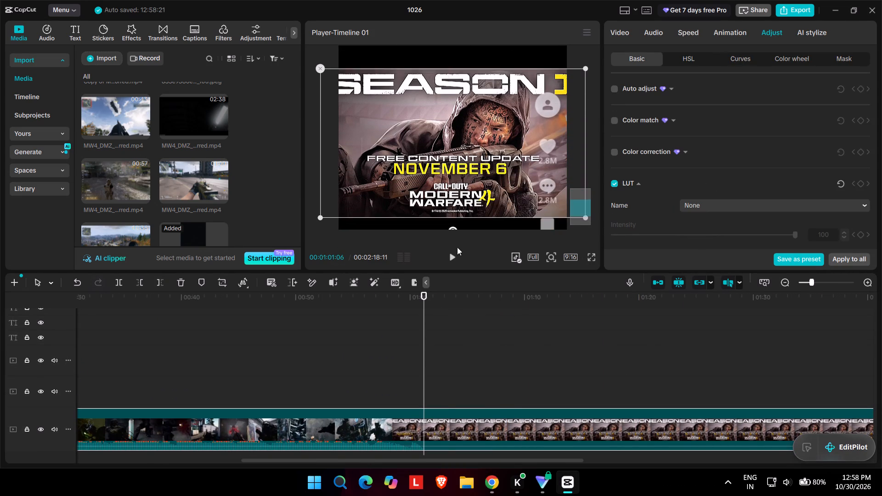
scroll(457, 247, "down", 1)
scroll(593, 406, "left", 2)
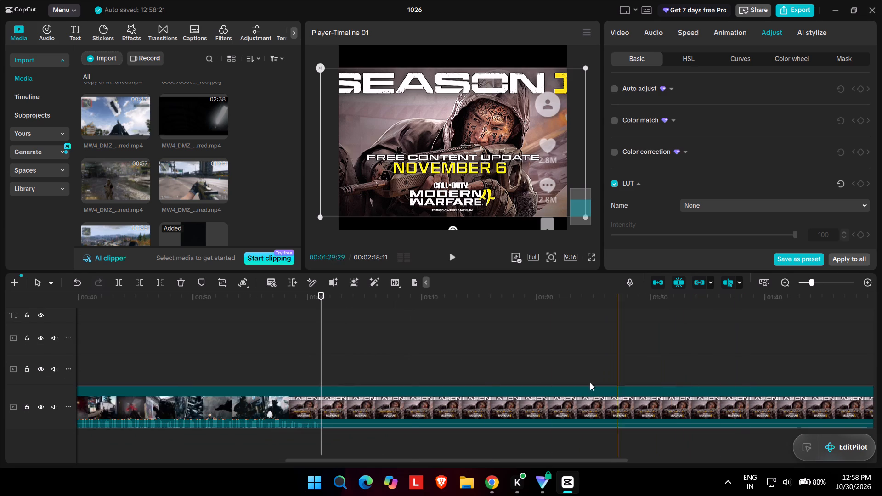
left_click(411, 349)
key("space")
key("space")
scroll(252, 367, "right", 1)
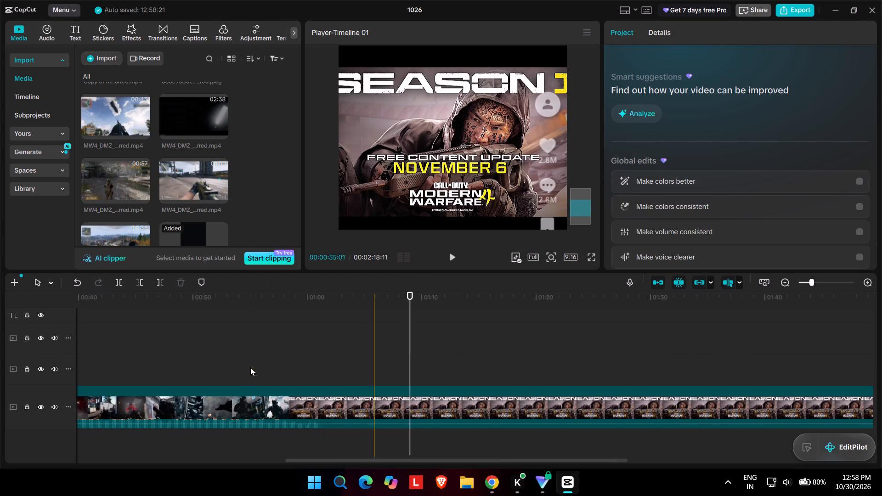
scroll(250, 367, "right", 1)
scroll(571, 402, "left", 2)
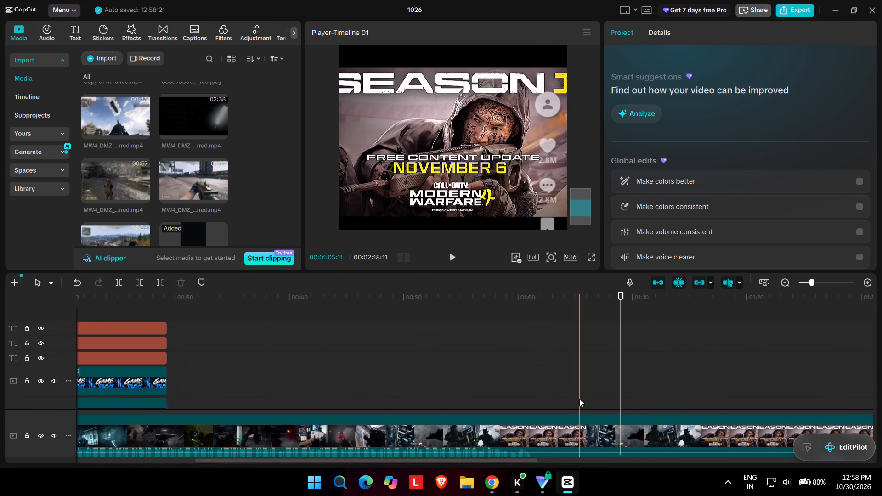
left_click(579, 399)
scroll(579, 399, "left", 4)
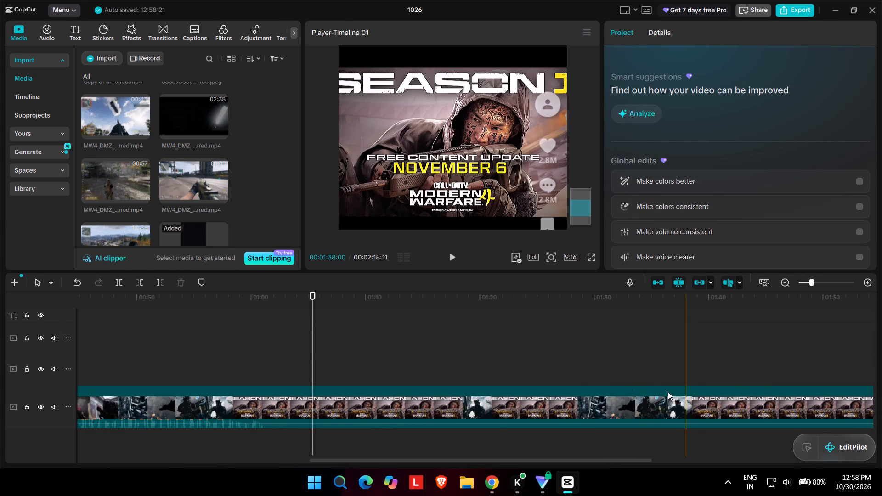
scroll(497, 376, "down", 8, "ctrl")
left_click(468, 370)
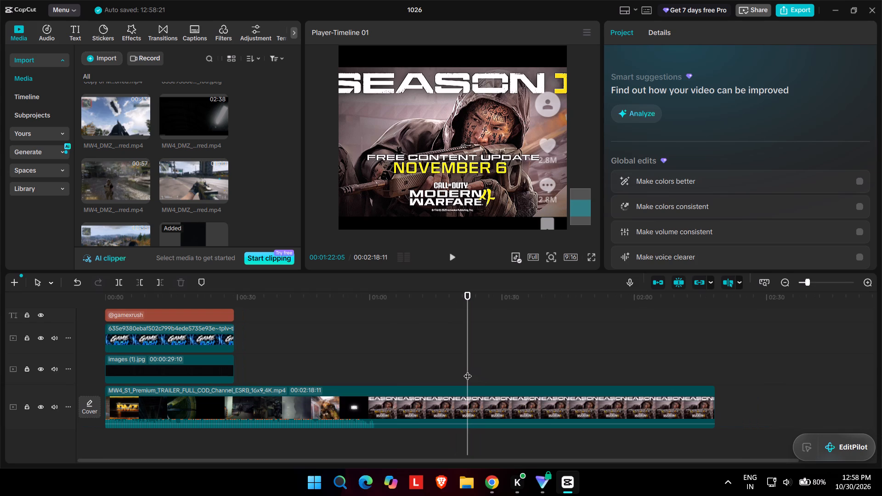
key("space")
left_click(313, 357)
key("space")
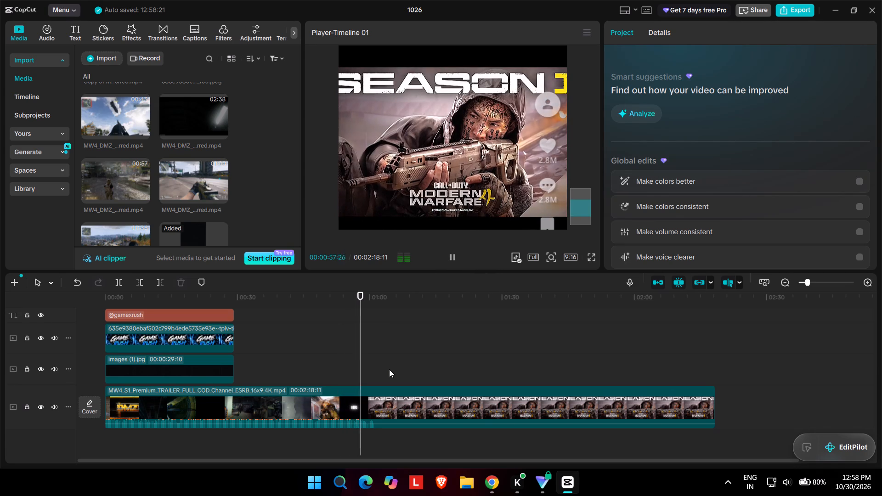
Trim the end of the MW4_S1_Premium_TRAILER clip to a duration of 00:00:29:10, level with the overlay tracks.
left_click(389, 401)
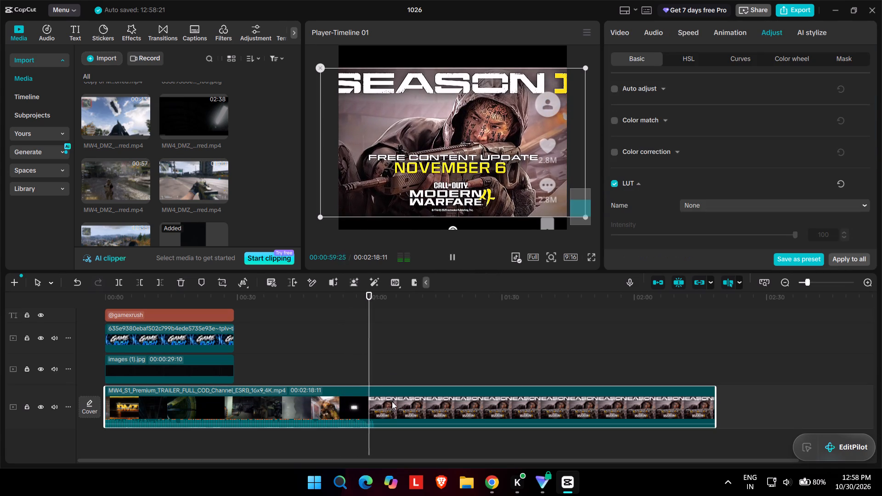
key("space")
left_click_drag(716, 402, 345, 390)
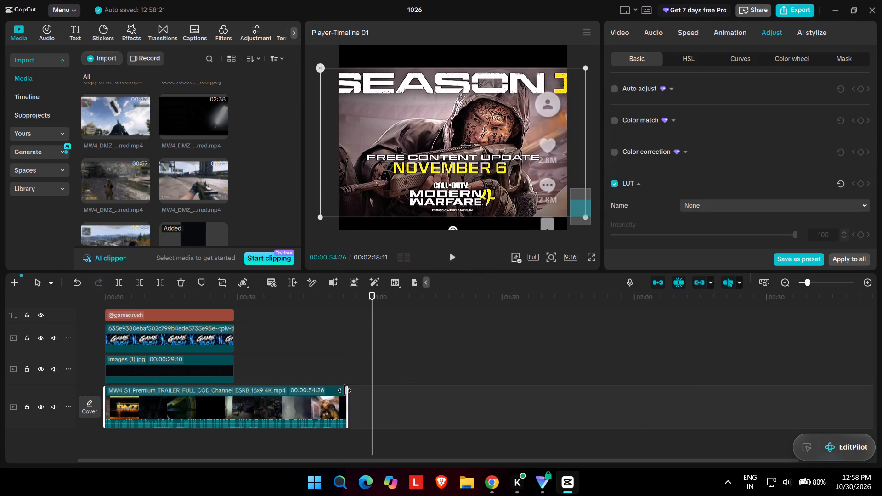
left_click_drag(345, 390, 374, 392)
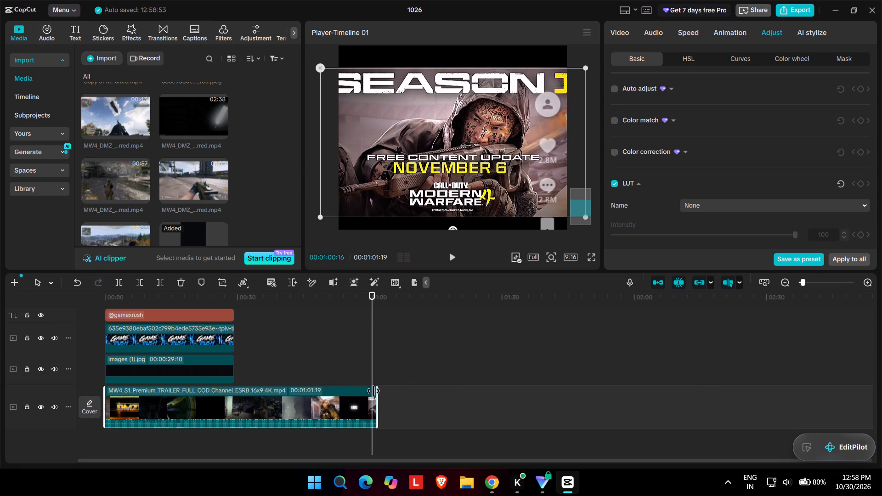
left_click(237, 376)
left_click(234, 392)
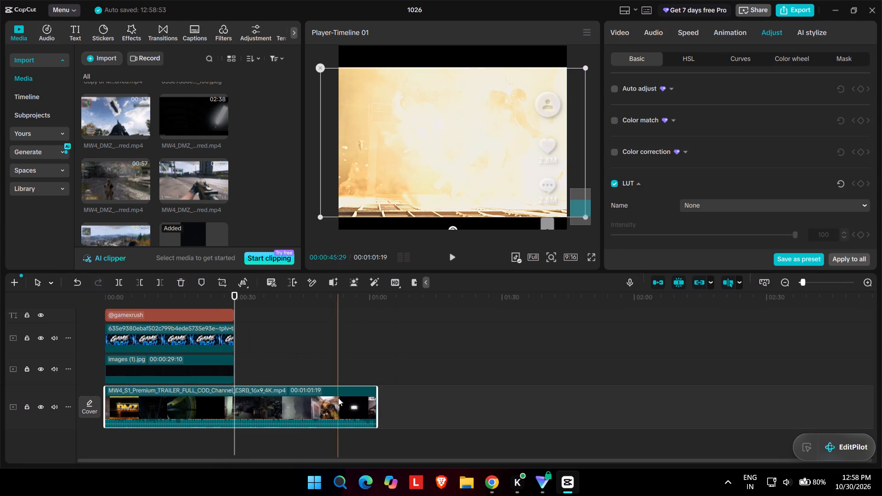
left_click_drag(376, 401, 234, 389)
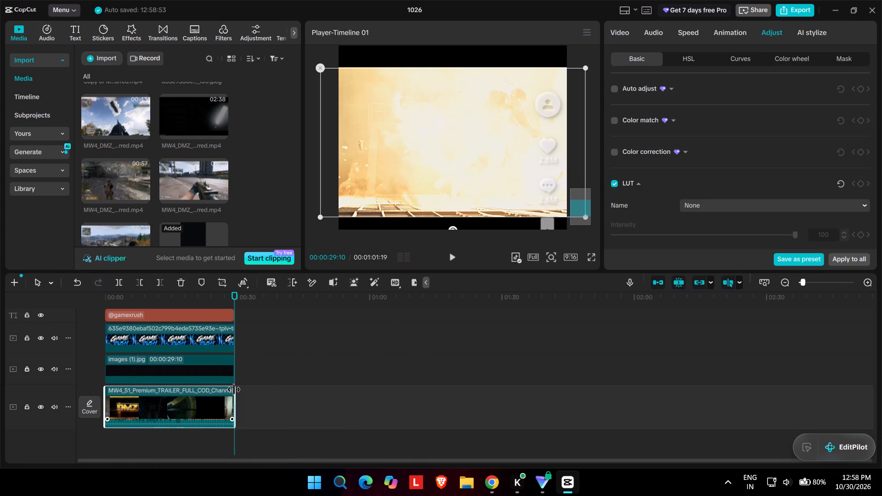
left_click_drag(234, 389, 232, 390)
scroll(216, 368, "right", 1)
scroll(220, 368, "up", 4, "ctrl")
left_click(688, 392)
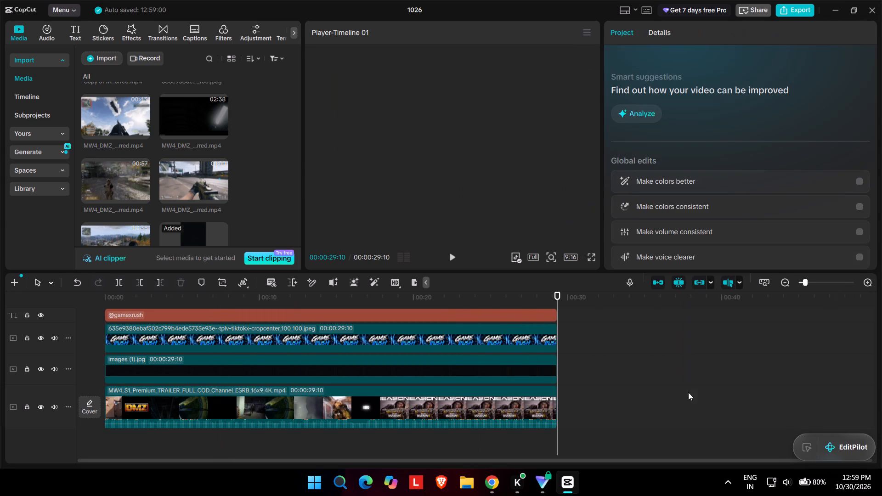
Check the clip's opening footage and insert "XO1" after "DMZ" in the headline text.
scroll(612, 377, "up", 3)
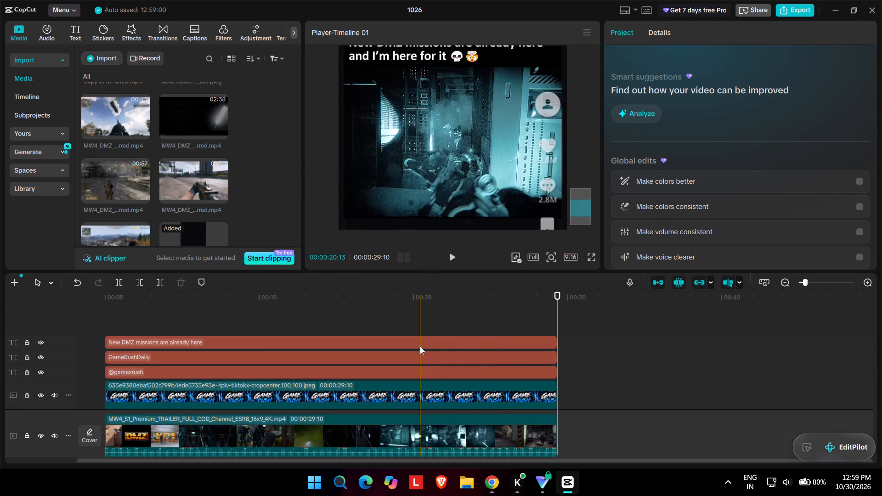
left_click(420, 346)
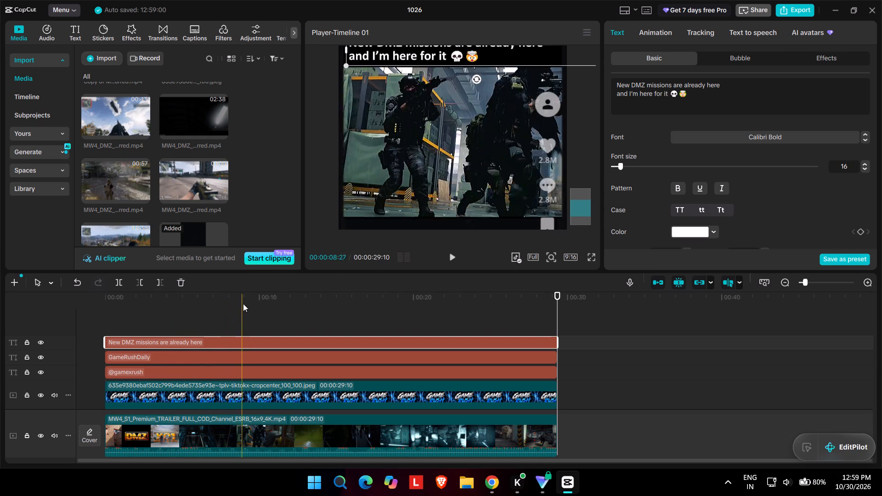
left_click(107, 307)
key("space")
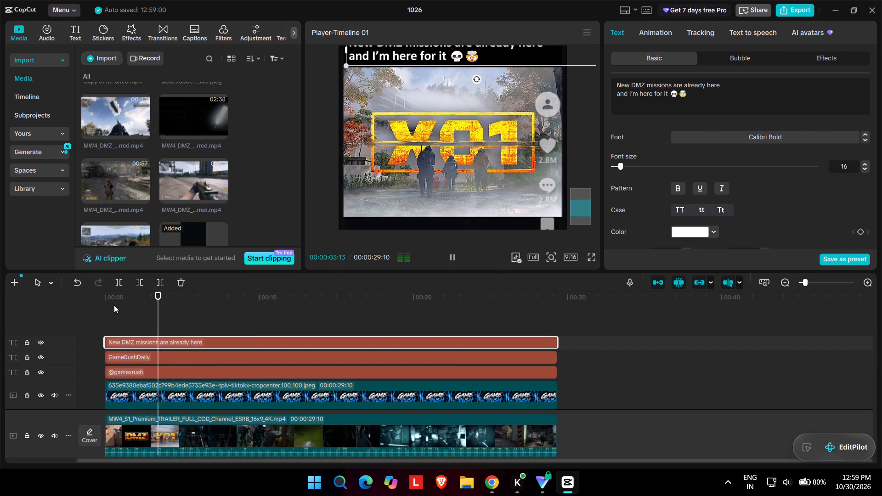
key("space")
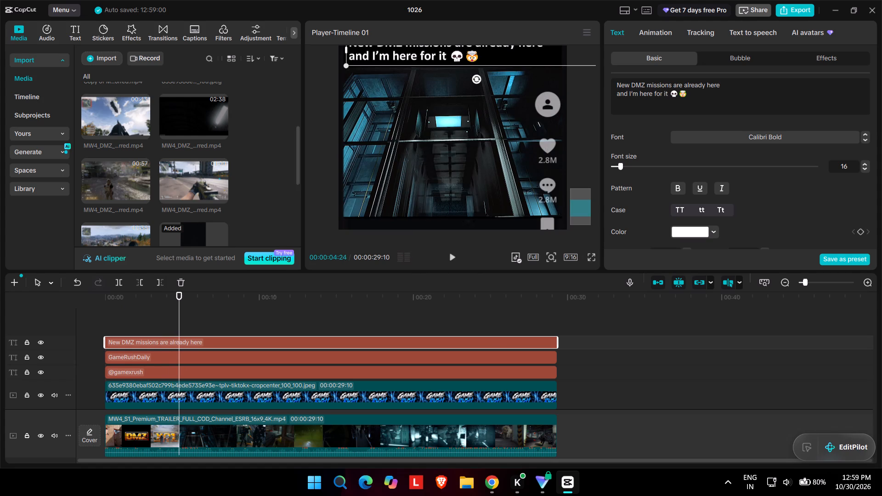
left_click(645, 85)
key("space")
key("x")
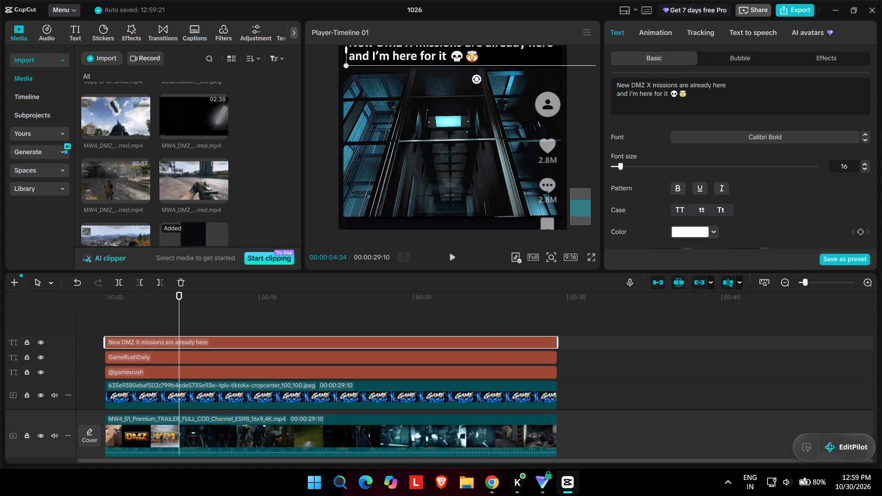
type("O1")
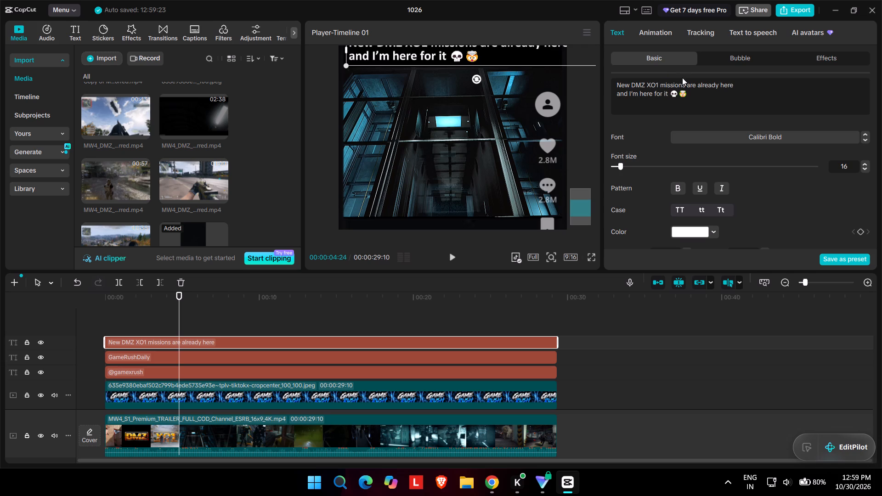
Replace the headline wording between "XO1" and the emojis with "looks incredible".
scroll(477, 116, "up", 1)
scroll(511, 99, "up", 1)
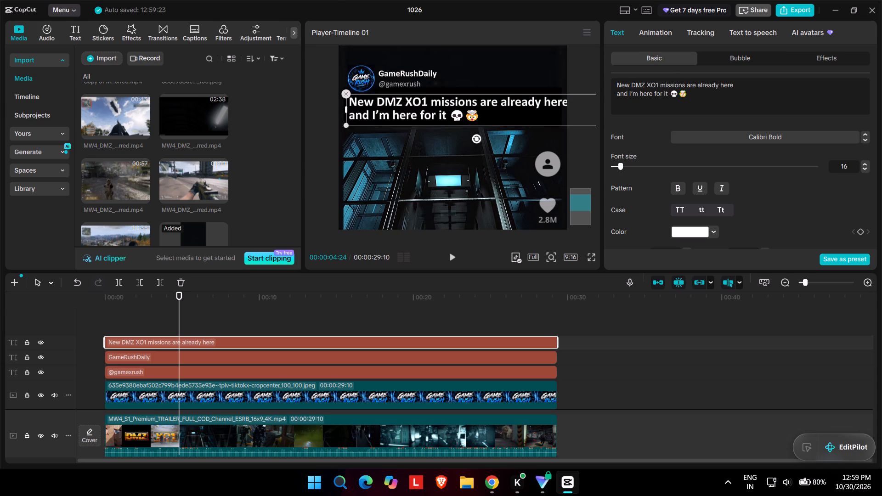
left_click(684, 83)
left_click_drag(668, 96, 660, 79)
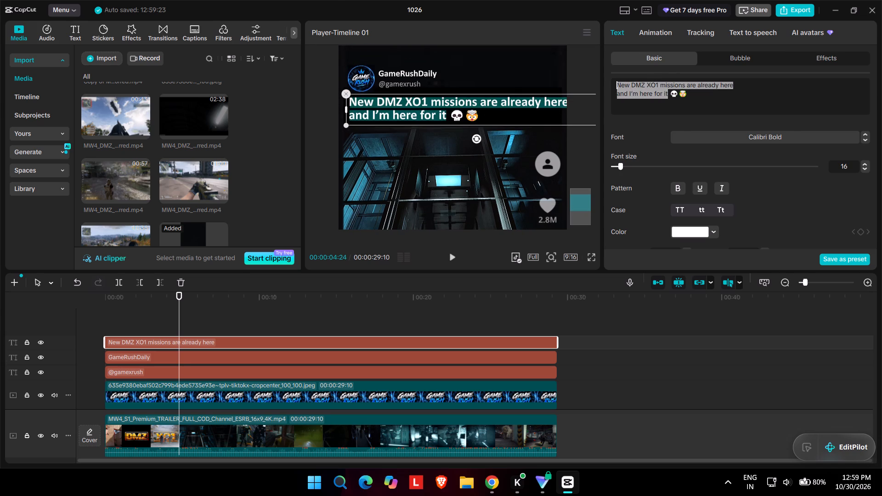
left_click_drag(660, 79, 662, 84)
key("BackSpace")
type("looks incredibl")
key("e")
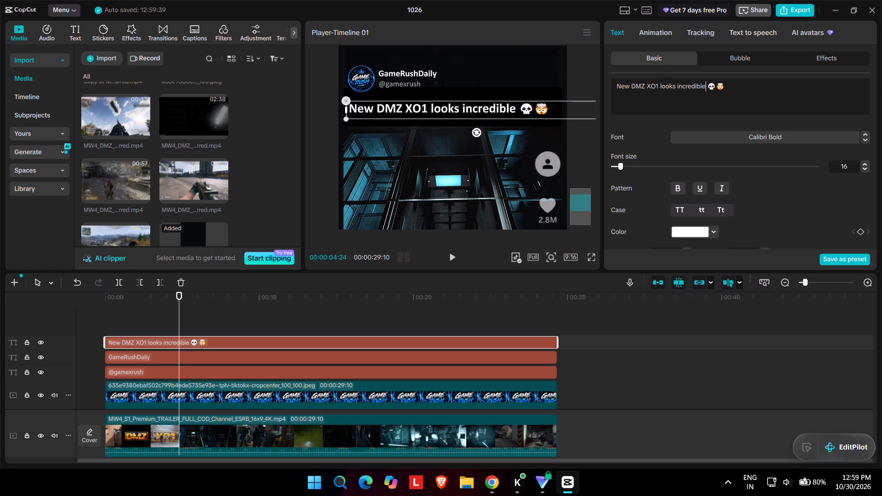
left_click(591, 147)
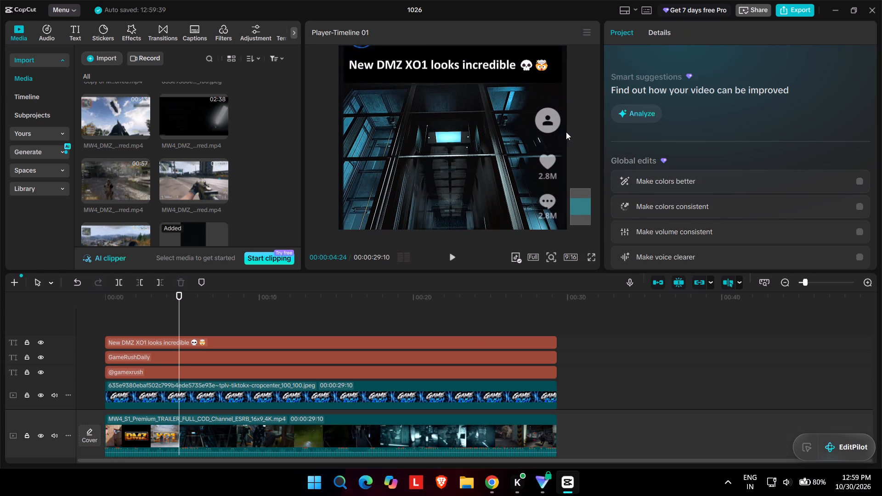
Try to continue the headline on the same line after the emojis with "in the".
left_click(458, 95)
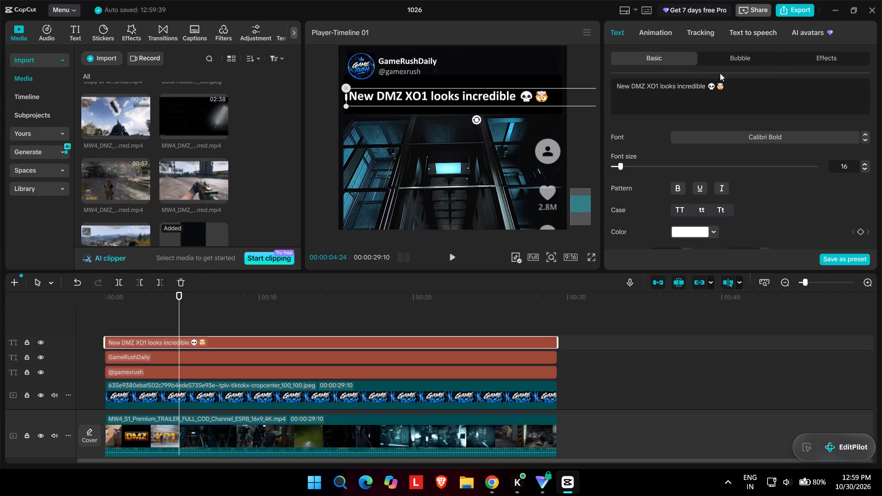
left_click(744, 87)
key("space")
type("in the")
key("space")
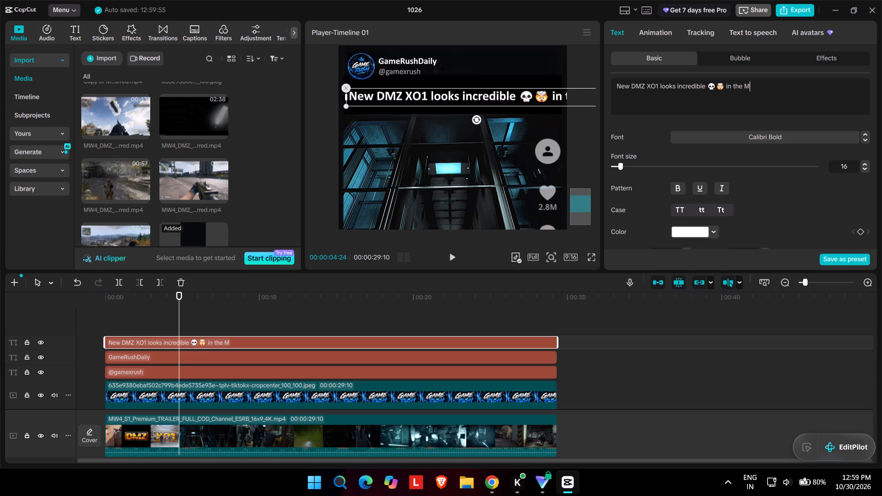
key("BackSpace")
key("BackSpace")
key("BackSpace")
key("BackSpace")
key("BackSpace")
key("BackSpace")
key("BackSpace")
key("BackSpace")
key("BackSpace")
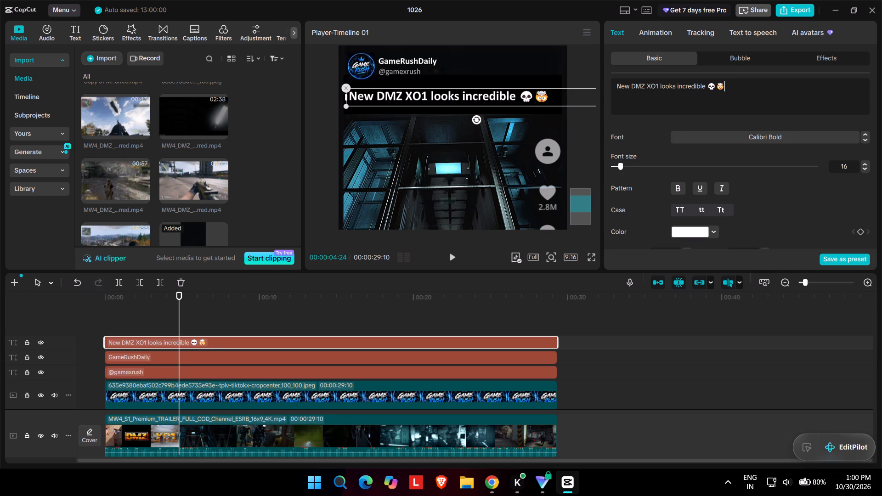
Add a second headline line reading "in the MW4 Season 1 trailer".
key("Return")
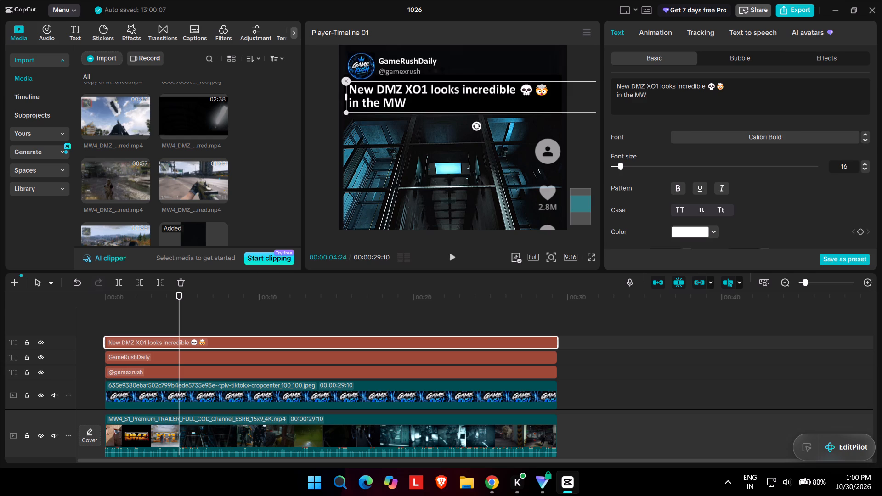
type("eason 1 trail")
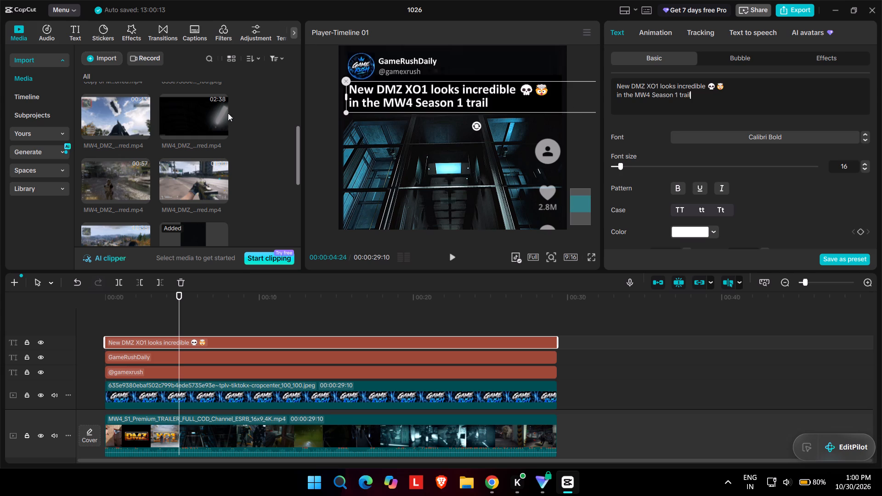
scroll(184, 193, "down", 2)
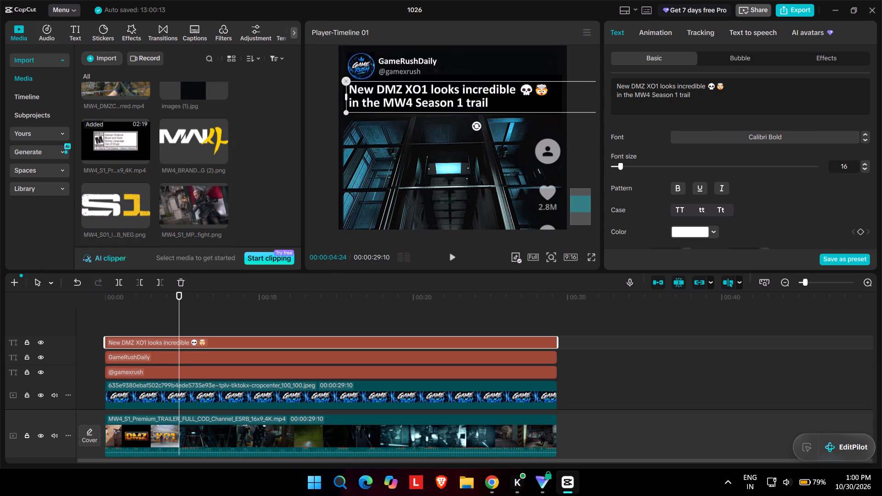
type("er")
left_click(767, 95)
type("er")
Color the words "DMZ XO1" in the headline yellow (F4C70F) and preview the result full screen.
left_click_drag(657, 85, 631, 83)
left_click(691, 236)
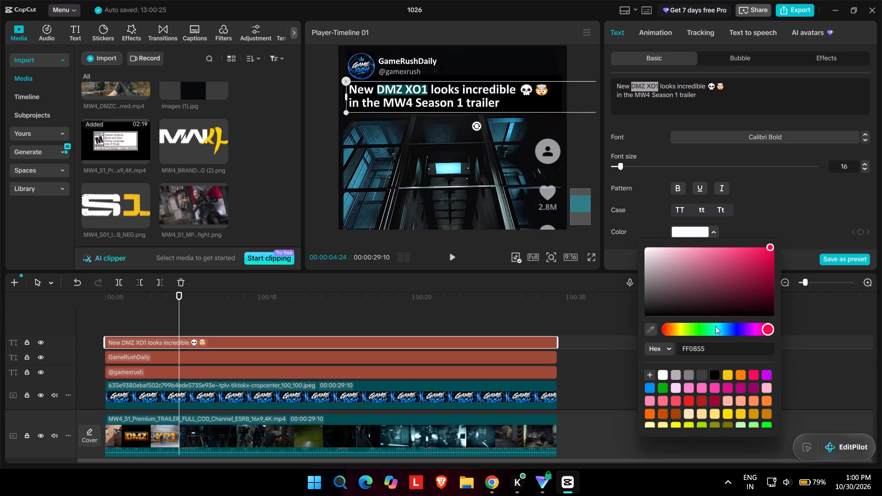
left_click(728, 378)
left_click(793, 95)
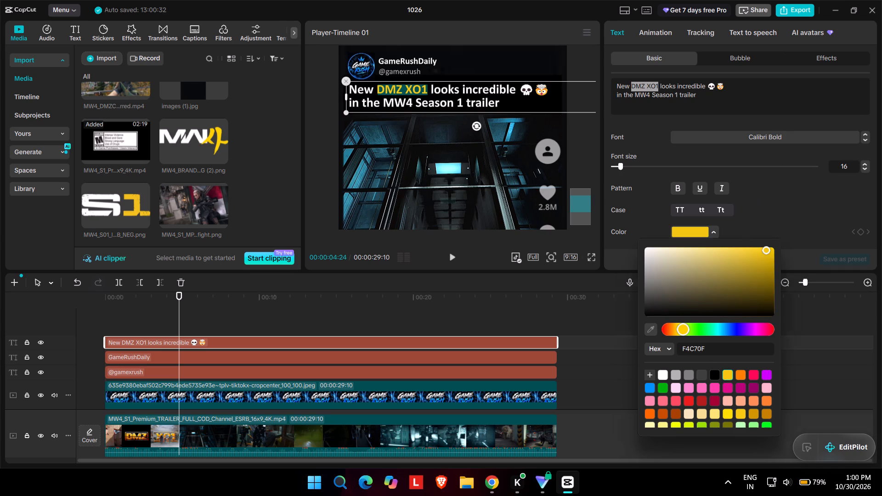
scroll(601, 198, "down", 1)
left_click(590, 256)
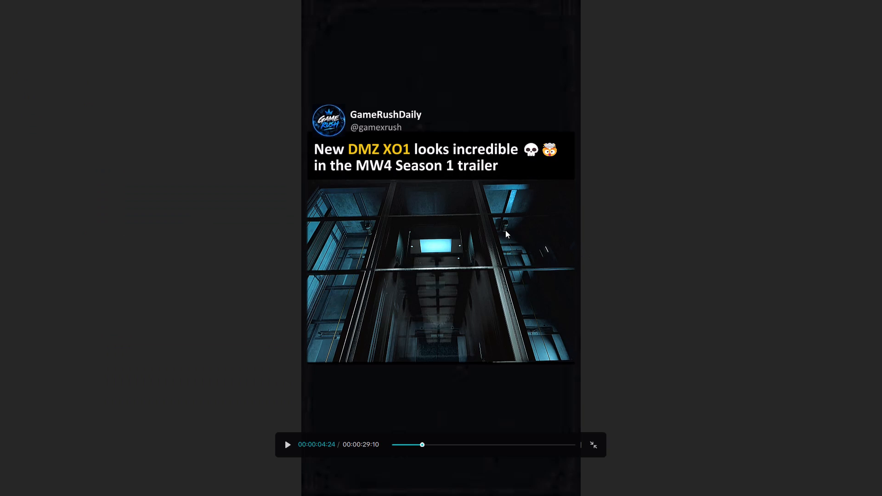
key("space")
key("space")
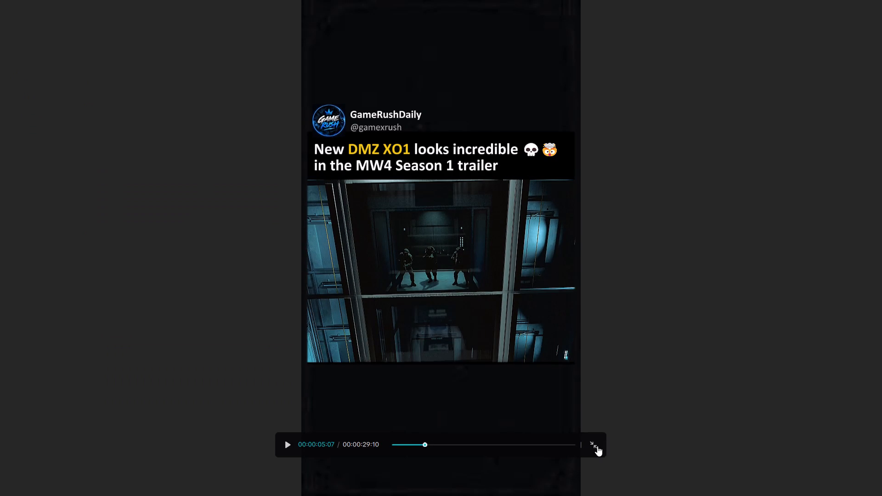
left_click(597, 446)
Leave the full-screen preview and export the clip as an MP4 named S17P at 1080P.
left_click(788, 17)
left_click(790, 2)
left_click(787, 12)
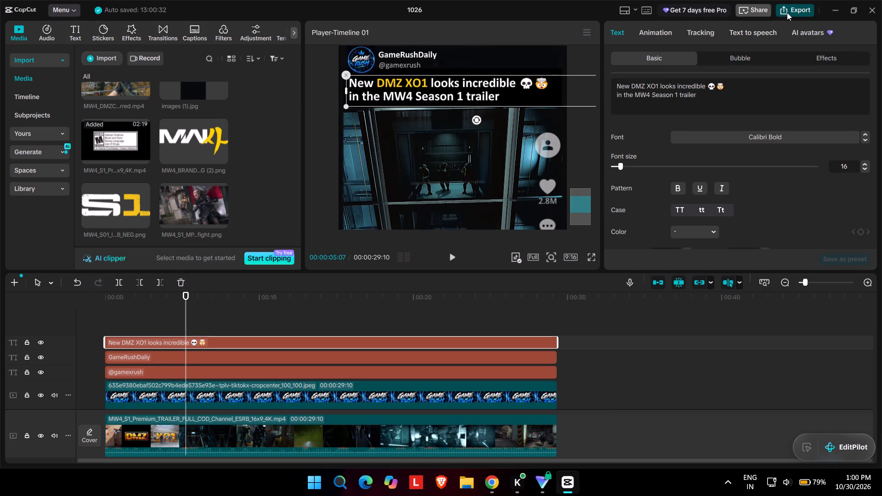
double_click(521, 97)
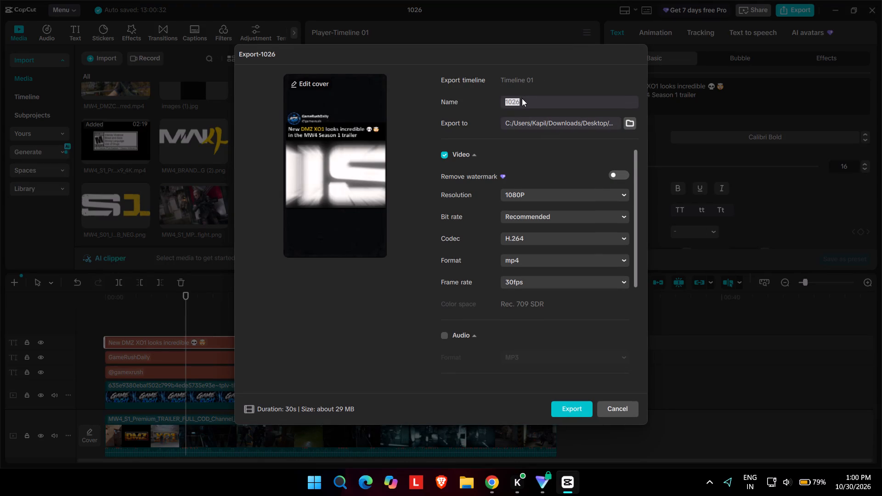
key("s")
key("1")
key("7")
key("p")
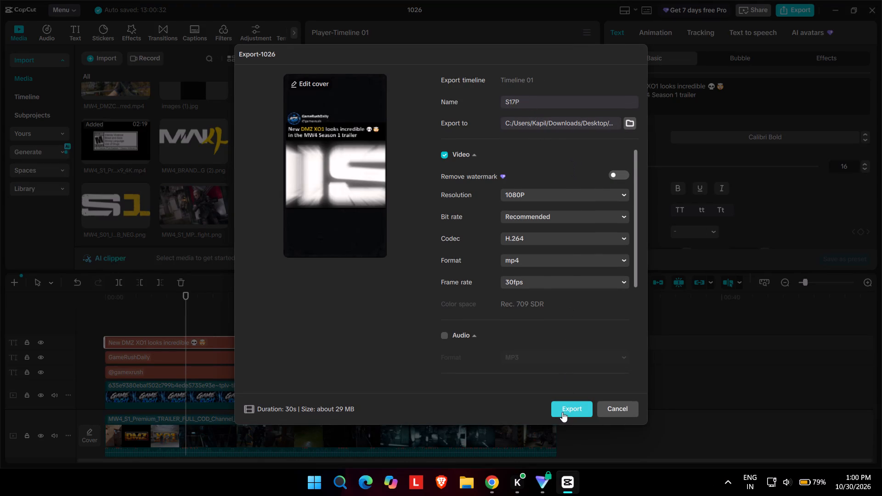
left_click(562, 412)
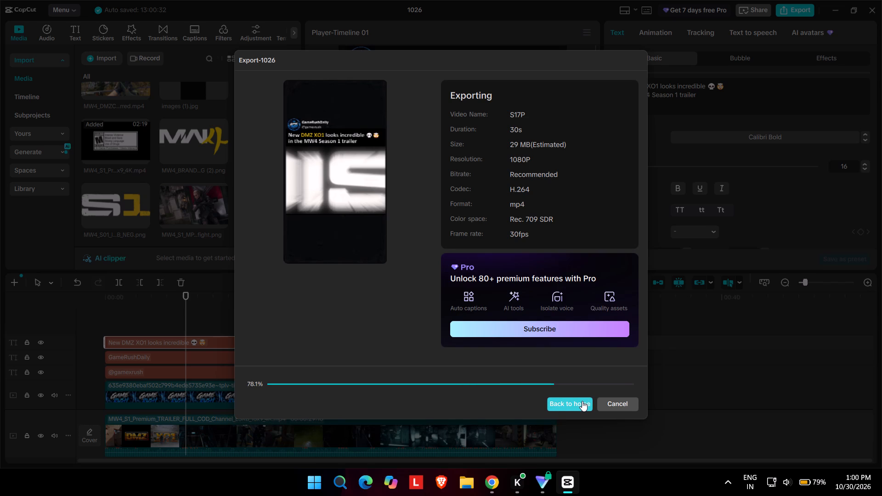
left_click(616, 401)
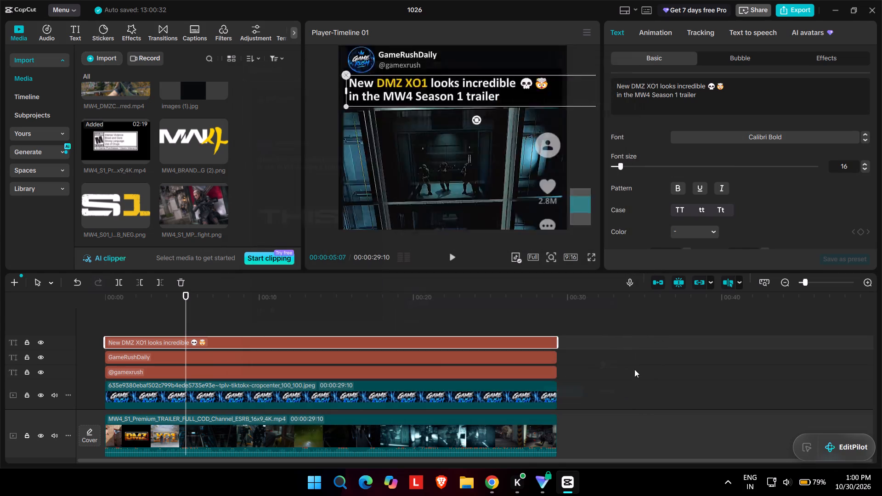
Export the same clip again at 4K resolution under the name S17.
left_click(781, 9)
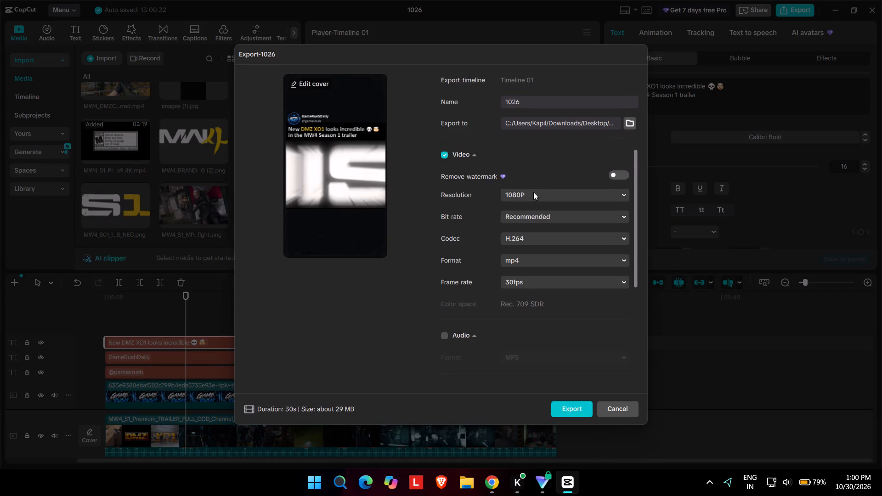
left_click(533, 197)
left_click(521, 288)
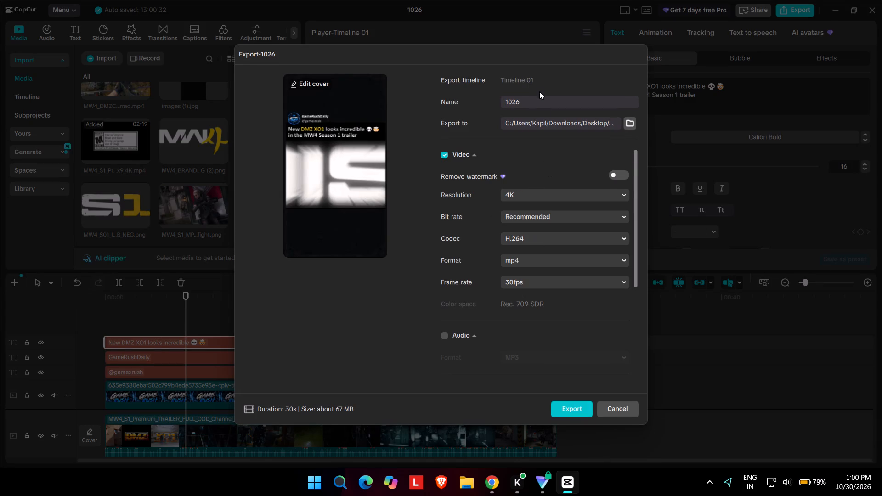
left_click(531, 95)
double_click(531, 99)
key("s")
key("1")
key("7")
key("Return")
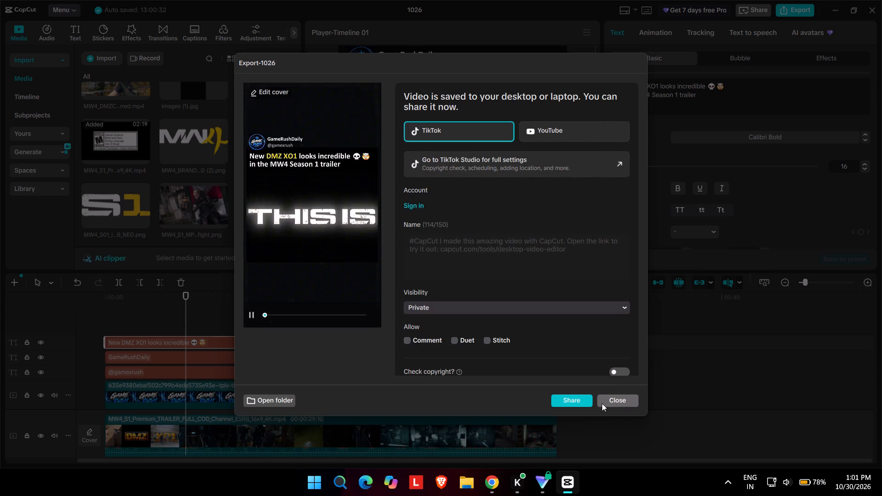
left_click(602, 403)
Extend the trailer clip's end to 00:01:01:06 and split it at 00:00:29:10, where the overlays end.
left_click(518, 417)
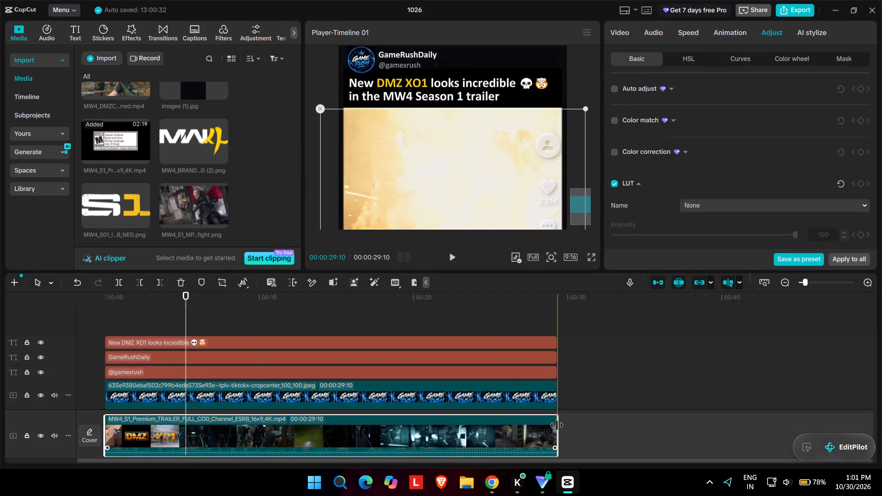
left_click_drag(557, 426, 881, 418)
scroll(659, 415, "right", 1)
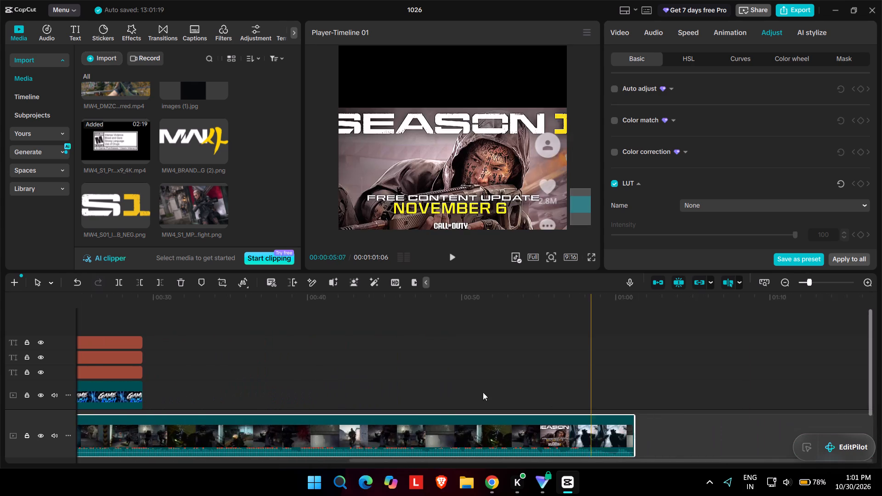
scroll(483, 392, "right", 1)
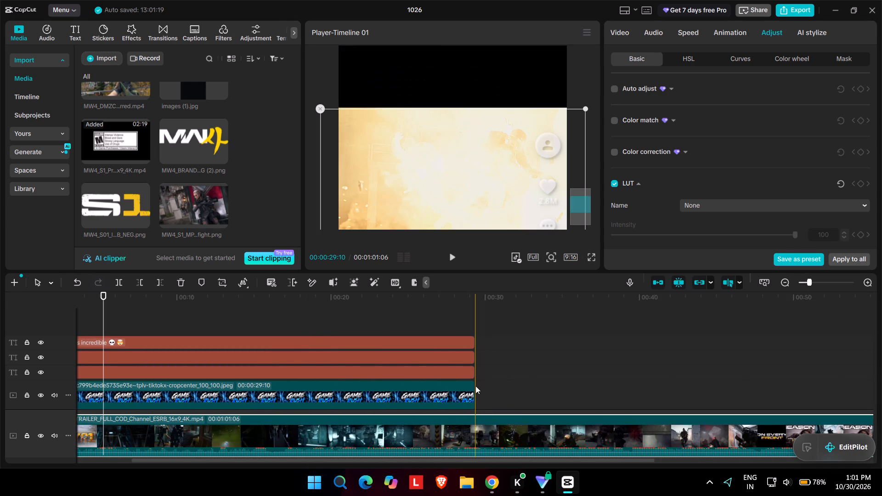
left_click(475, 386)
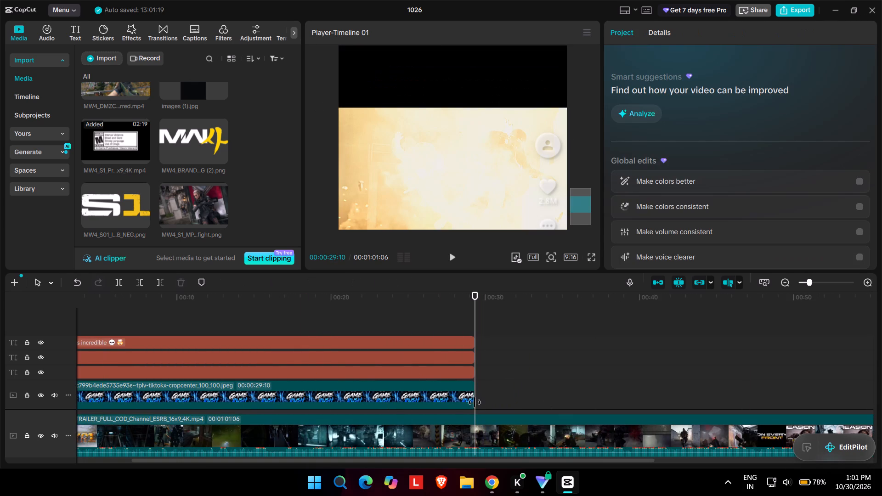
left_click(474, 426, "ctrl")
key("ctrl+b")
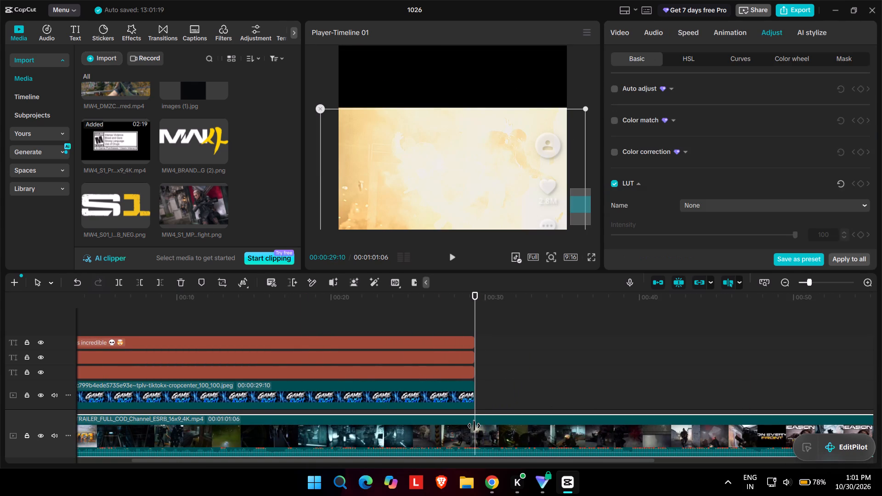
left_click(446, 434)
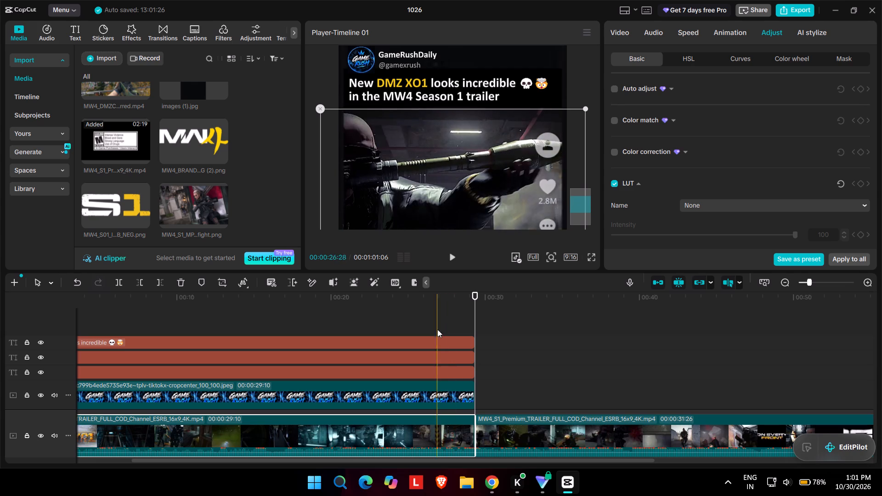
Move the three text overlays to start at the split, over the second trailer segment, and delete the first trailer segment.
left_click_drag(497, 340, 398, 371)
left_click_drag(396, 370, 568, 368)
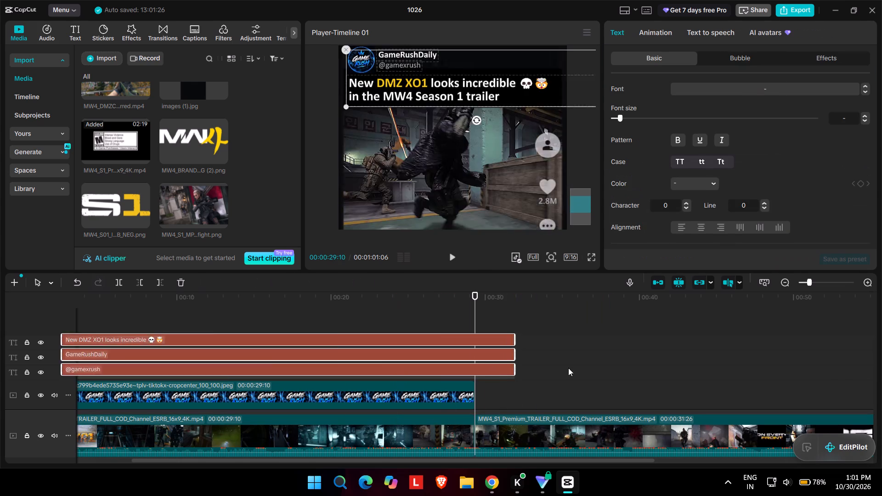
left_click_drag(568, 368, 848, 366)
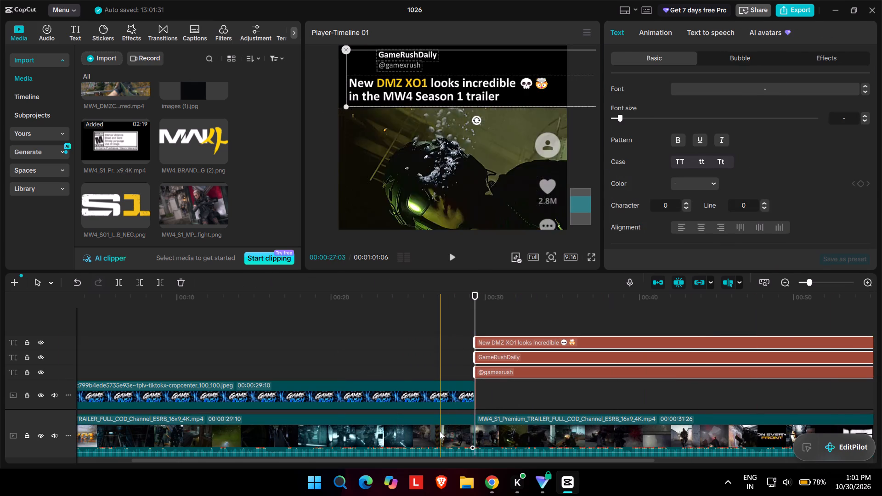
left_click(440, 431)
key("Delete")
Stretch the three text overlays, the logo and the black background image to the trailer segment's end at 00:00:31:26.
scroll(468, 411, "down", 1)
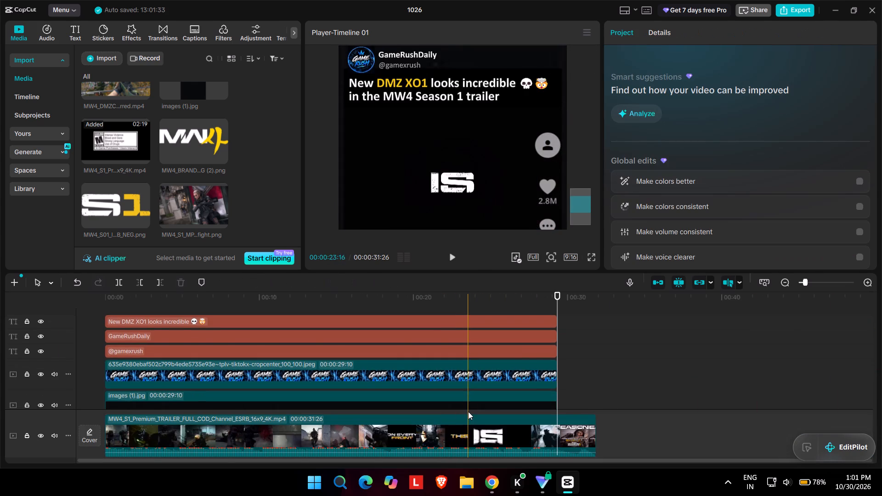
scroll(479, 406, "down", 1)
left_click(550, 374)
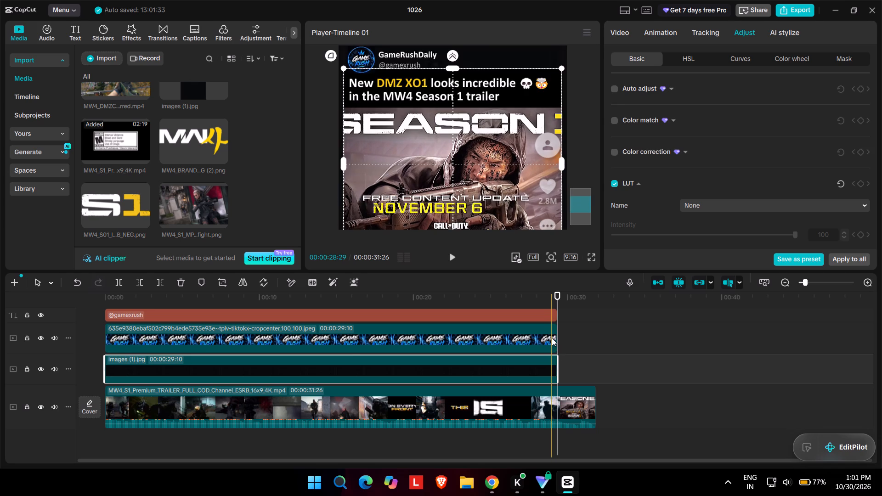
left_click(552, 338, "ctrl")
scroll(552, 338, "up", 1)
left_click_drag(576, 322, 526, 358, "ctrl")
left_click_drag(556, 356, 557, 357)
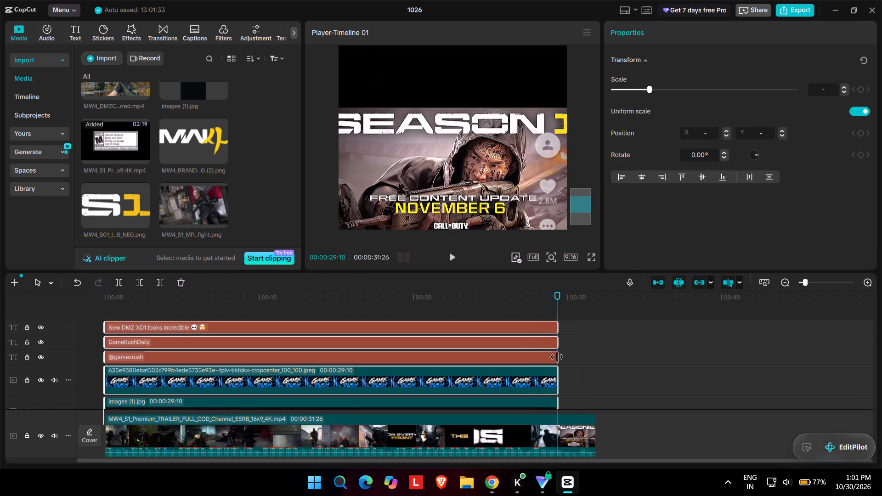
left_click_drag(557, 357, 596, 357)
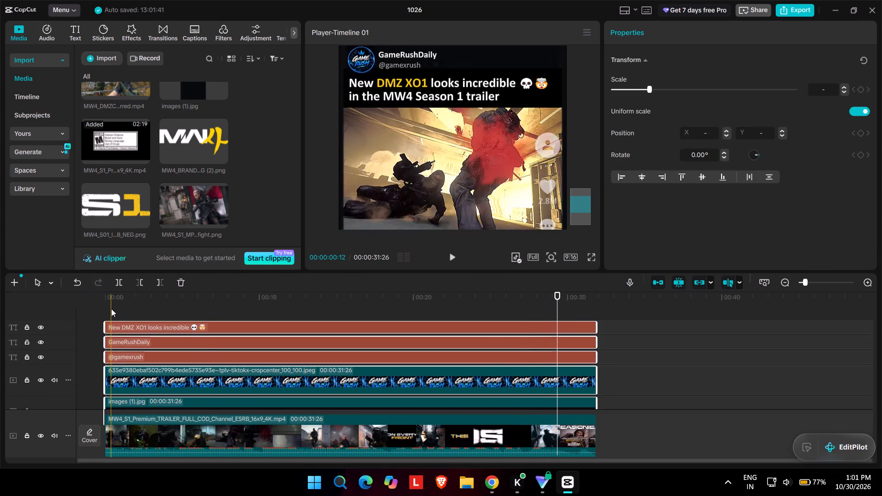
Play the new clip from the start and trim everything on all tracks after 00:00:29:25, during the Season 1 end card.
left_click(105, 309)
key("space")
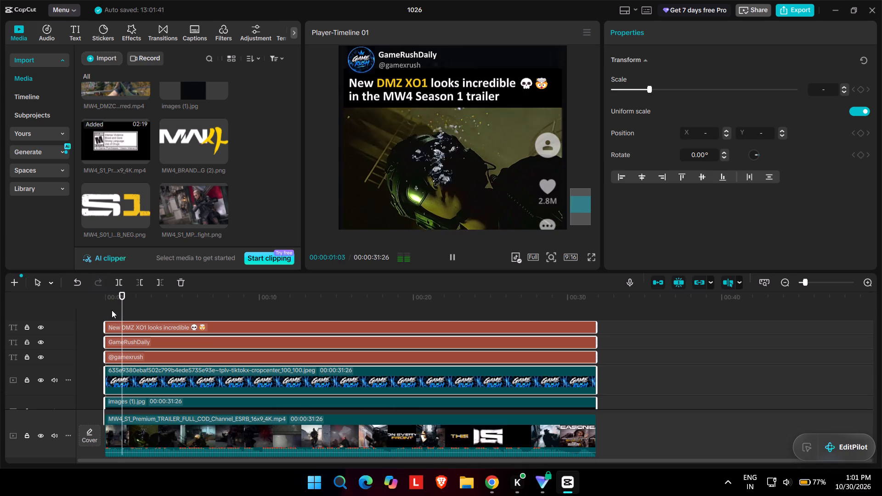
scroll(114, 308, "down", 2)
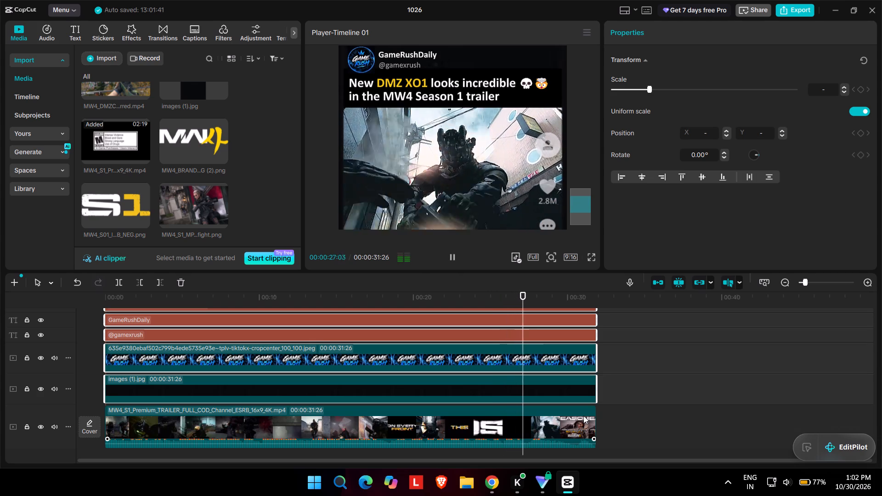
key("space")
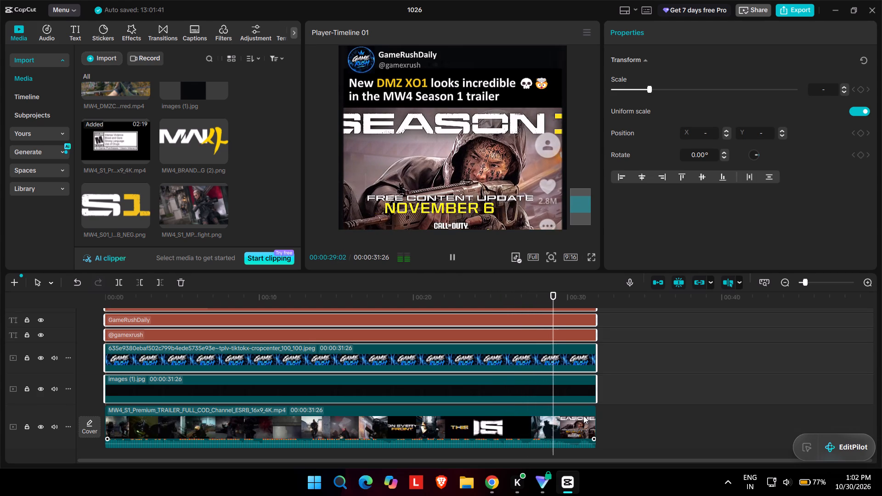
key("space")
key("space")
key("space")
key("space")
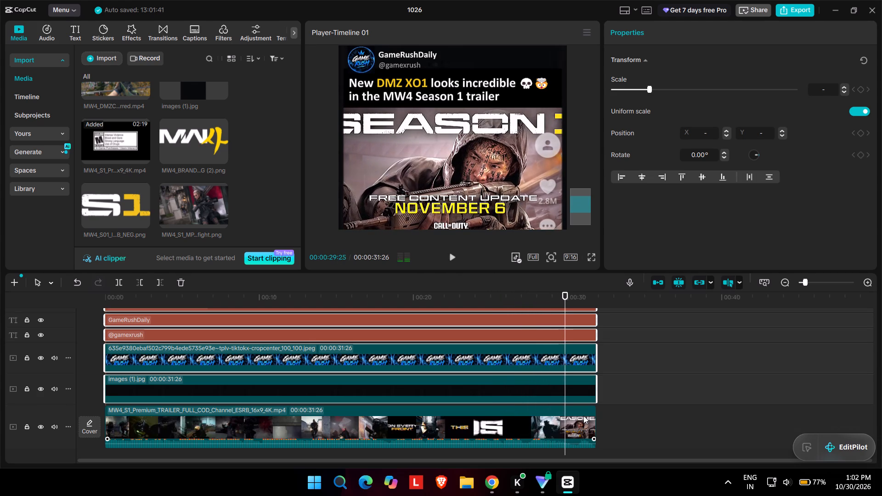
left_click(567, 413, "ctrl")
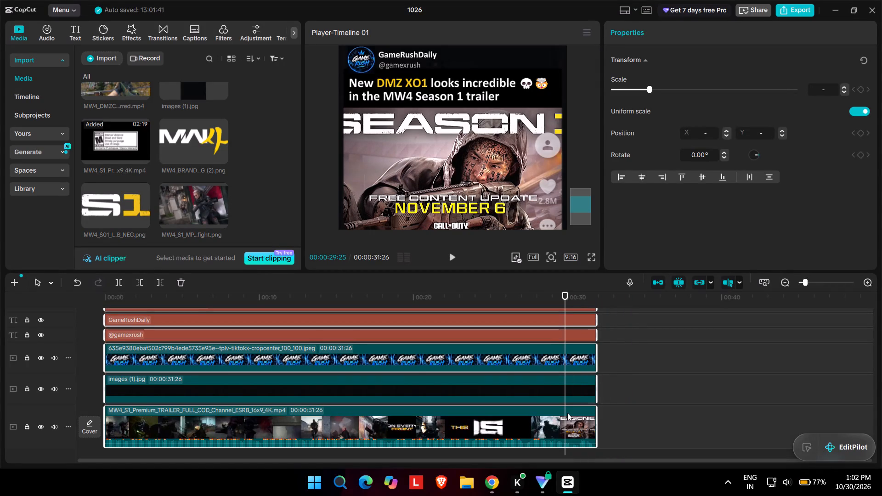
key("ctrl+b")
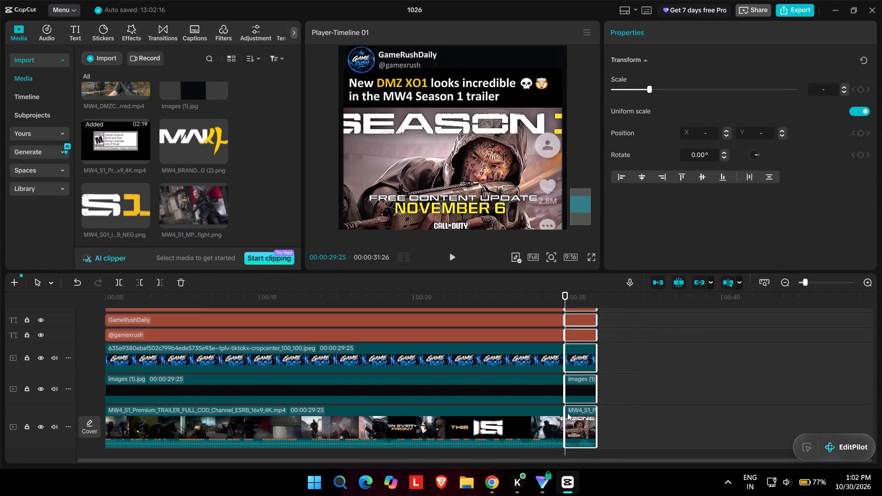
key("Delete")
Open the "New DMZ XO1" headline overlay's text settings.
scroll(512, 430, "up", 4)
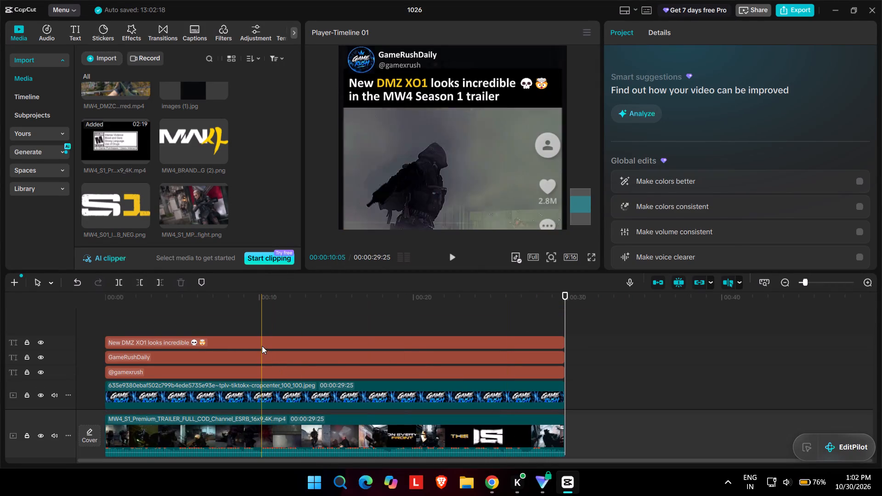
left_click(262, 346)
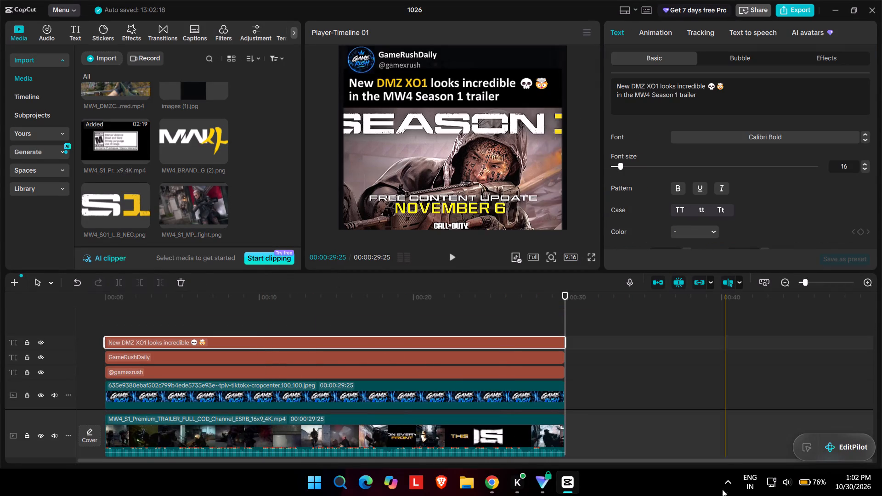
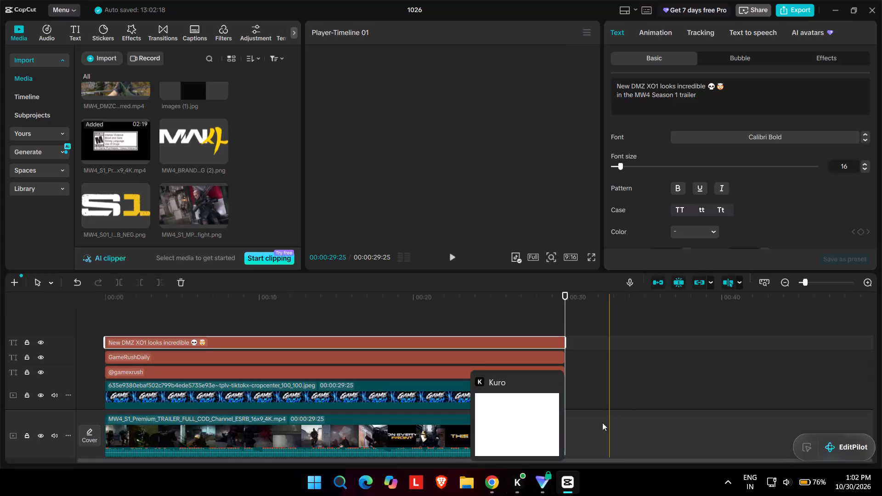
Replace the headline with "Can't wait to get the squad on these new MW4 MP Maps & DMZ missions", copied from the Google Docs brief.
left_click(490, 483)
scroll(371, 280, "down", 1)
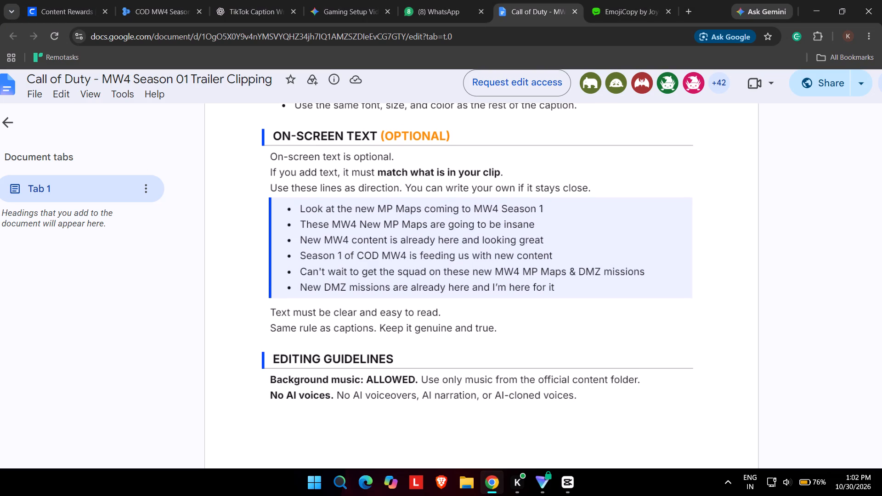
left_click_drag(297, 276, 647, 270)
key("ctrl+c")
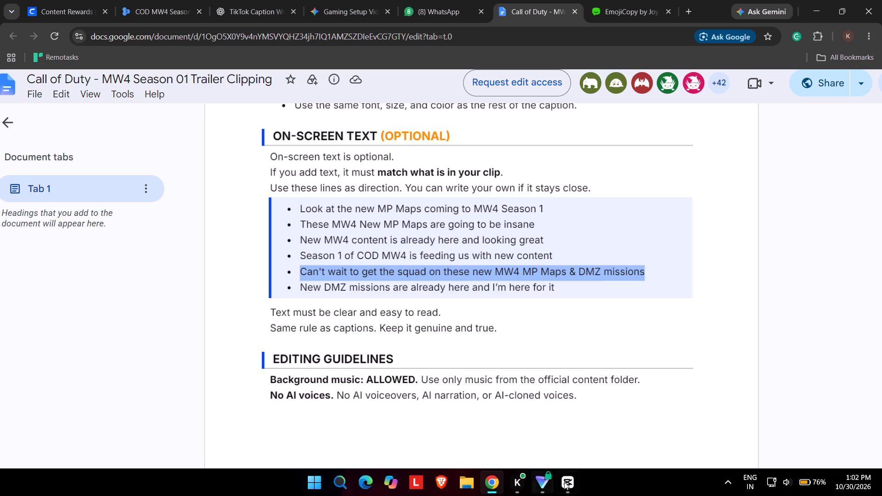
left_click(566, 481)
left_click_drag(707, 99, 624, 87)
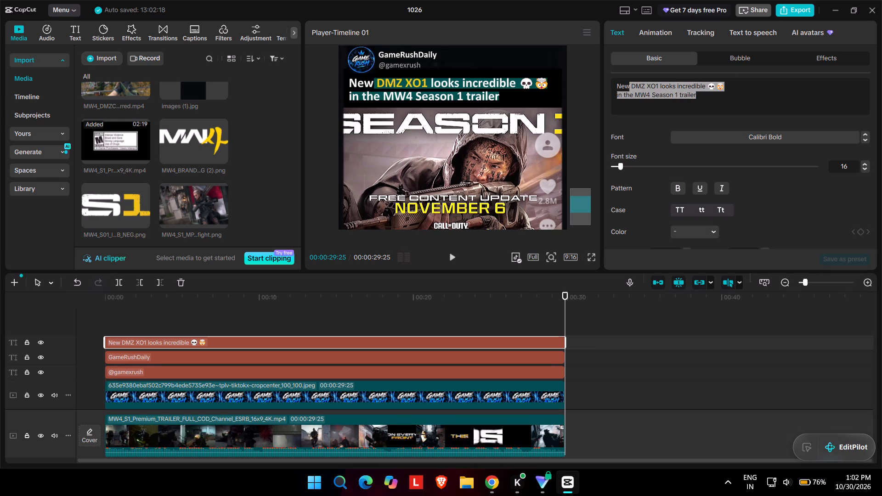
left_click_drag(624, 87, 615, 86)
key("ctrl+v")
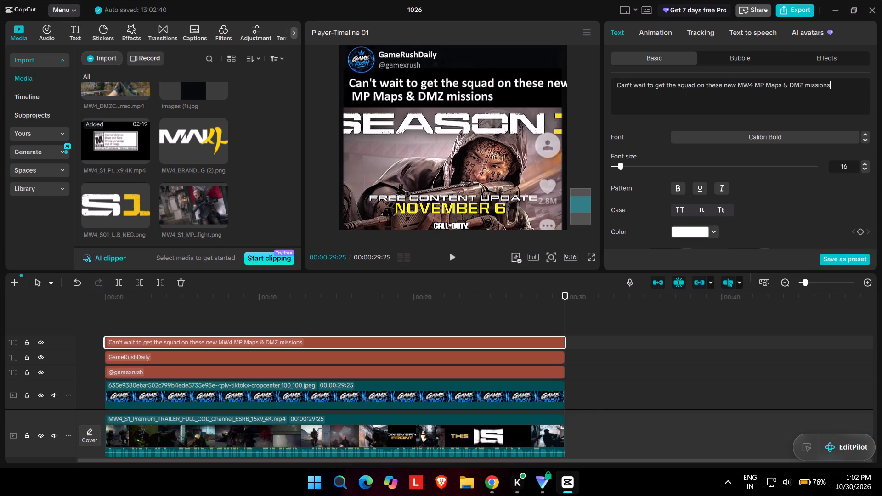
Break the headline onto a second line before "MW4" and set its font size to 15.
left_click(737, 85)
key("Right")
key("BackSpace")
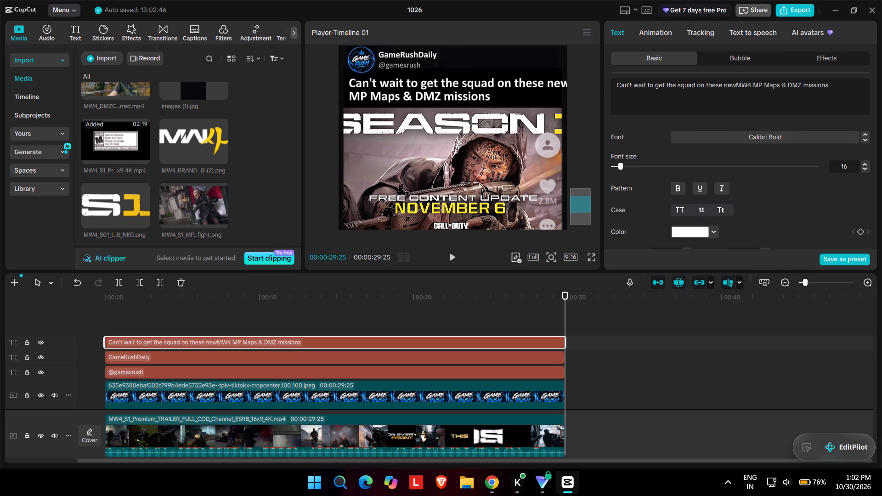
key("Return")
left_click(526, 88)
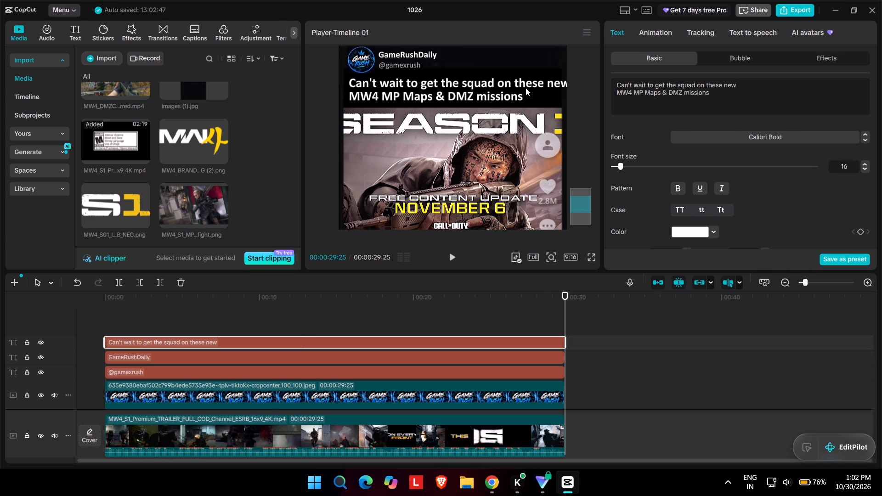
left_click(867, 170)
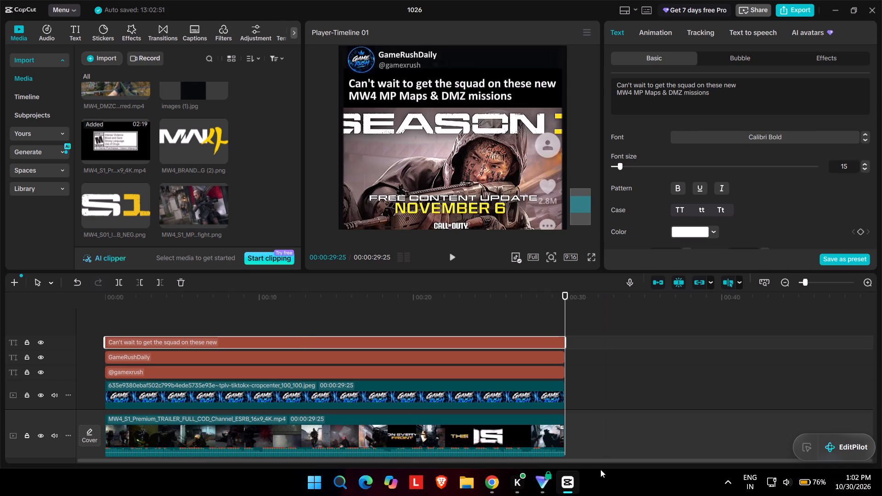
Copy emojis from EmojiCopy in Chrome and paste them after "missions" in the headline, keeping only one exploding-head emoji.
left_click(489, 490)
left_click(638, 3)
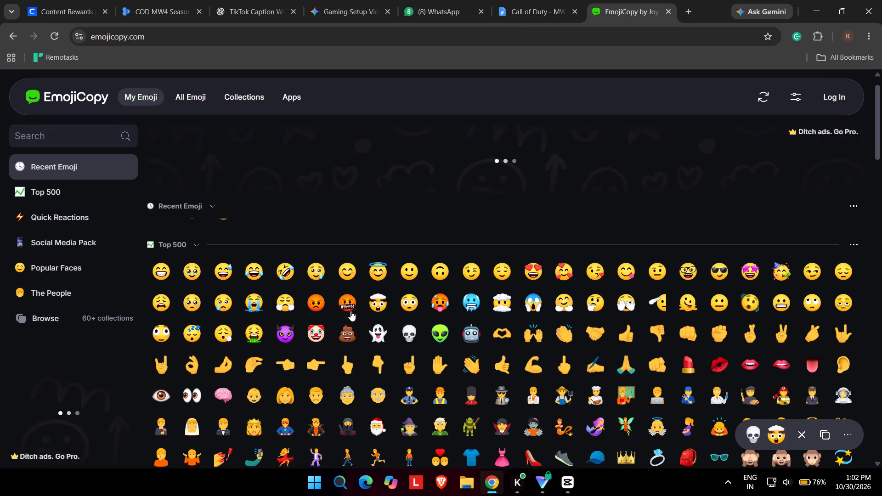
left_click(381, 309)
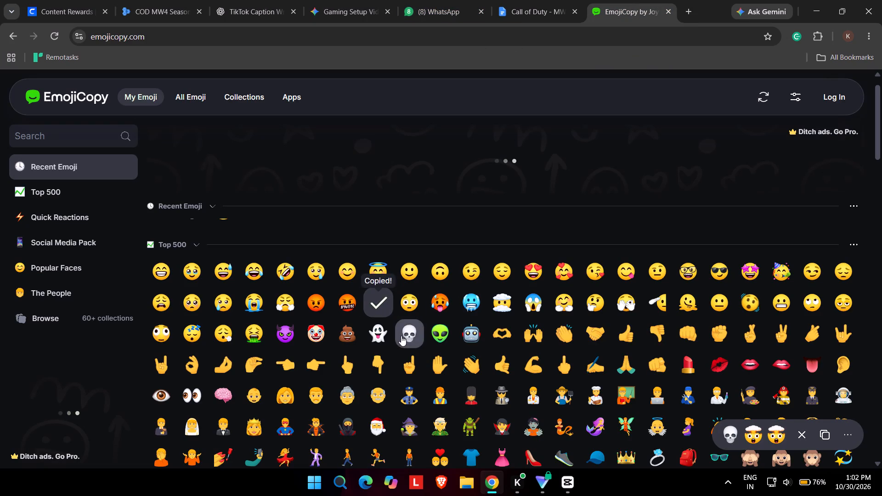
left_click(401, 336)
left_click(820, 433)
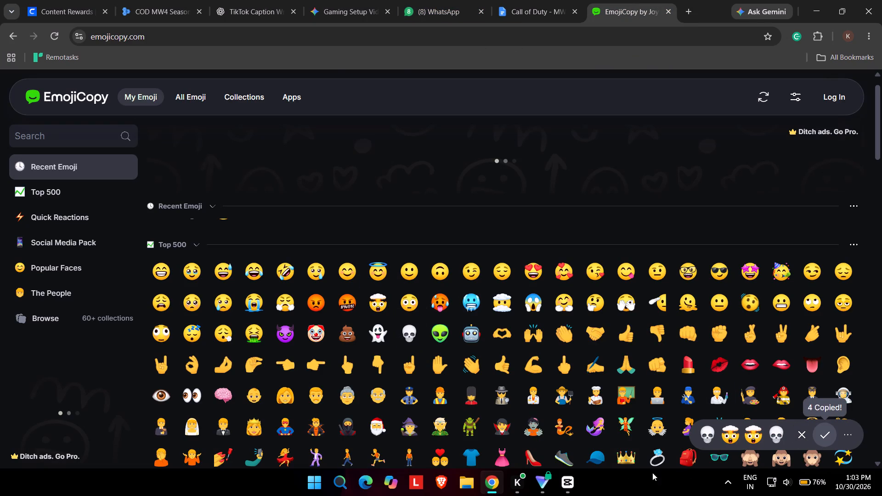
left_click(568, 485)
left_click(716, 102)
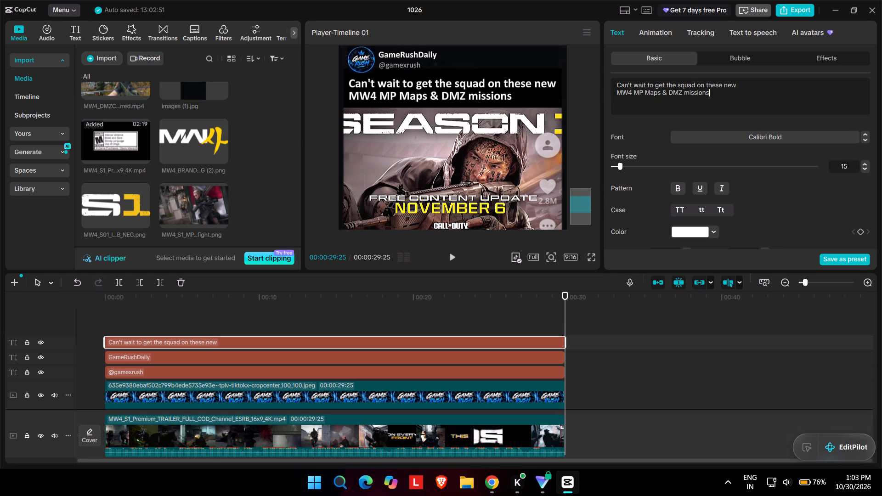
key("ctrl+v")
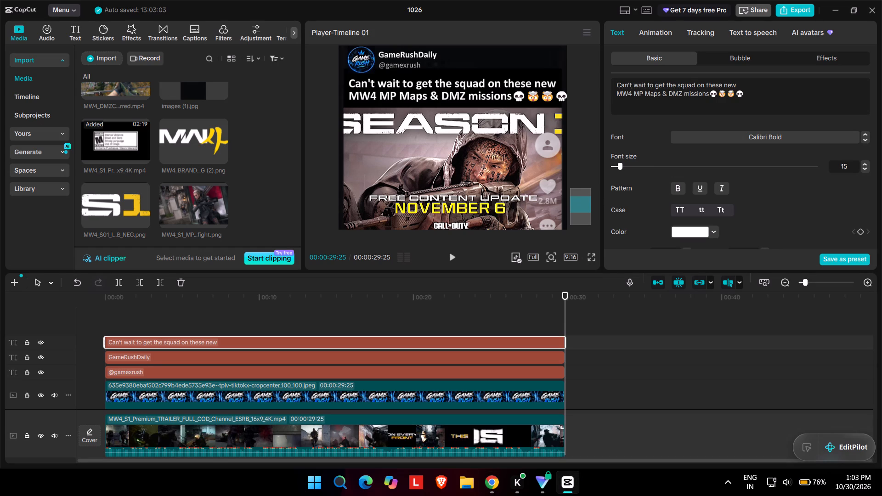
left_click(727, 98)
key("BackSpace")
key("BackSpace")
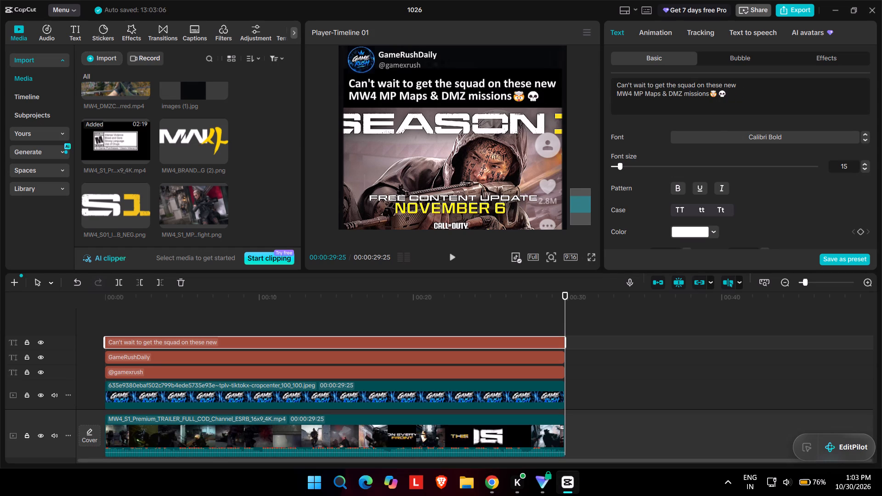
left_click(727, 98)
key("BackSpace")
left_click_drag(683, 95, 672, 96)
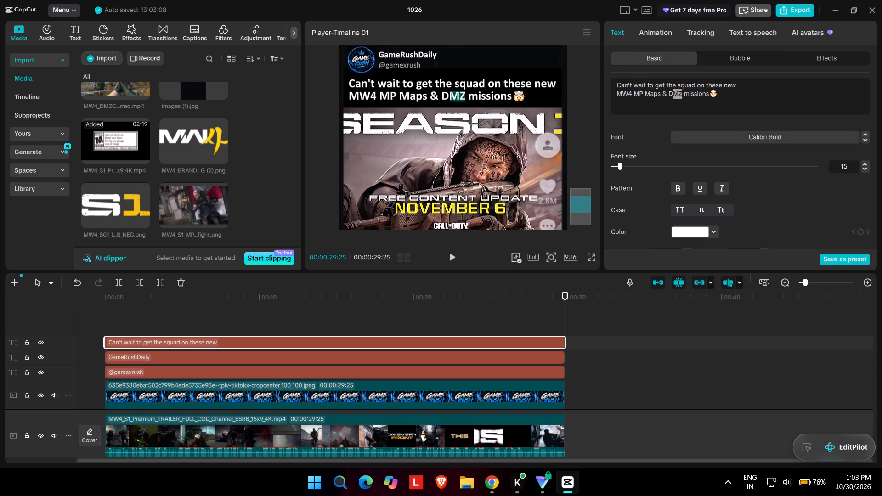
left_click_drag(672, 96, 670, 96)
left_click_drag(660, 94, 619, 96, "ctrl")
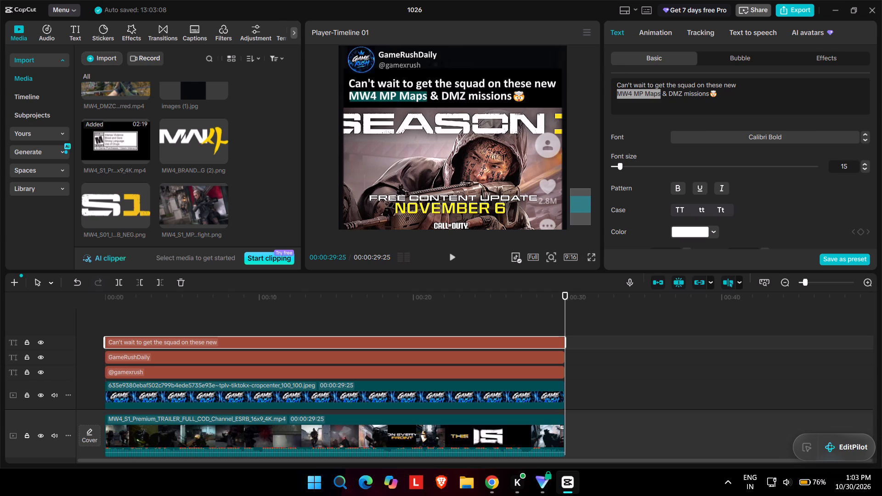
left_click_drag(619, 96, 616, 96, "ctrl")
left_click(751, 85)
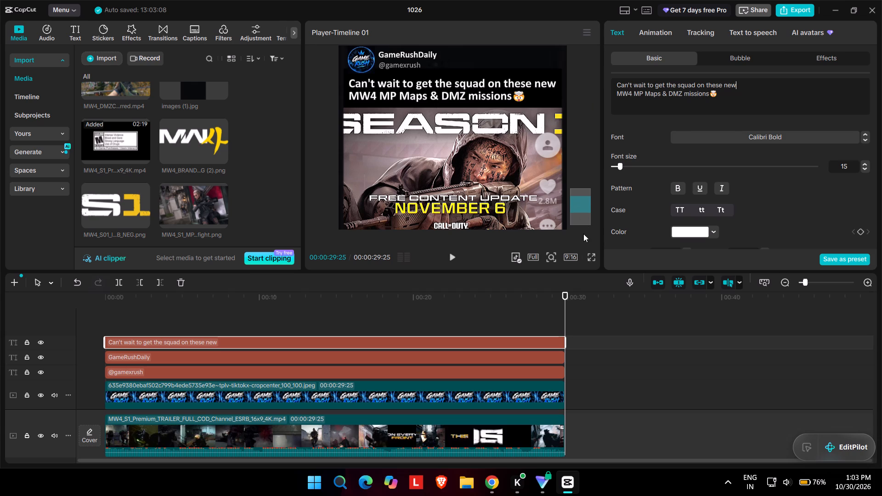
Preview the start of the clip in full screen to check the new headline over the footage.
left_click(589, 253)
left_click(590, 258)
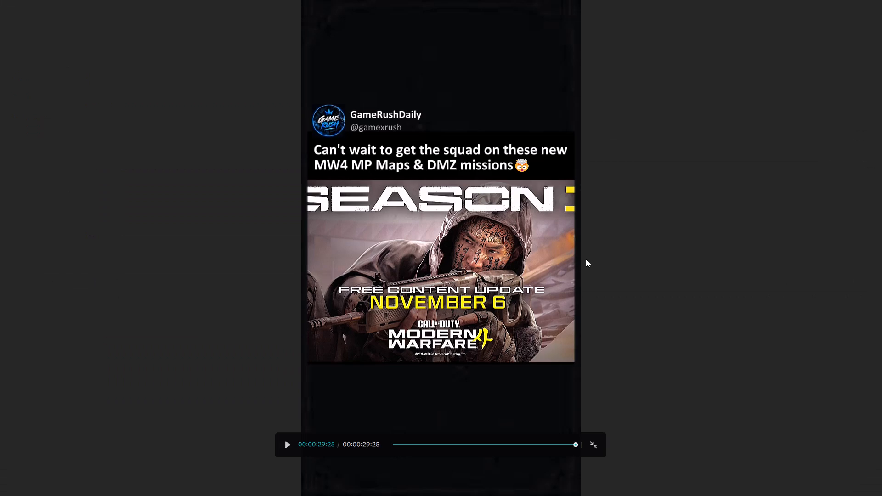
left_click(398, 450)
left_click(398, 446)
key("space")
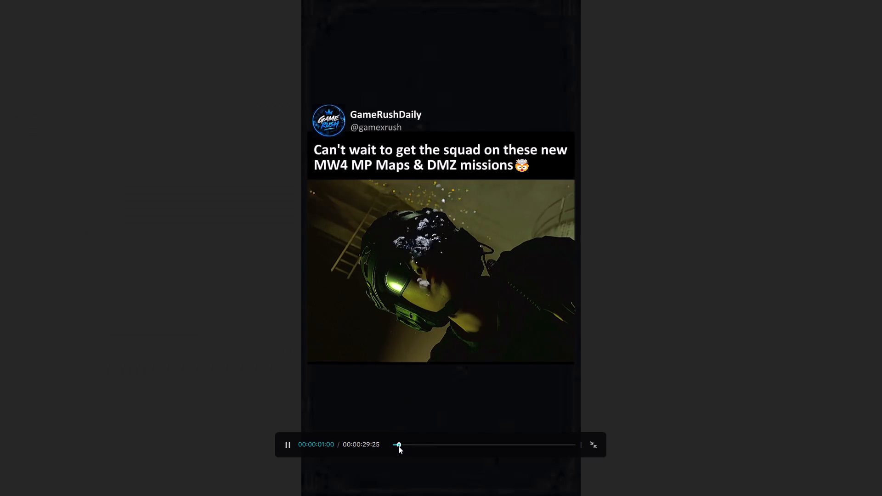
key("space")
left_click(590, 442)
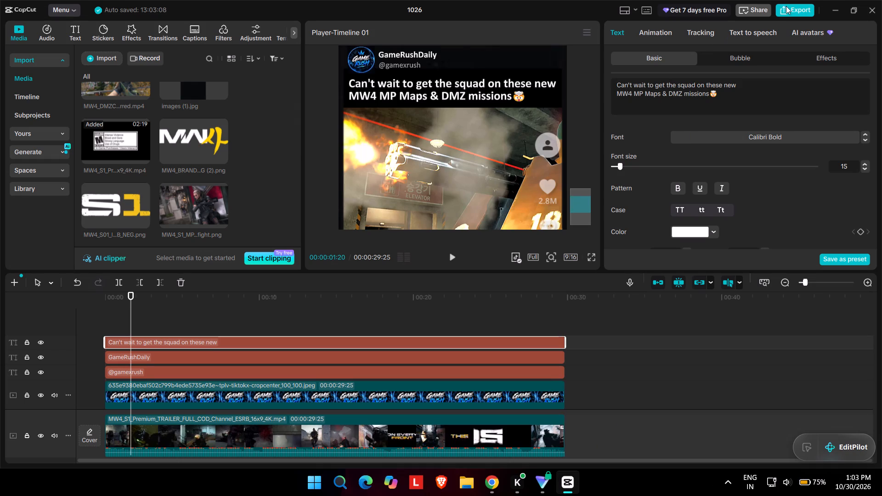
Export the clip as S18 in 4K, H.264 mp4 at 30fps, without sharing it.
left_click(787, 8)
double_click(555, 106)
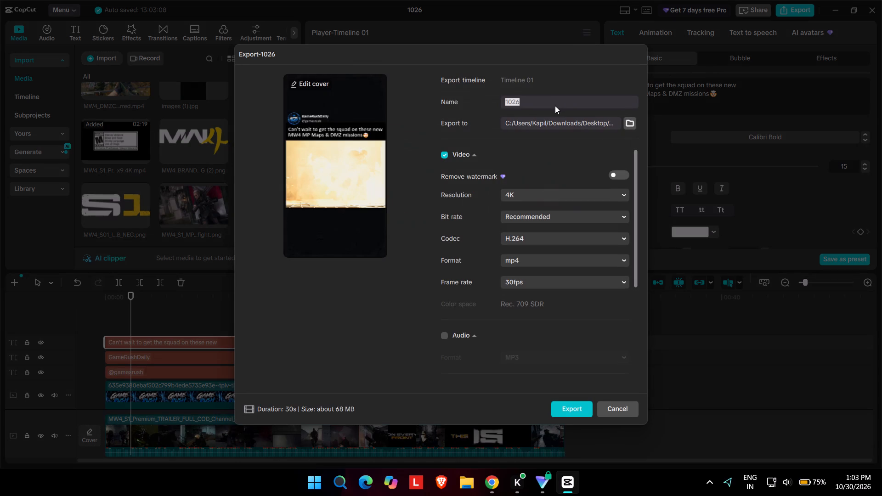
type("S18")
left_click(558, 408)
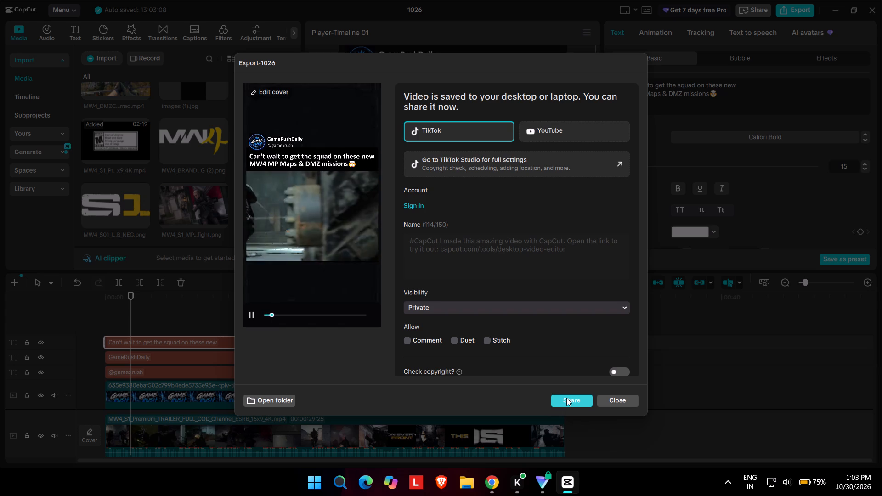
left_click(616, 402)
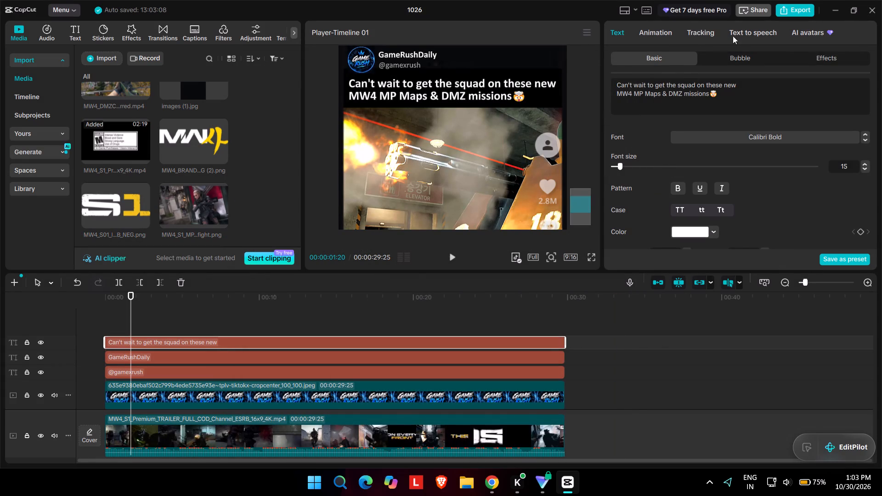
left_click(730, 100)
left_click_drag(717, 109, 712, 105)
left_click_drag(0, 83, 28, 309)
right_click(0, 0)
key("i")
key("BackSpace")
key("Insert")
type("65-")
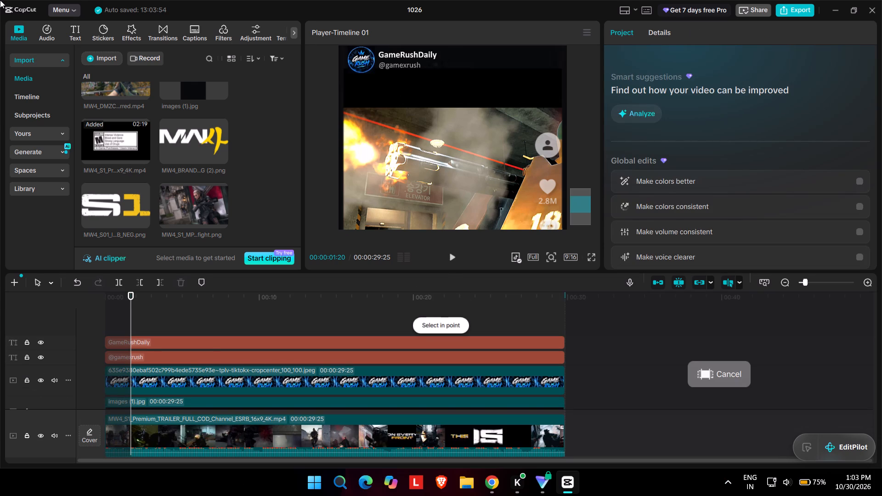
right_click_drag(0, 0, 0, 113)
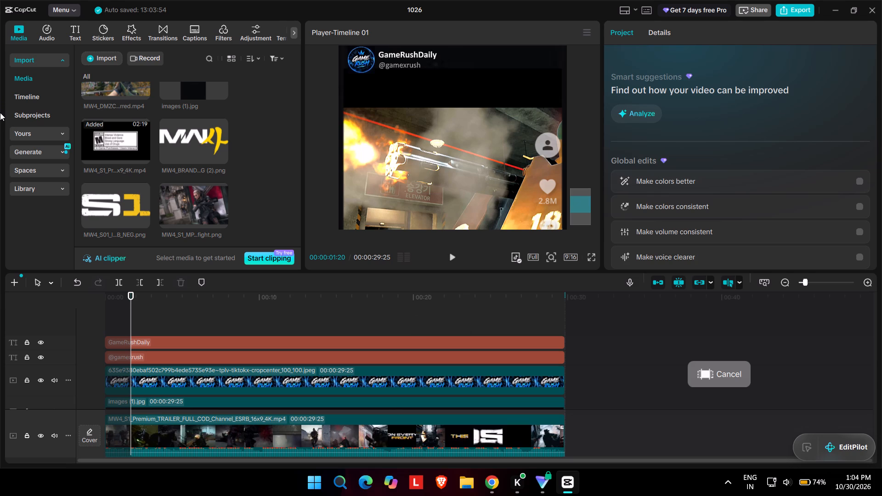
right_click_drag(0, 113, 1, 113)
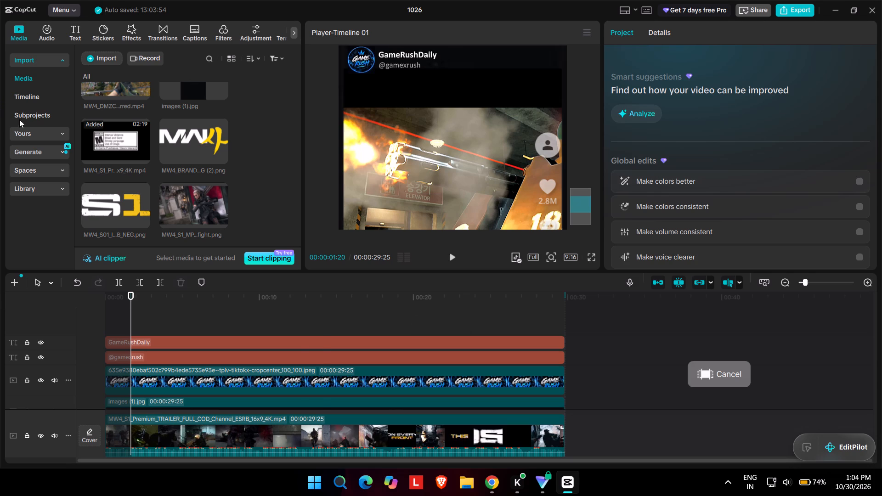